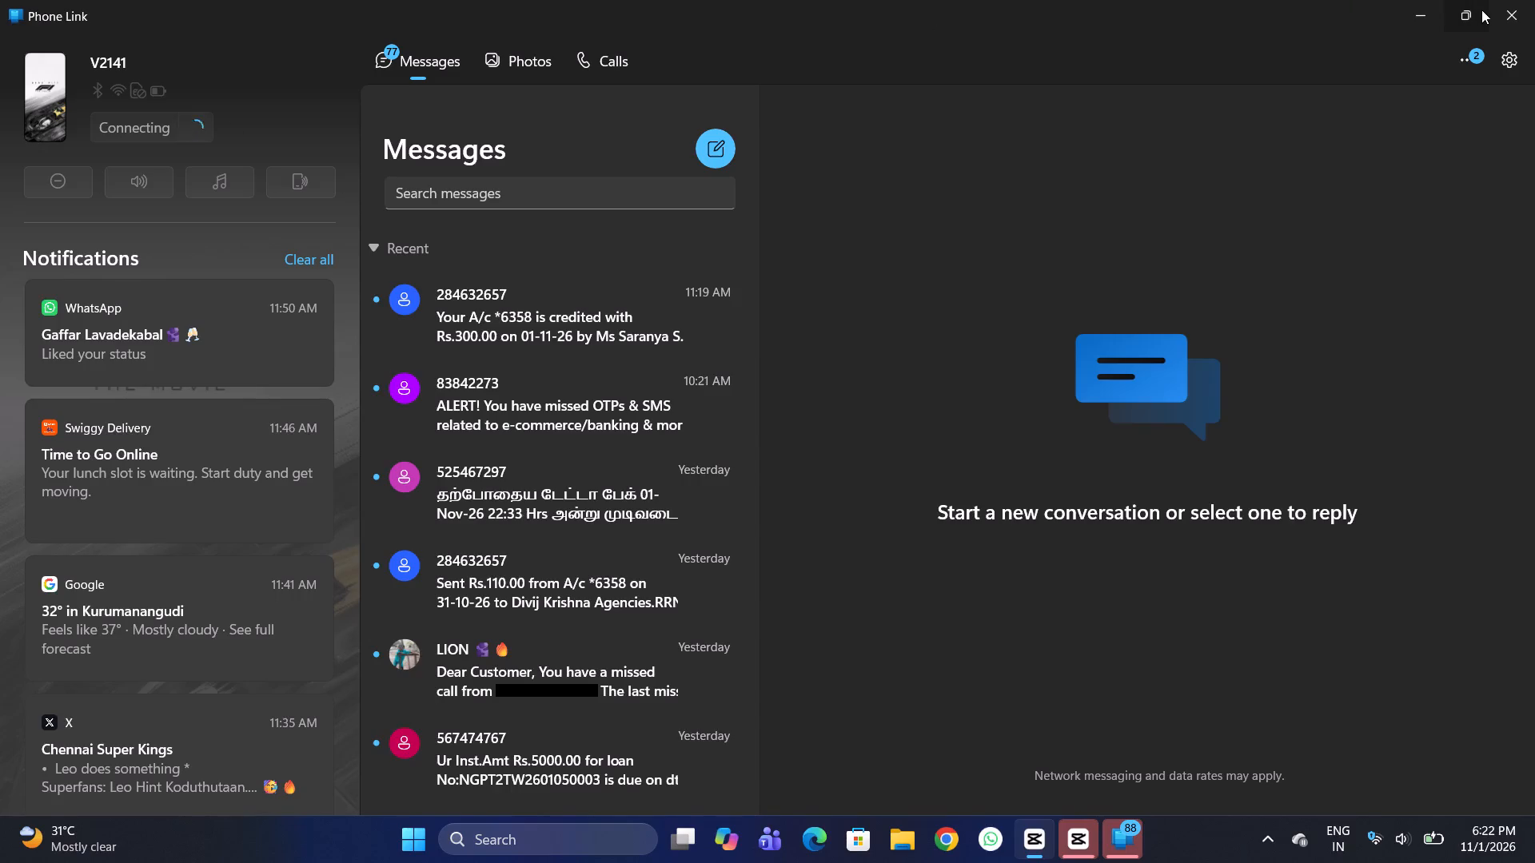
Close Phone Link, dismiss the CapCut Pro offer and open the first existing project, 1101 (1).
click(1505, 10)
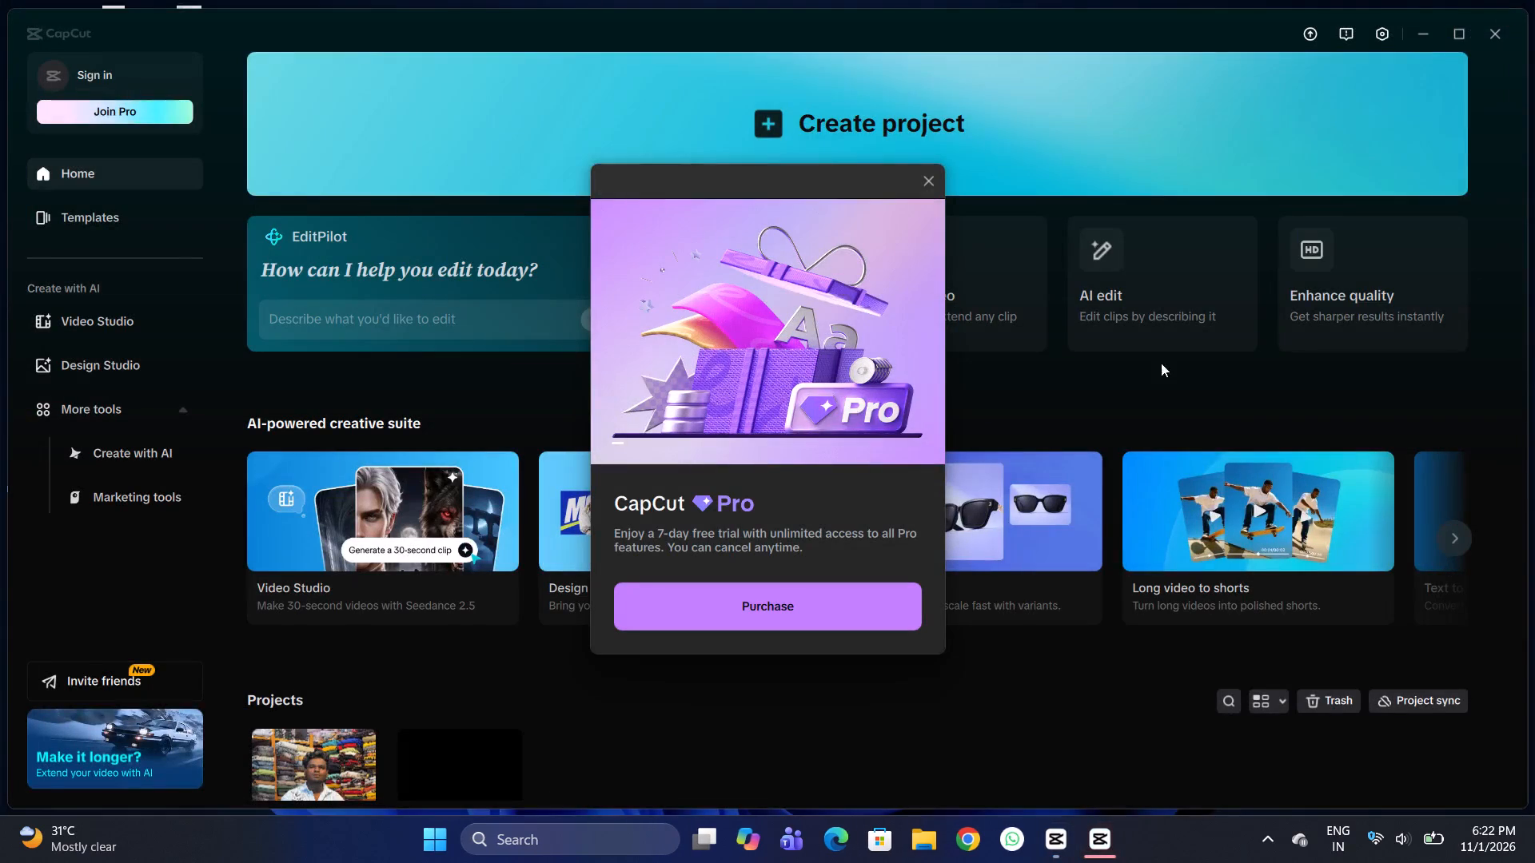
click(931, 192)
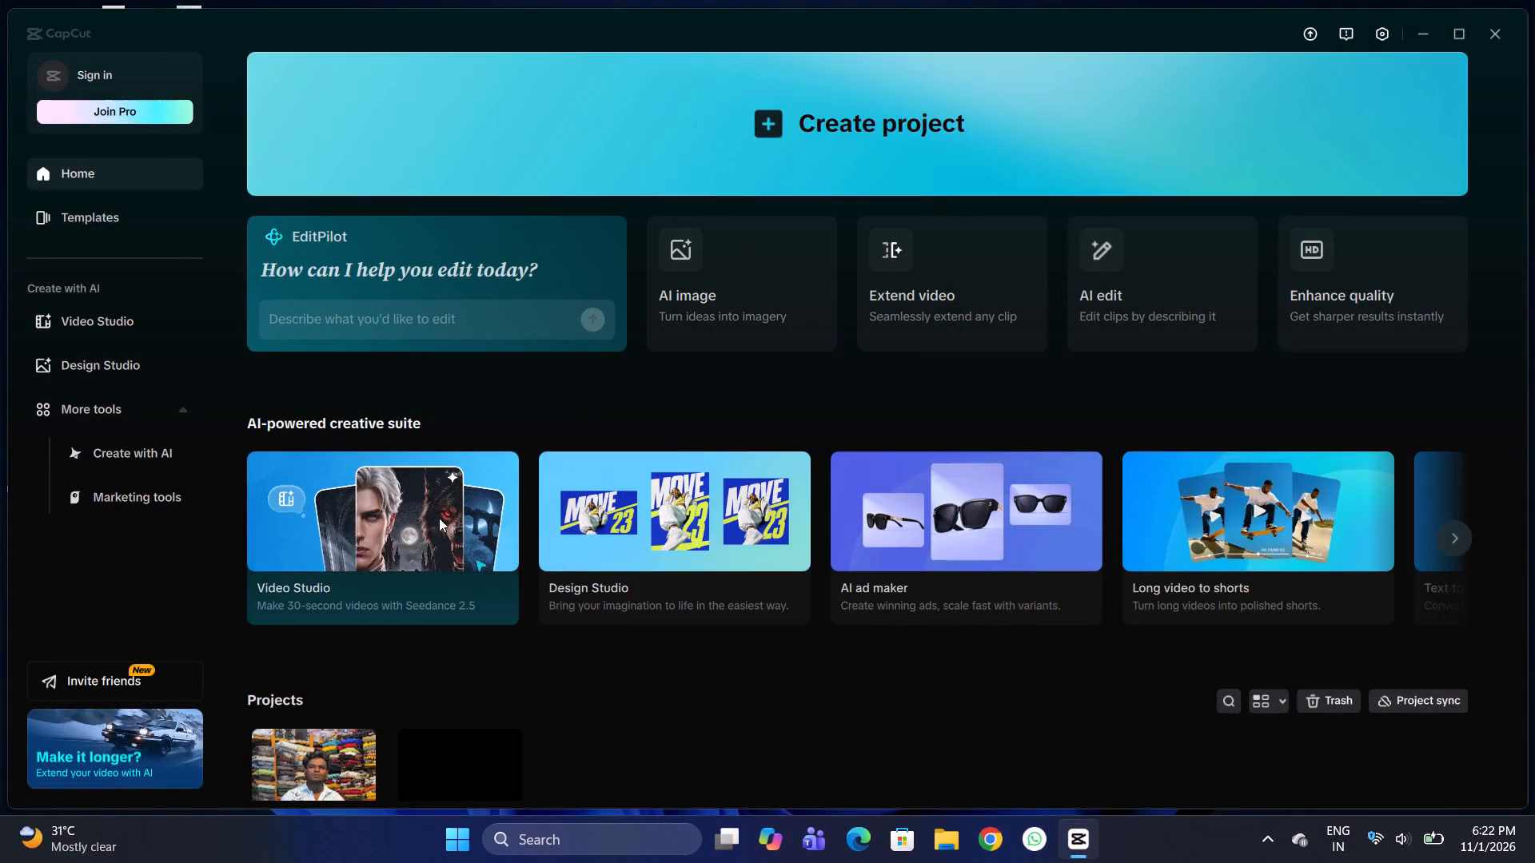
double_click(323, 751)
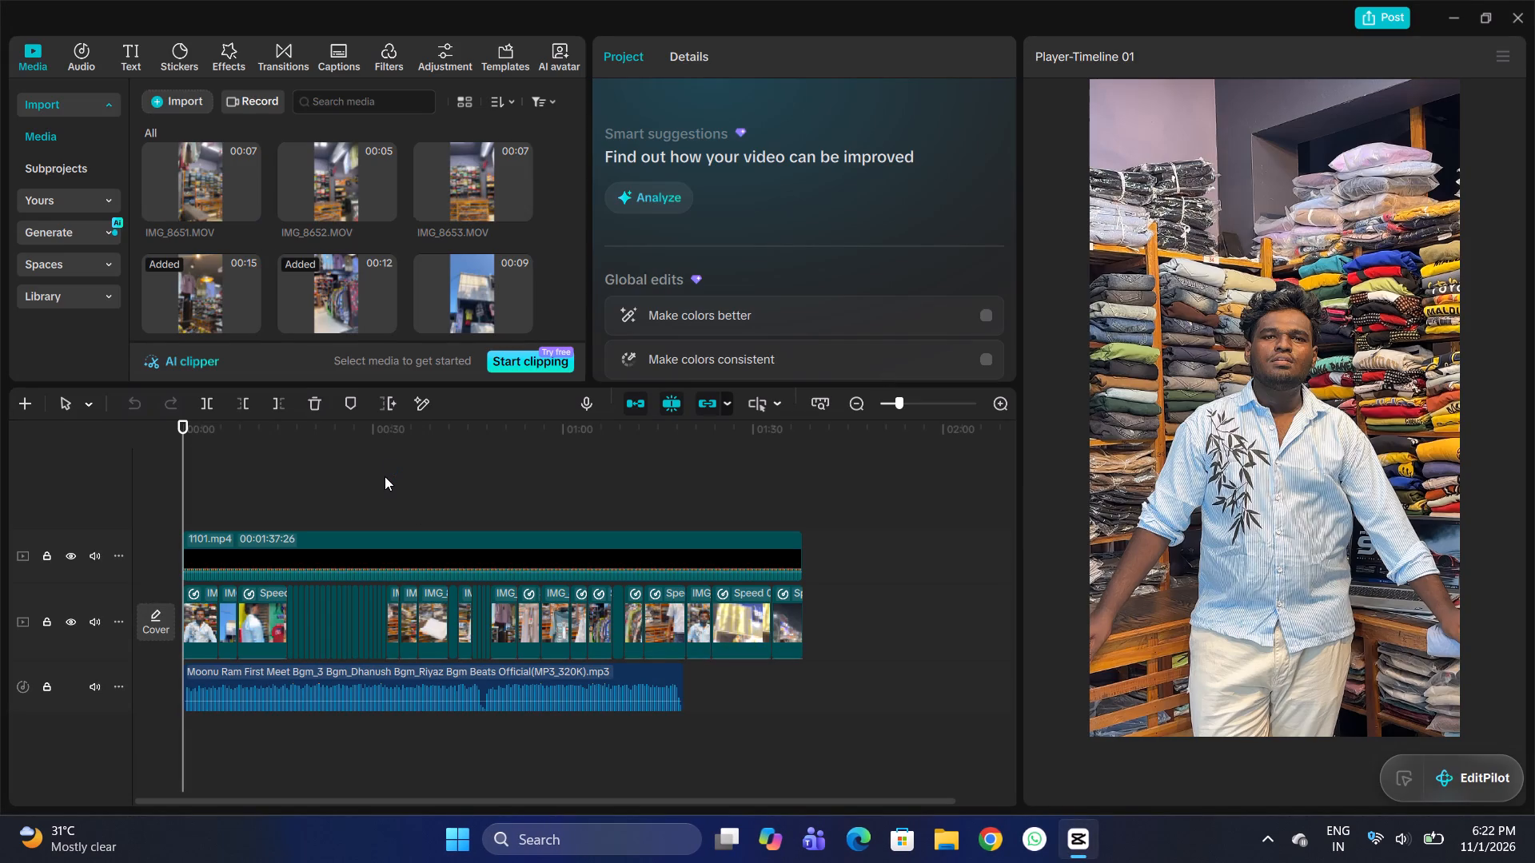
Play the opening seconds of the timeline for review and return the playhead to the start.
triple_click(385, 476)
drag(385, 476, 158, 517)
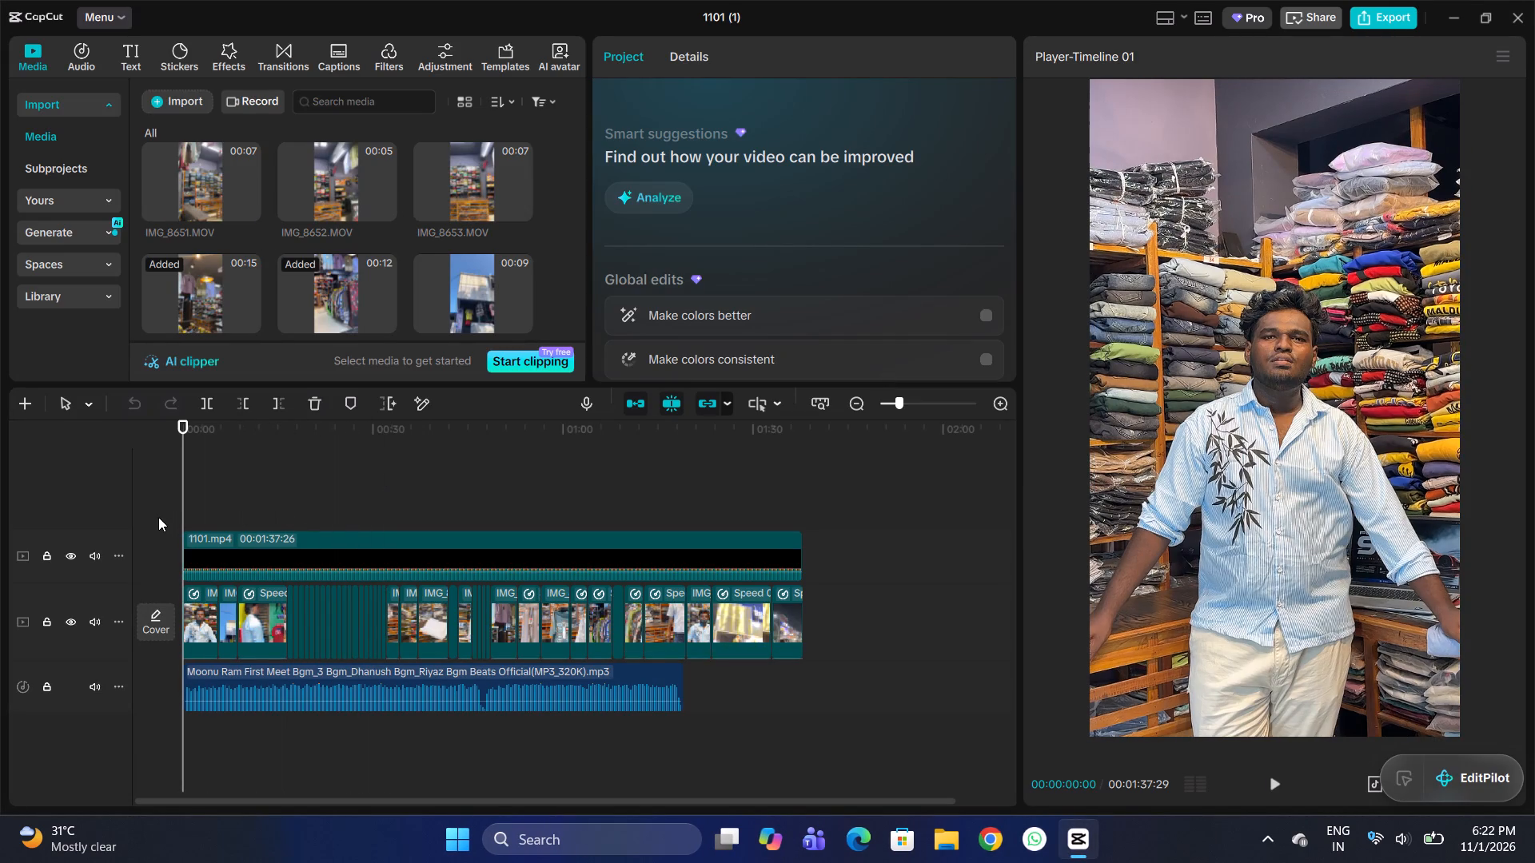
key(space)
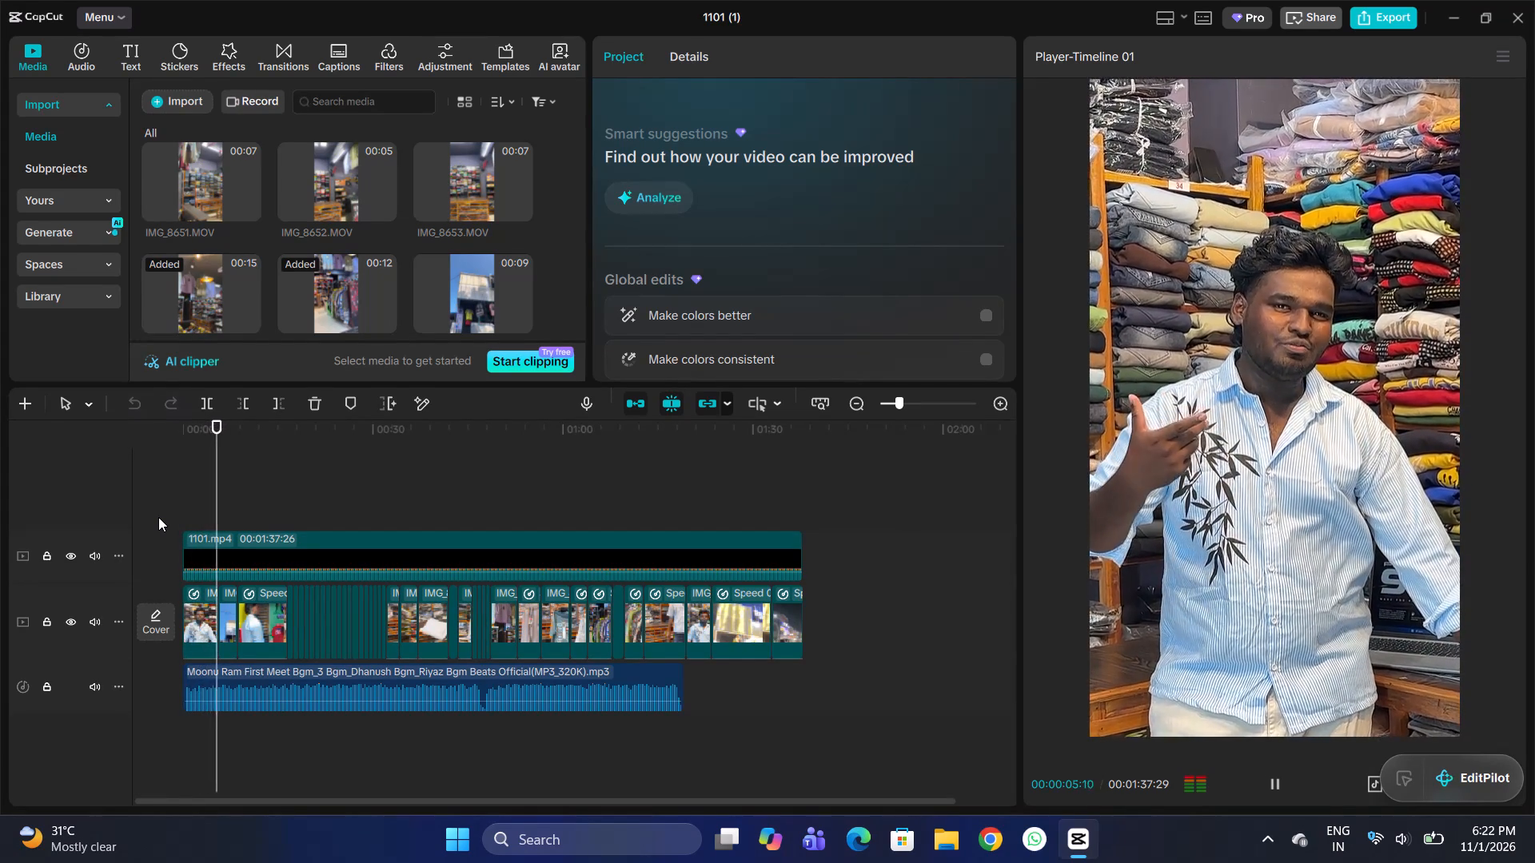
click(216, 476)
drag(216, 476, 165, 499)
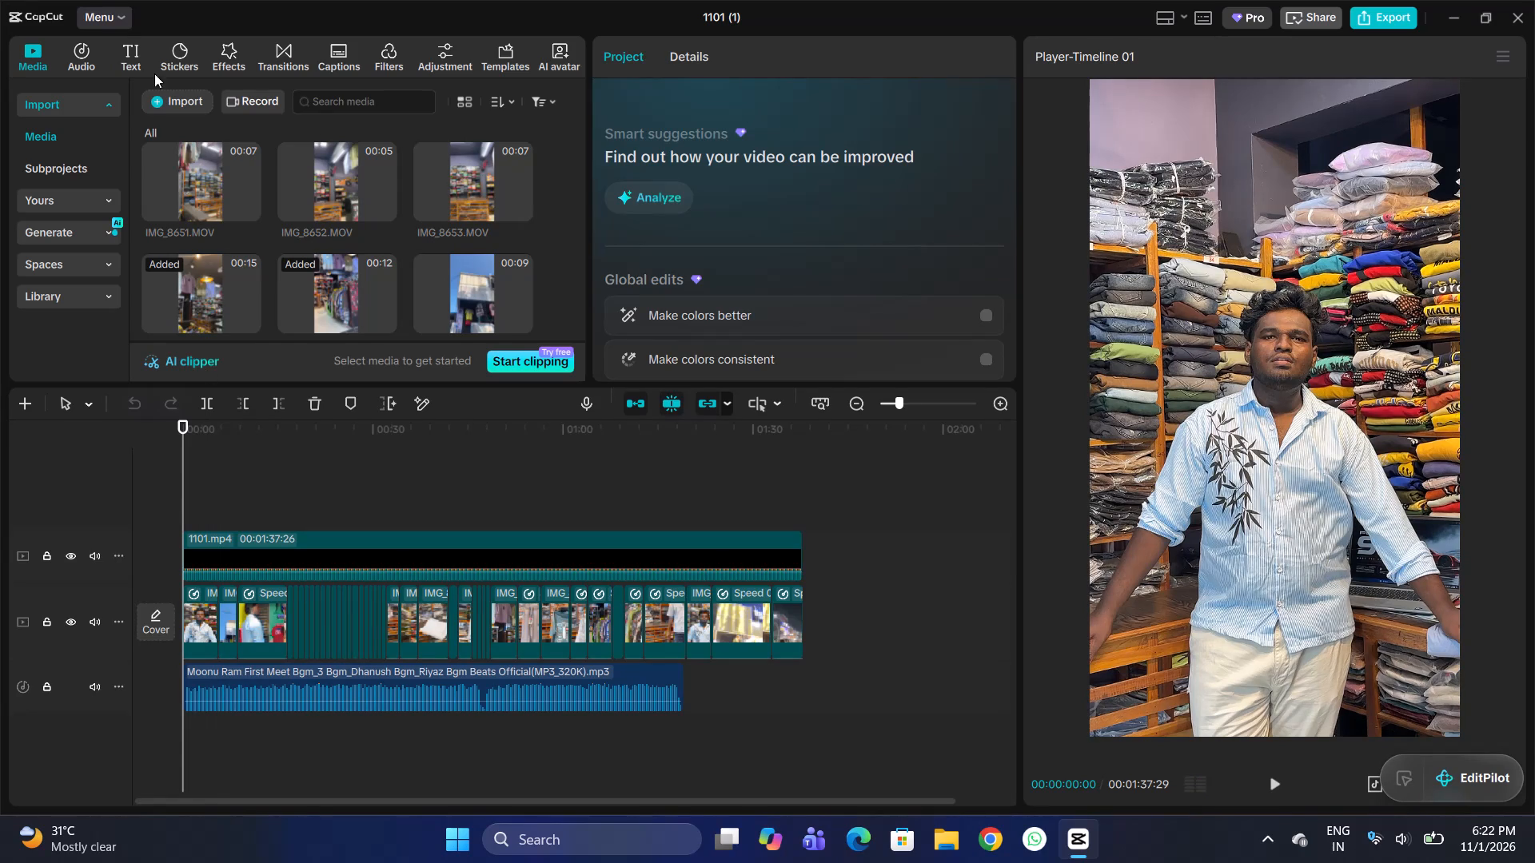
Search the video effects library for "diwali".
click(221, 57)
click(240, 113)
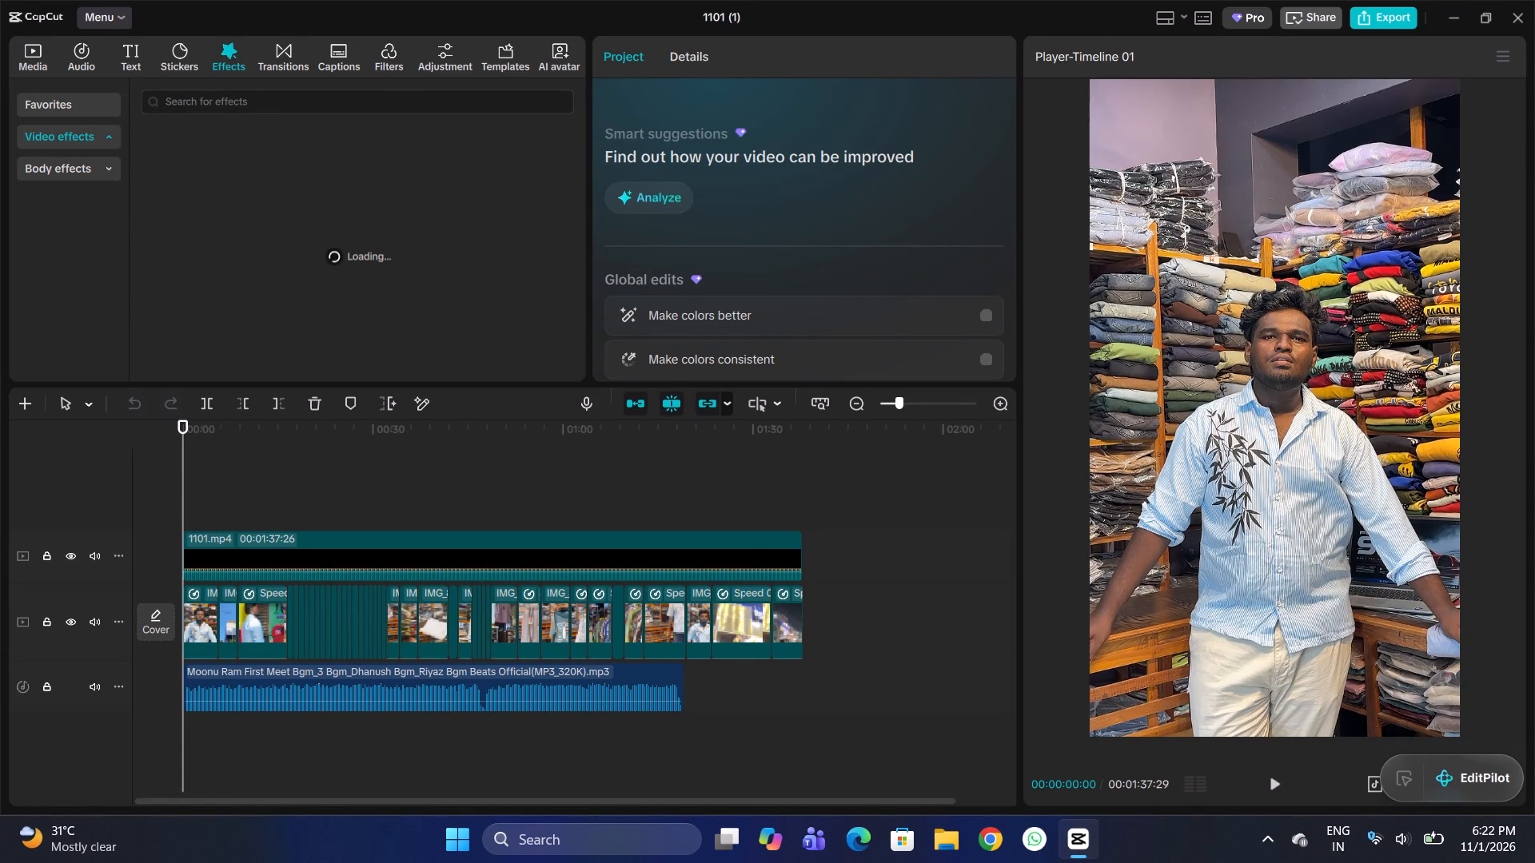
text(di)
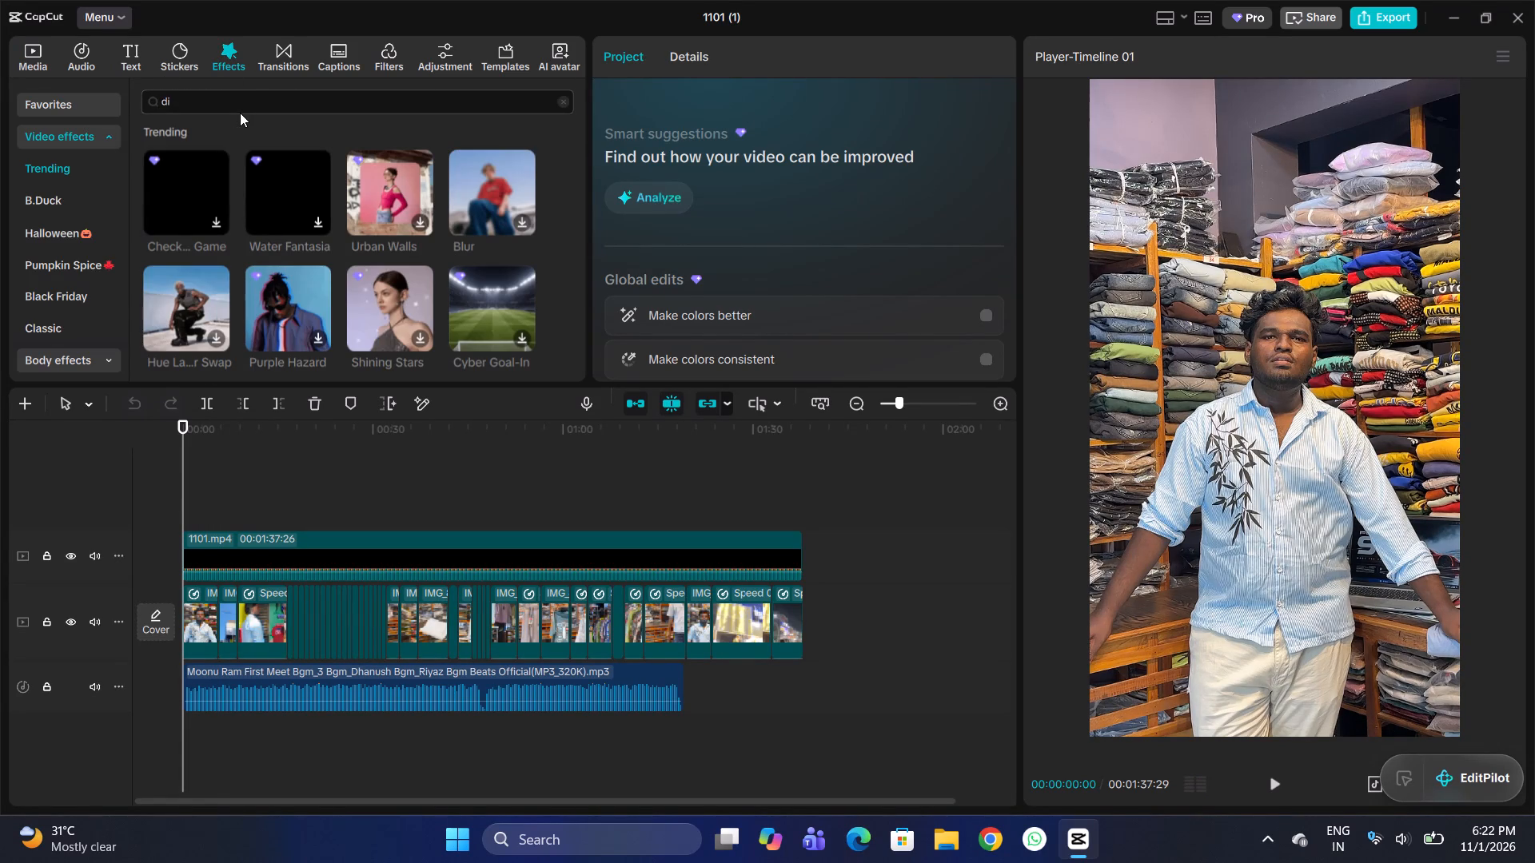
text(wali)
key(Return)
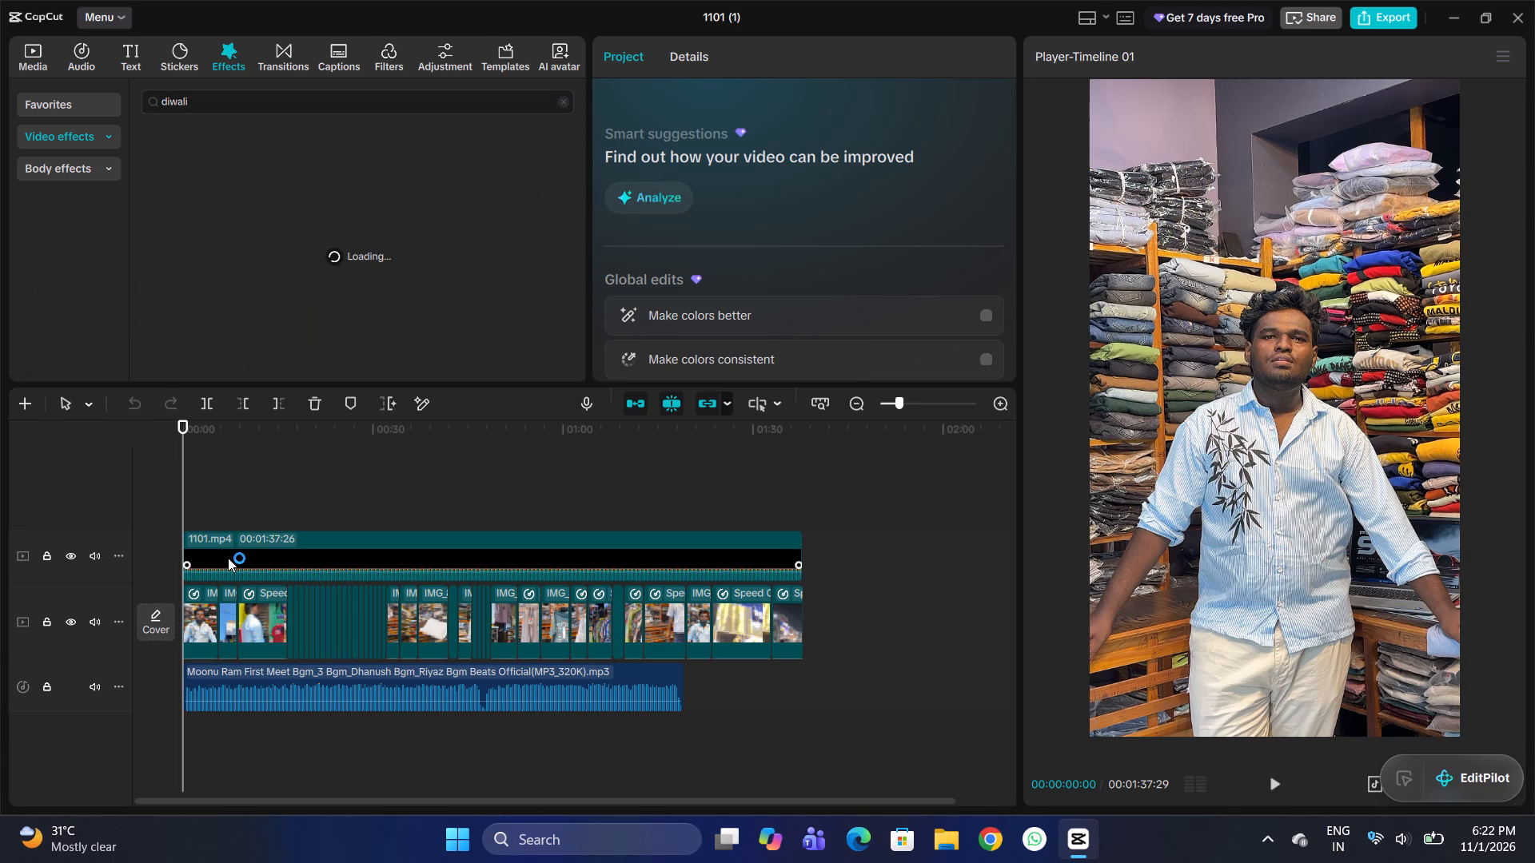
Play the first clips from the timeline's start, then stop and place the playhead where clip IMG_8715.MOV begins, at 00:00:08:21.
ctrl+scroll(228, 558, up, 18)
ctrl+scroll(228, 558, up, 4)
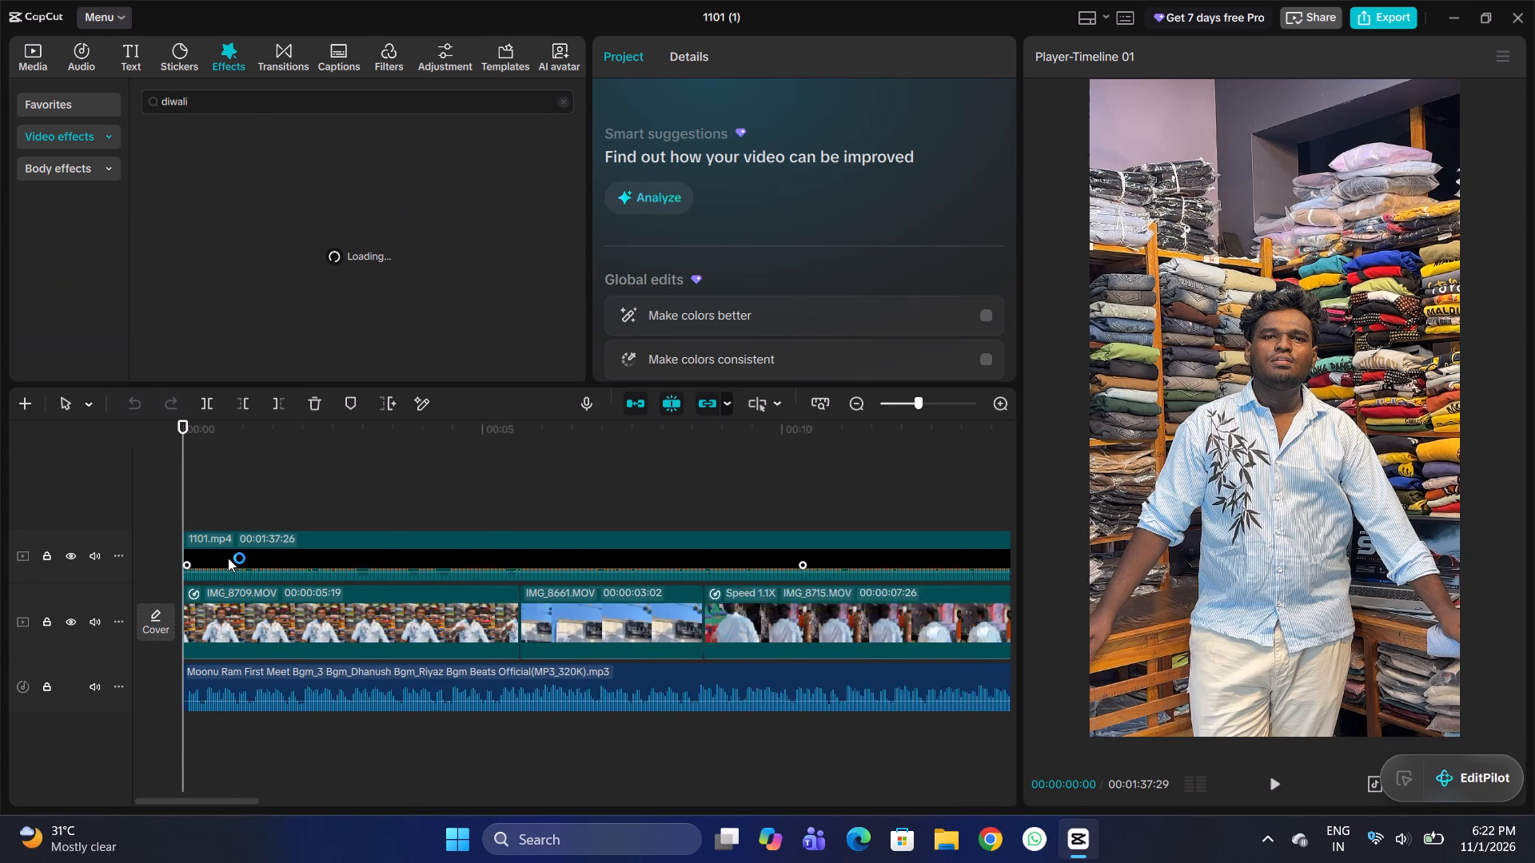
ctrl+scroll(228, 558, up, 2)
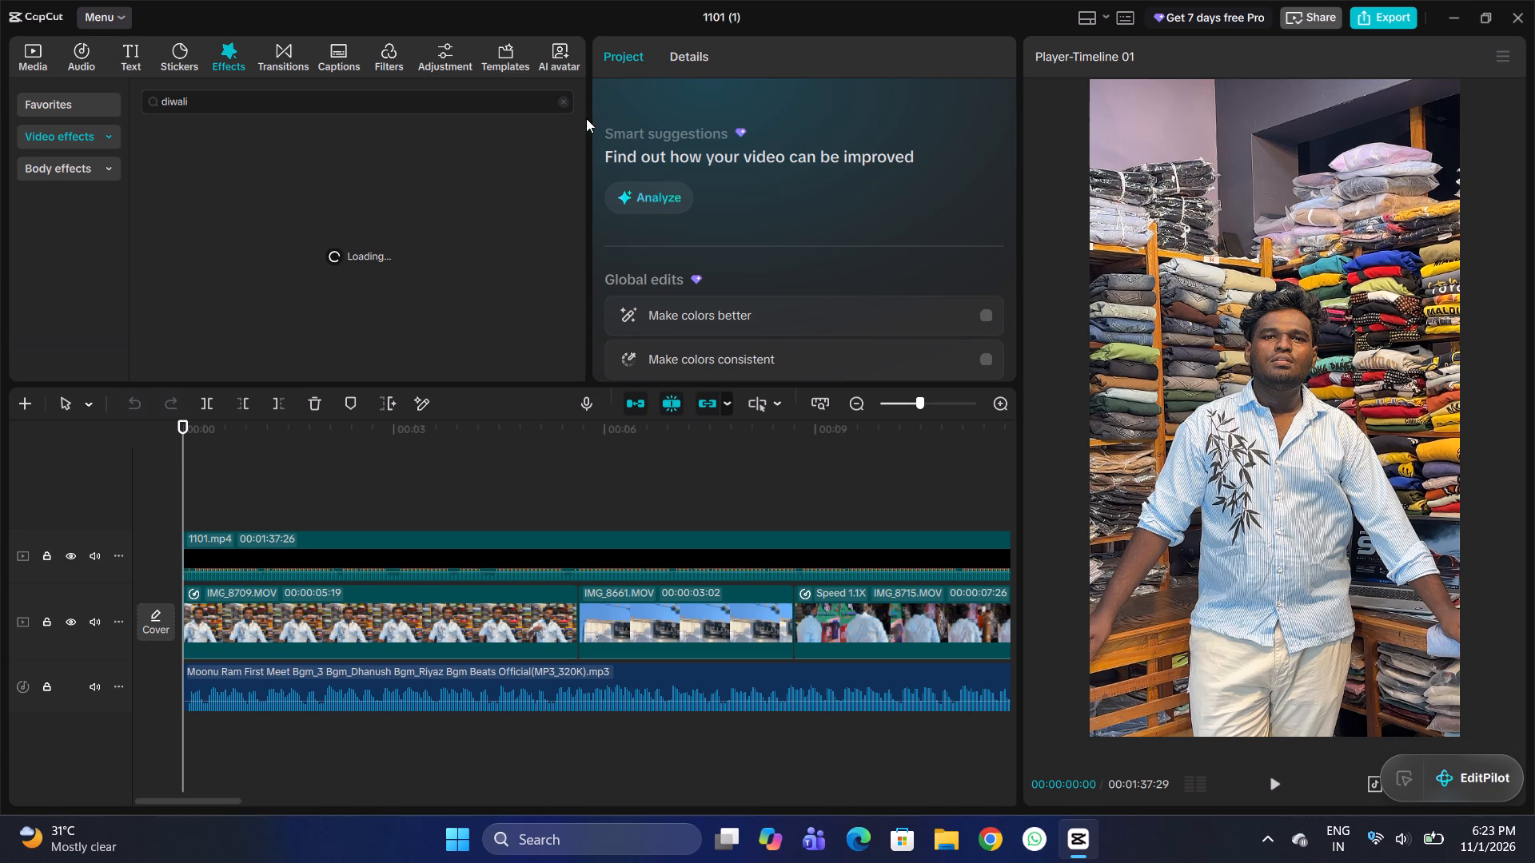
double_click(211, 480)
drag(211, 480, 141, 507)
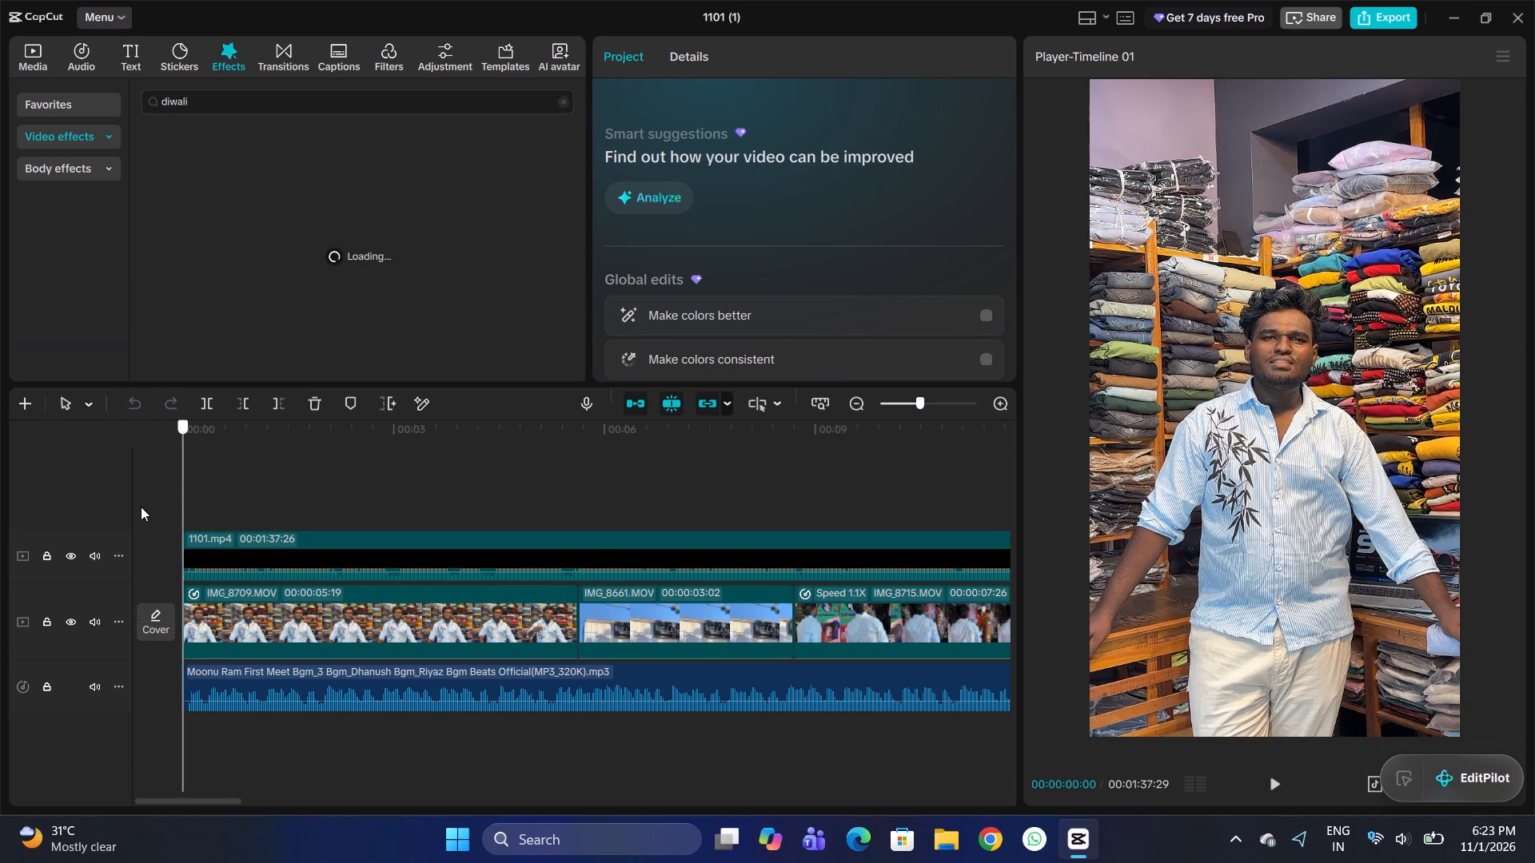
drag(141, 507, 140, 507)
key(space)
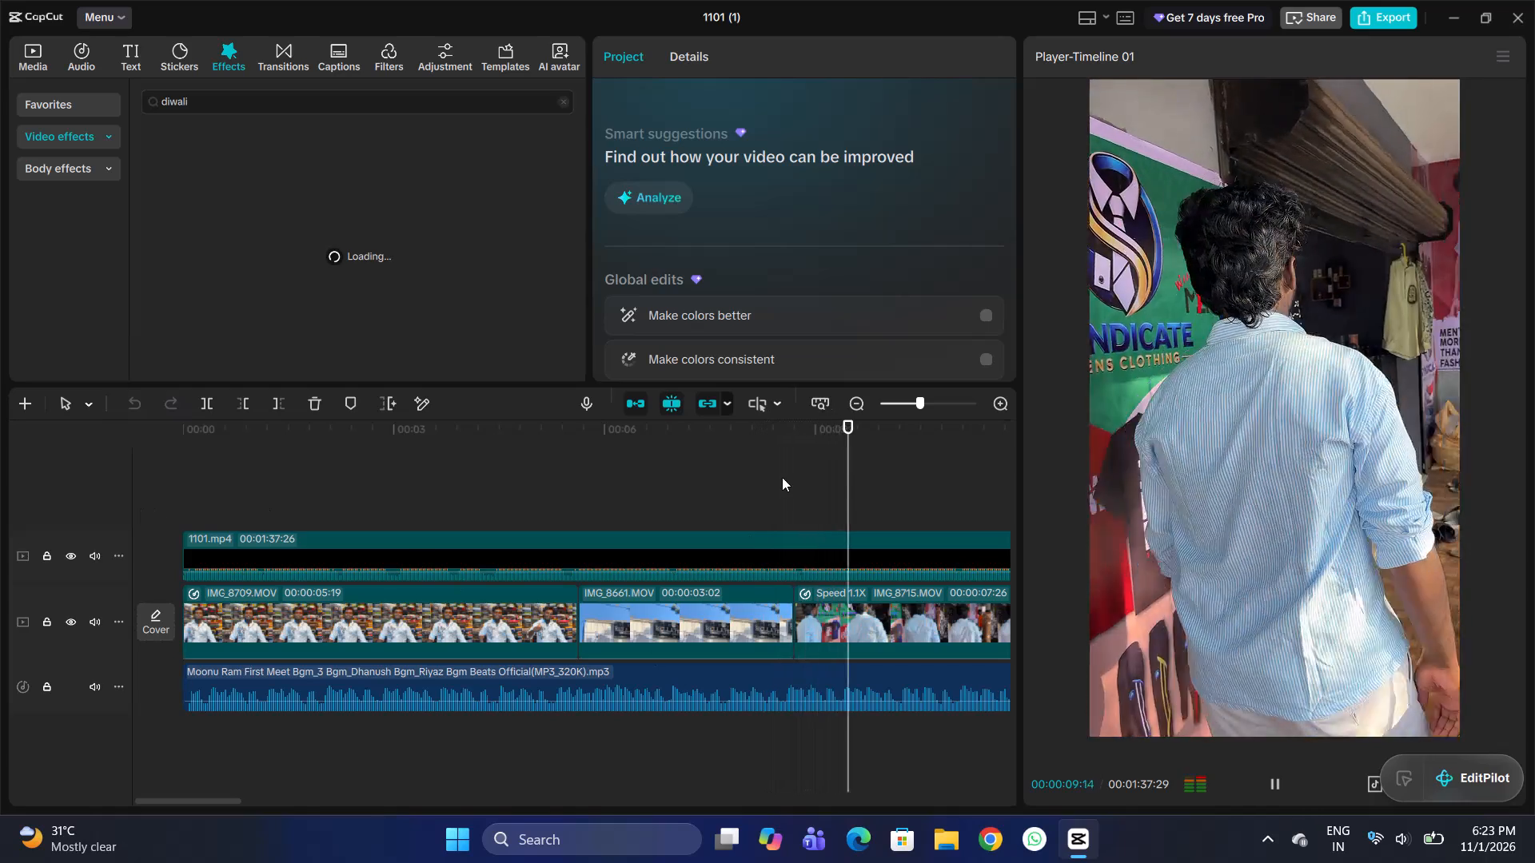
double_click(769, 474)
drag(769, 474, 799, 487)
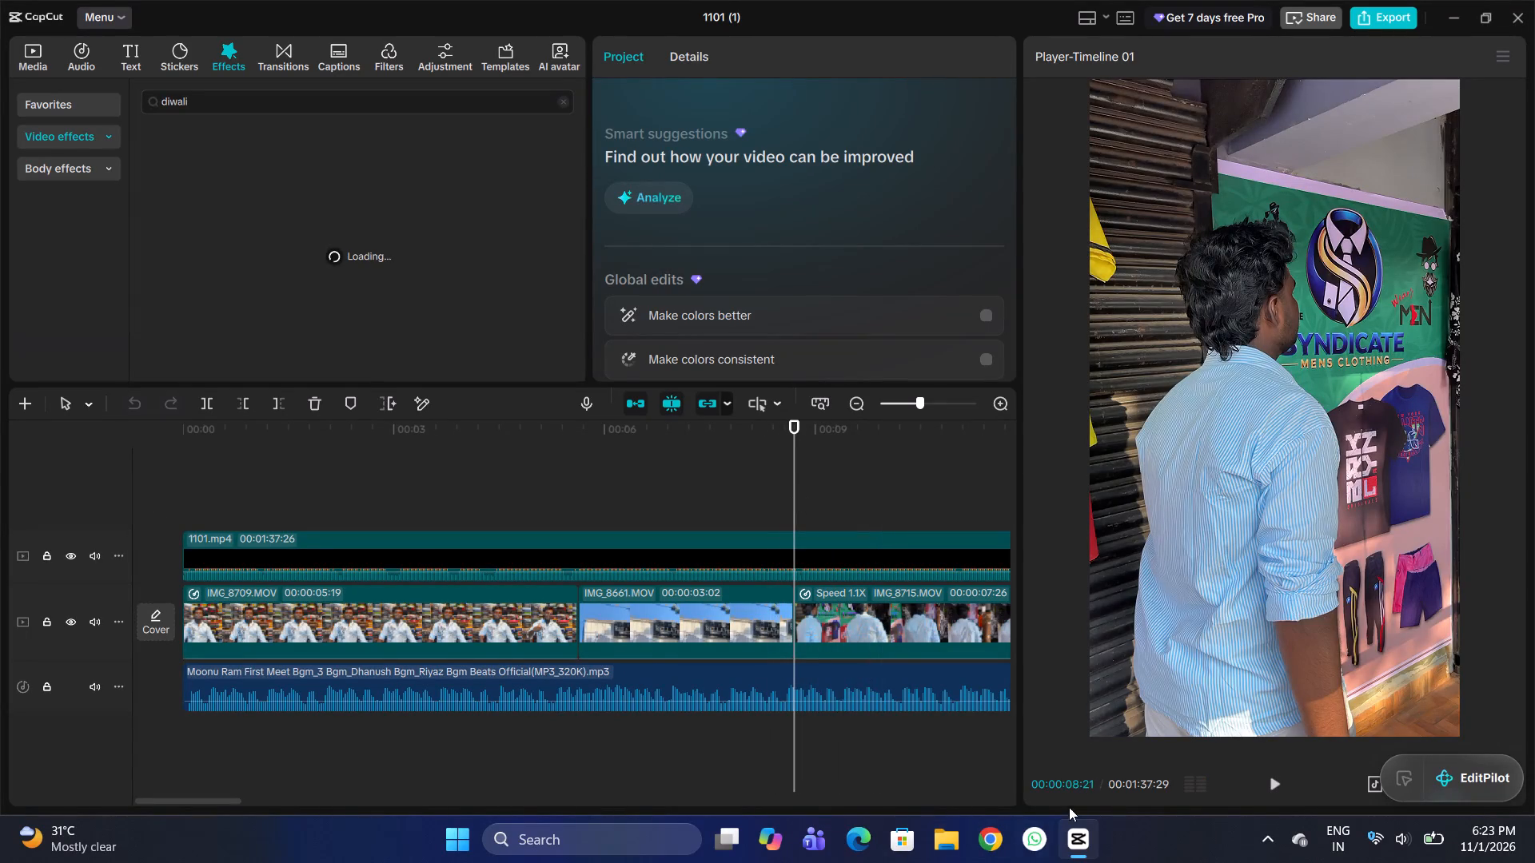
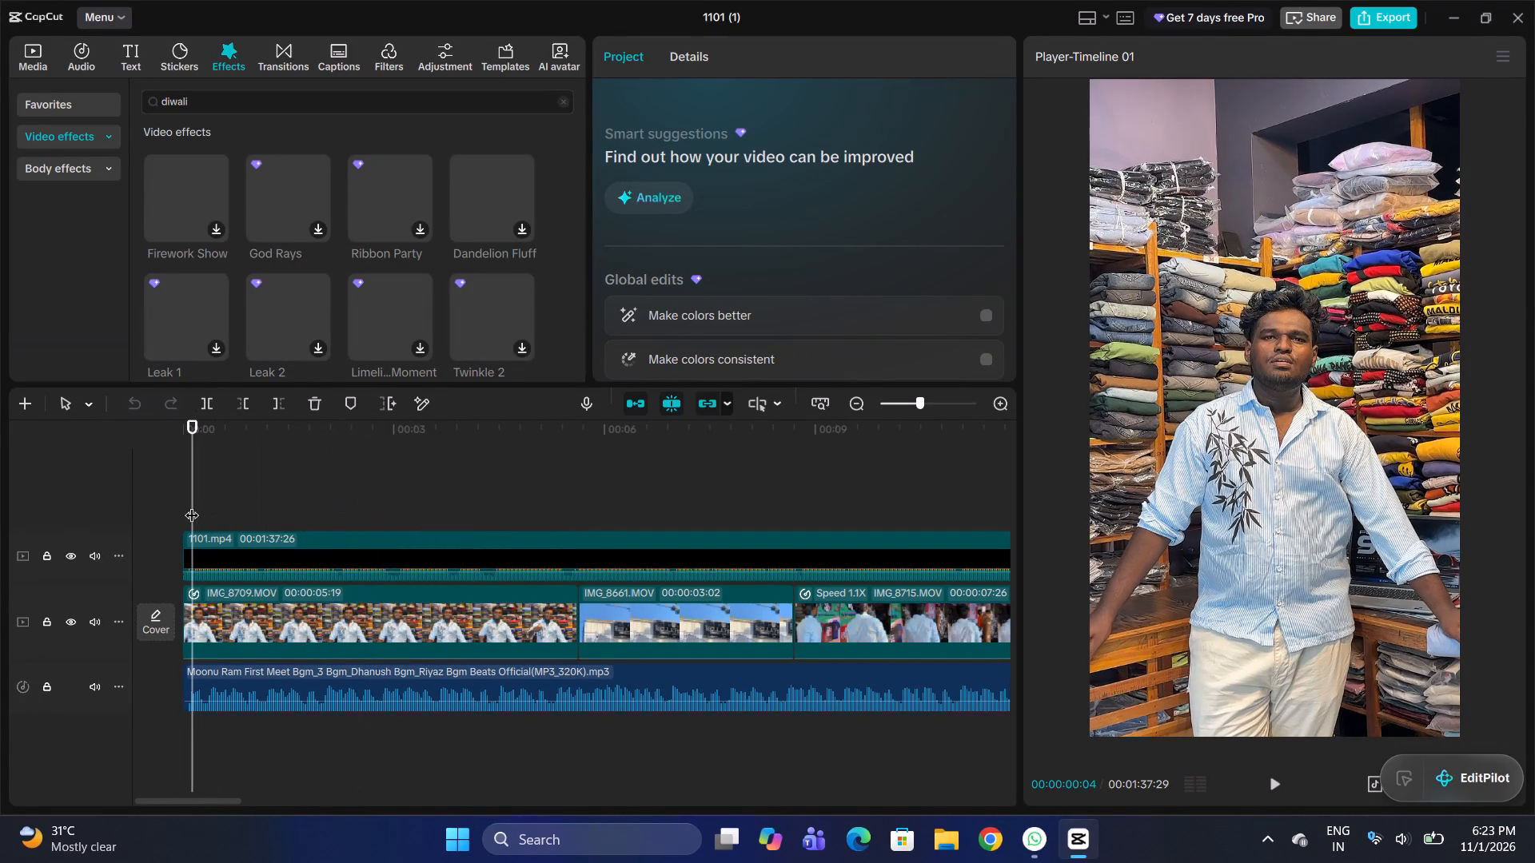
Download and preview the Firework Show effect, then place it at the timeline's start on a track above 1101.mp4.
click(213, 206)
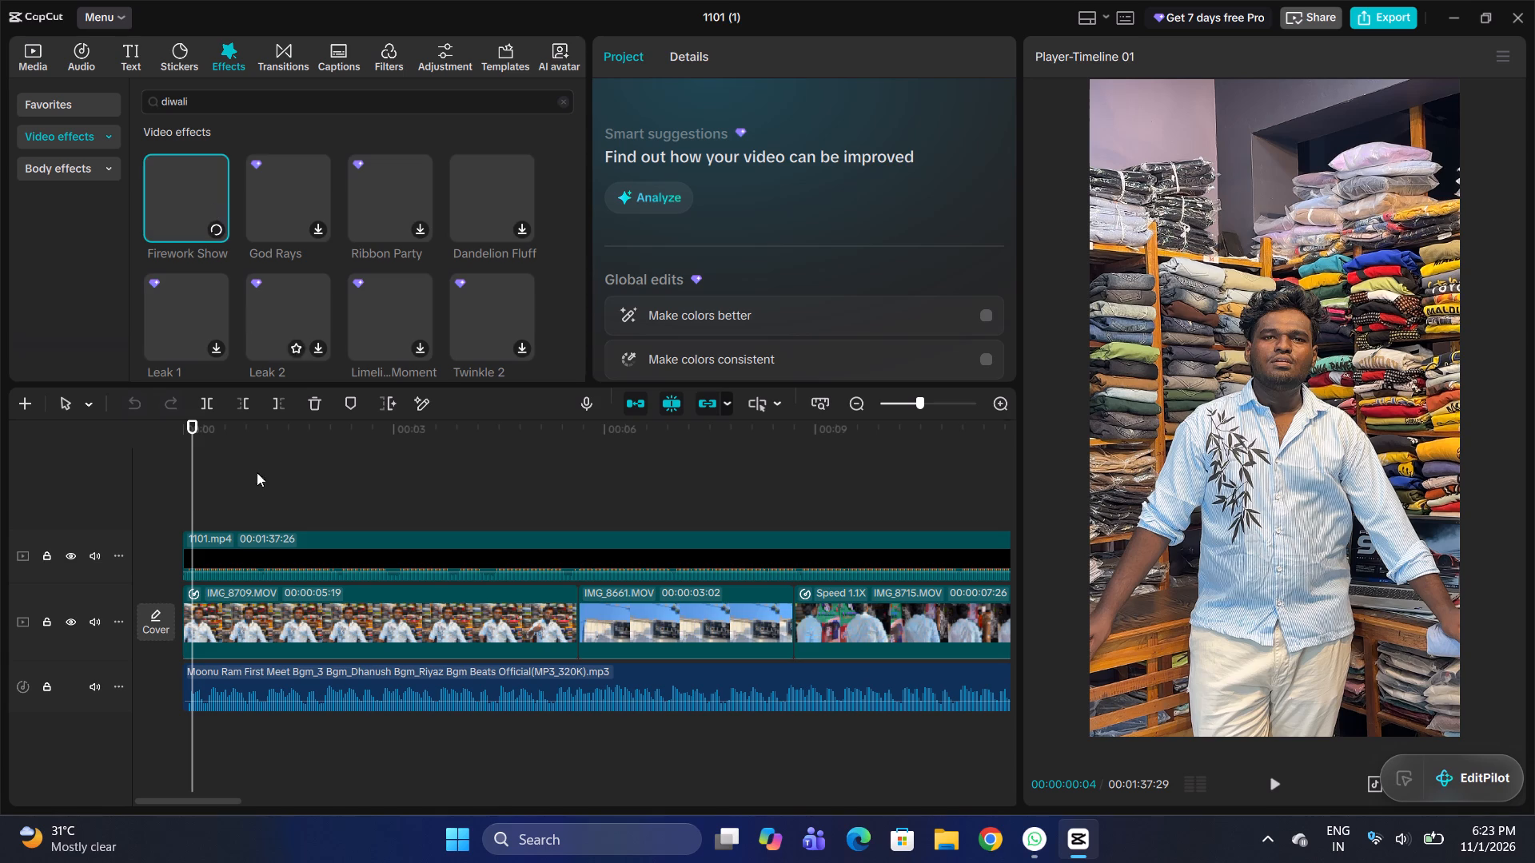
drag(194, 487, 174, 488)
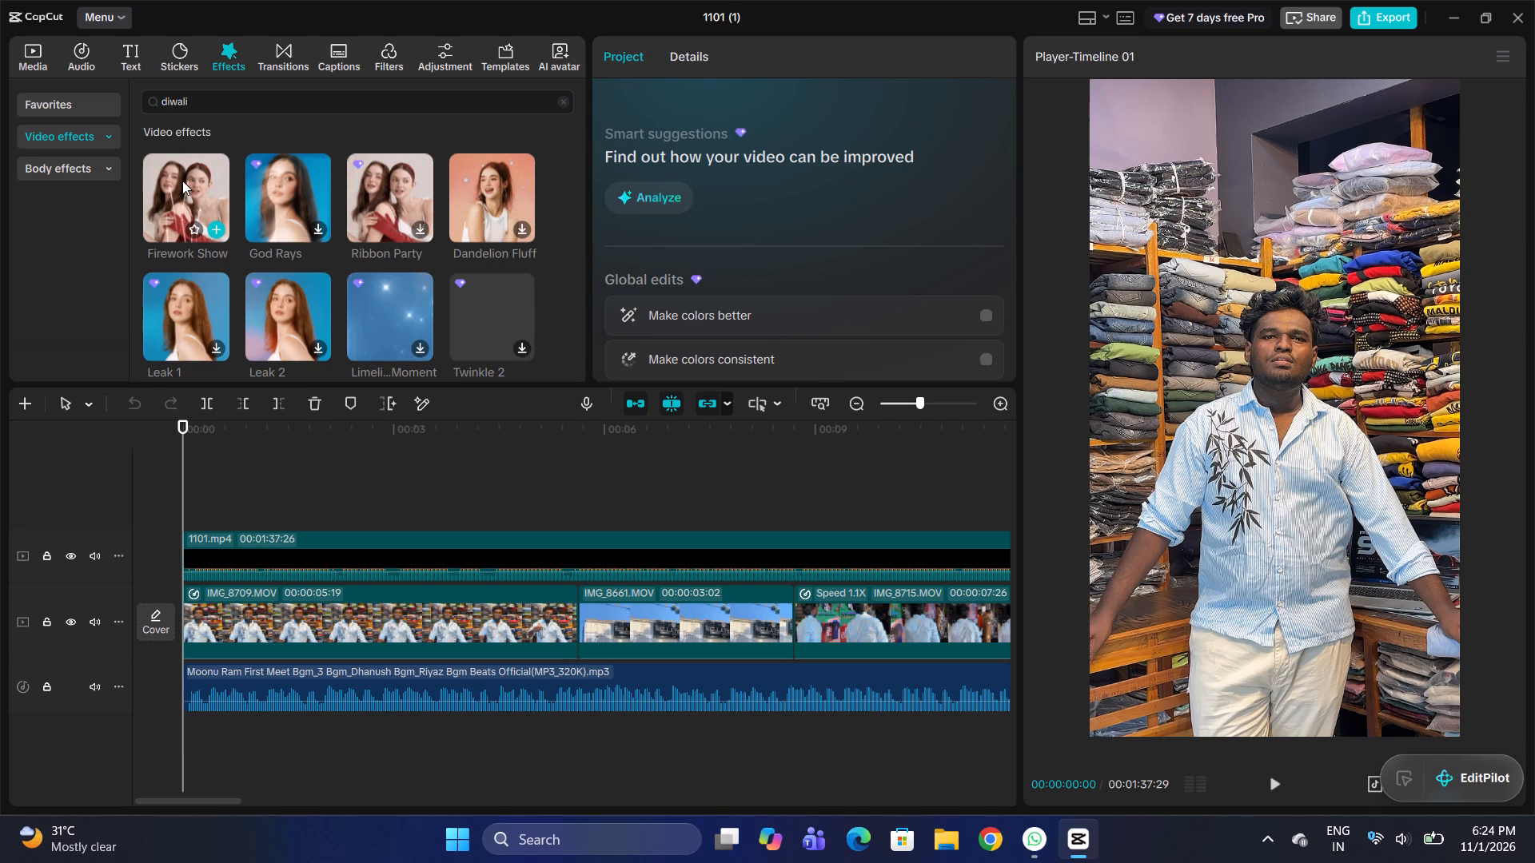
click(201, 198)
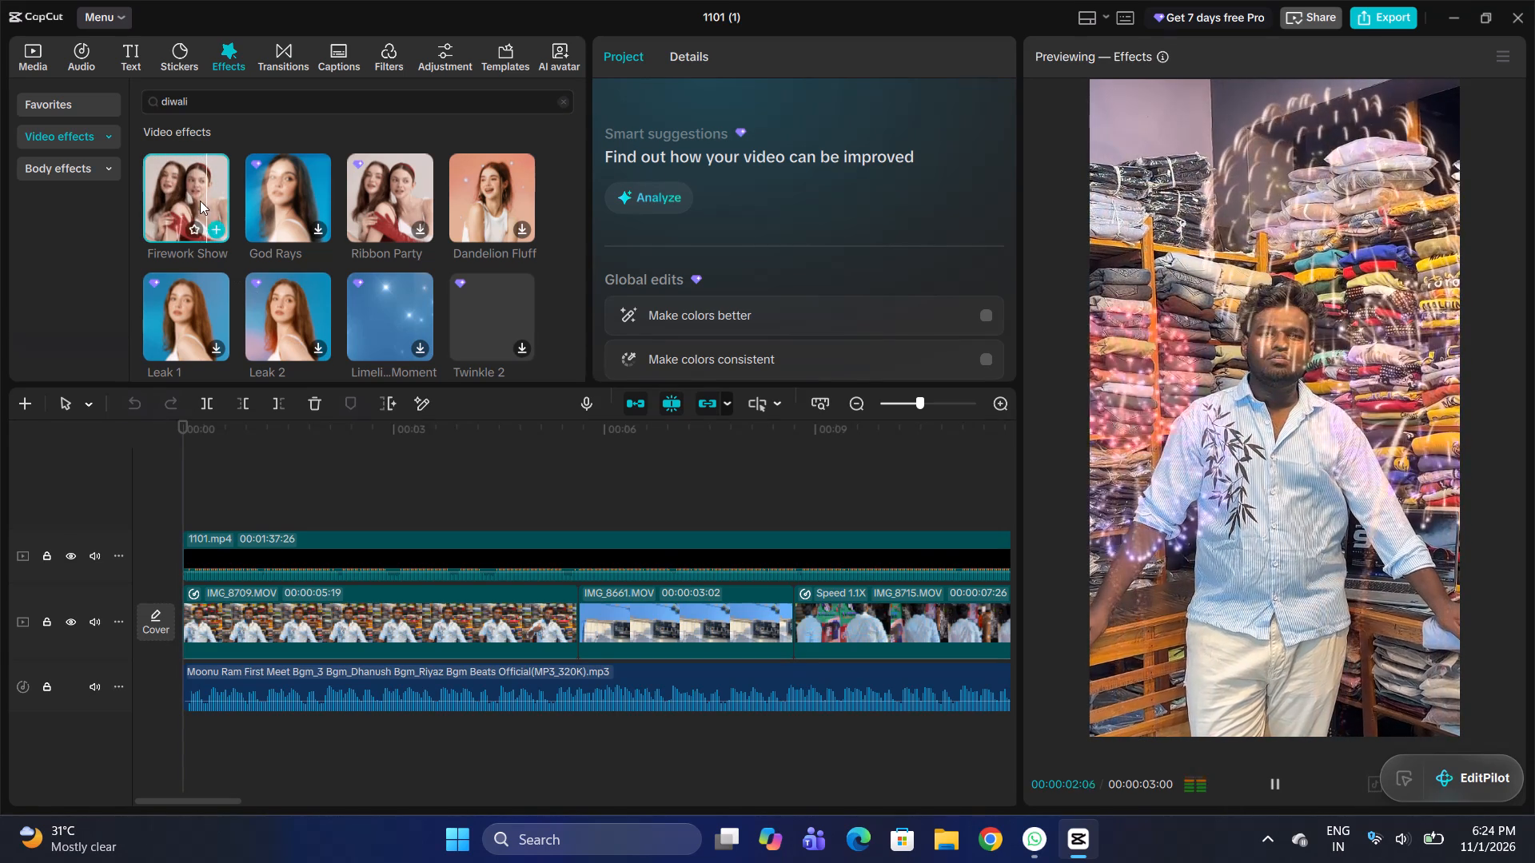
drag(208, 189, 204, 494)
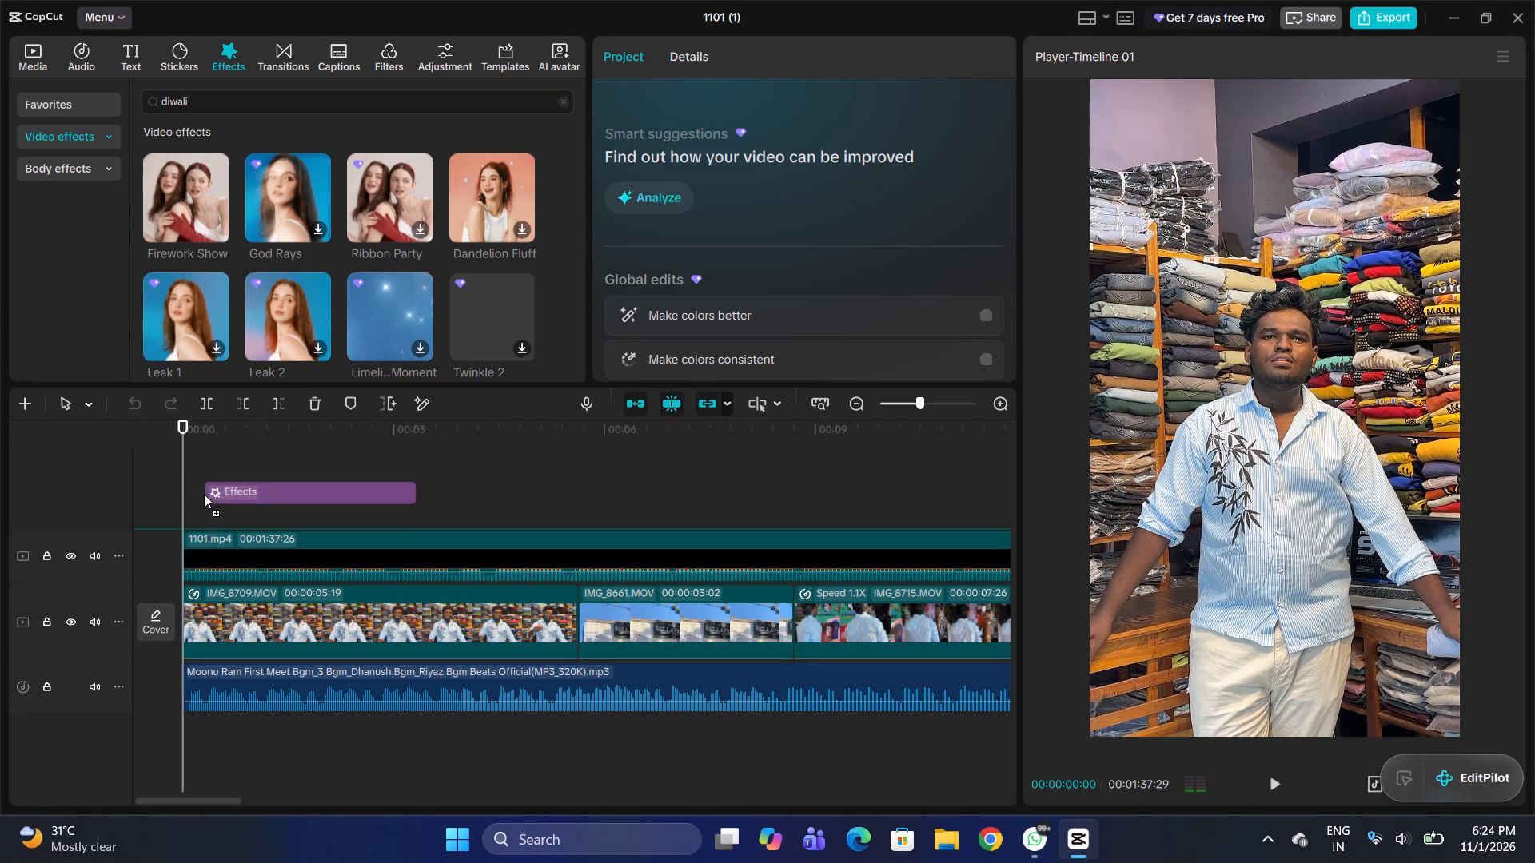
drag(204, 494, 179, 518)
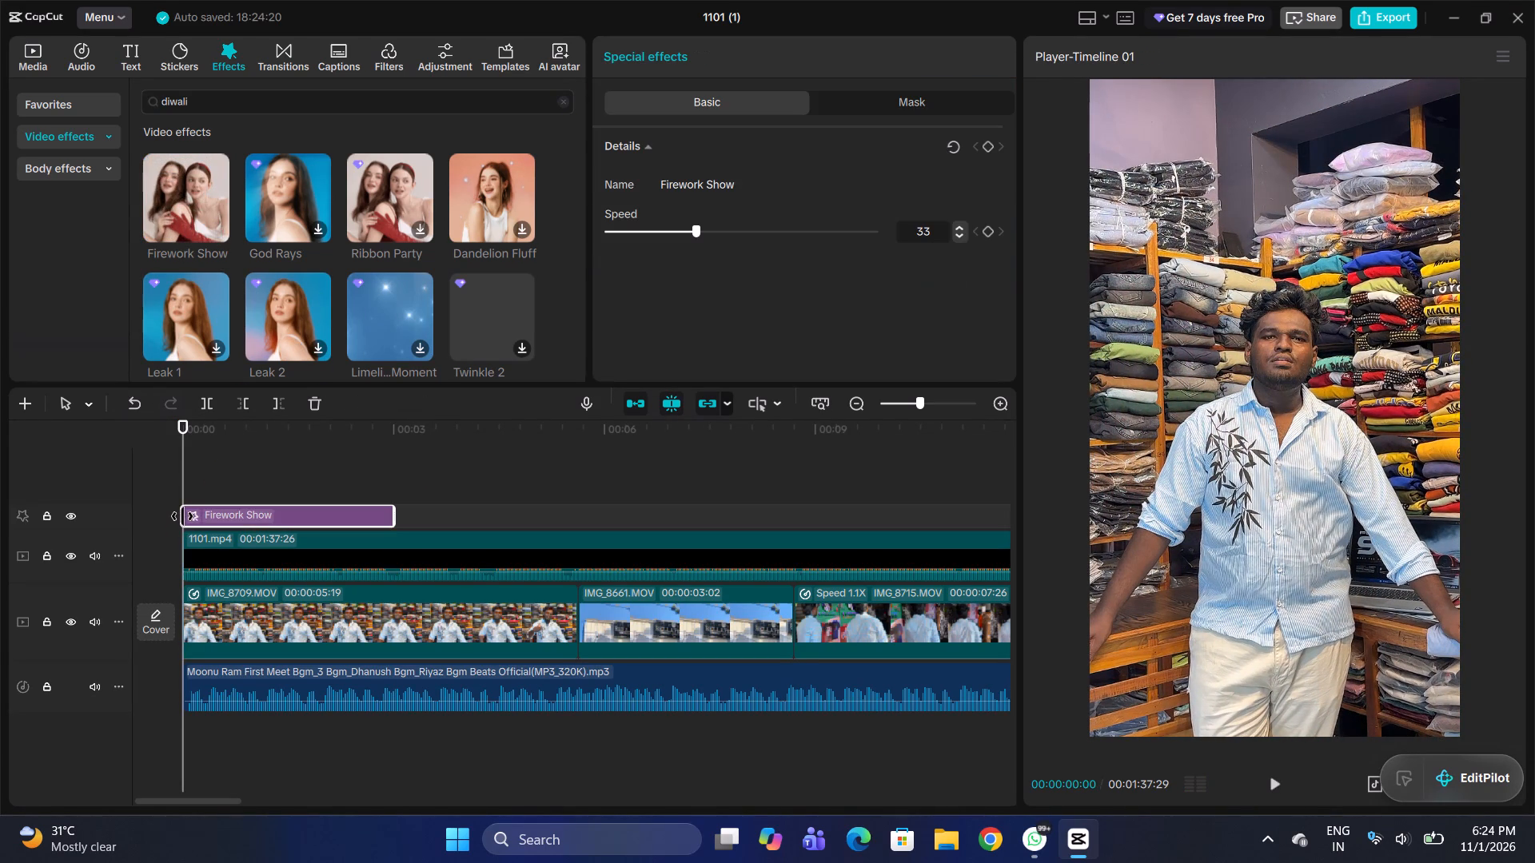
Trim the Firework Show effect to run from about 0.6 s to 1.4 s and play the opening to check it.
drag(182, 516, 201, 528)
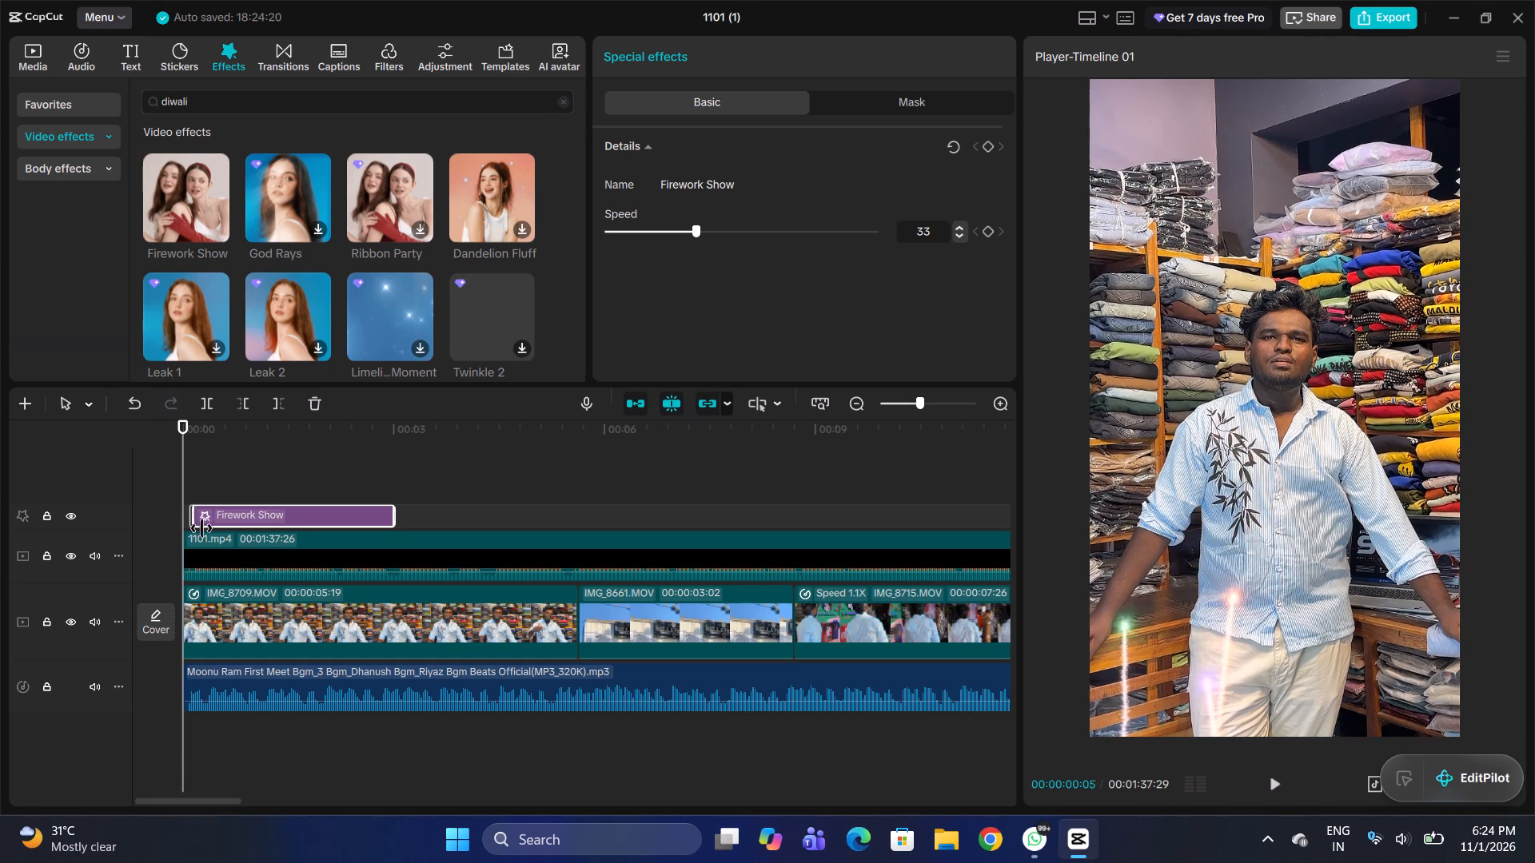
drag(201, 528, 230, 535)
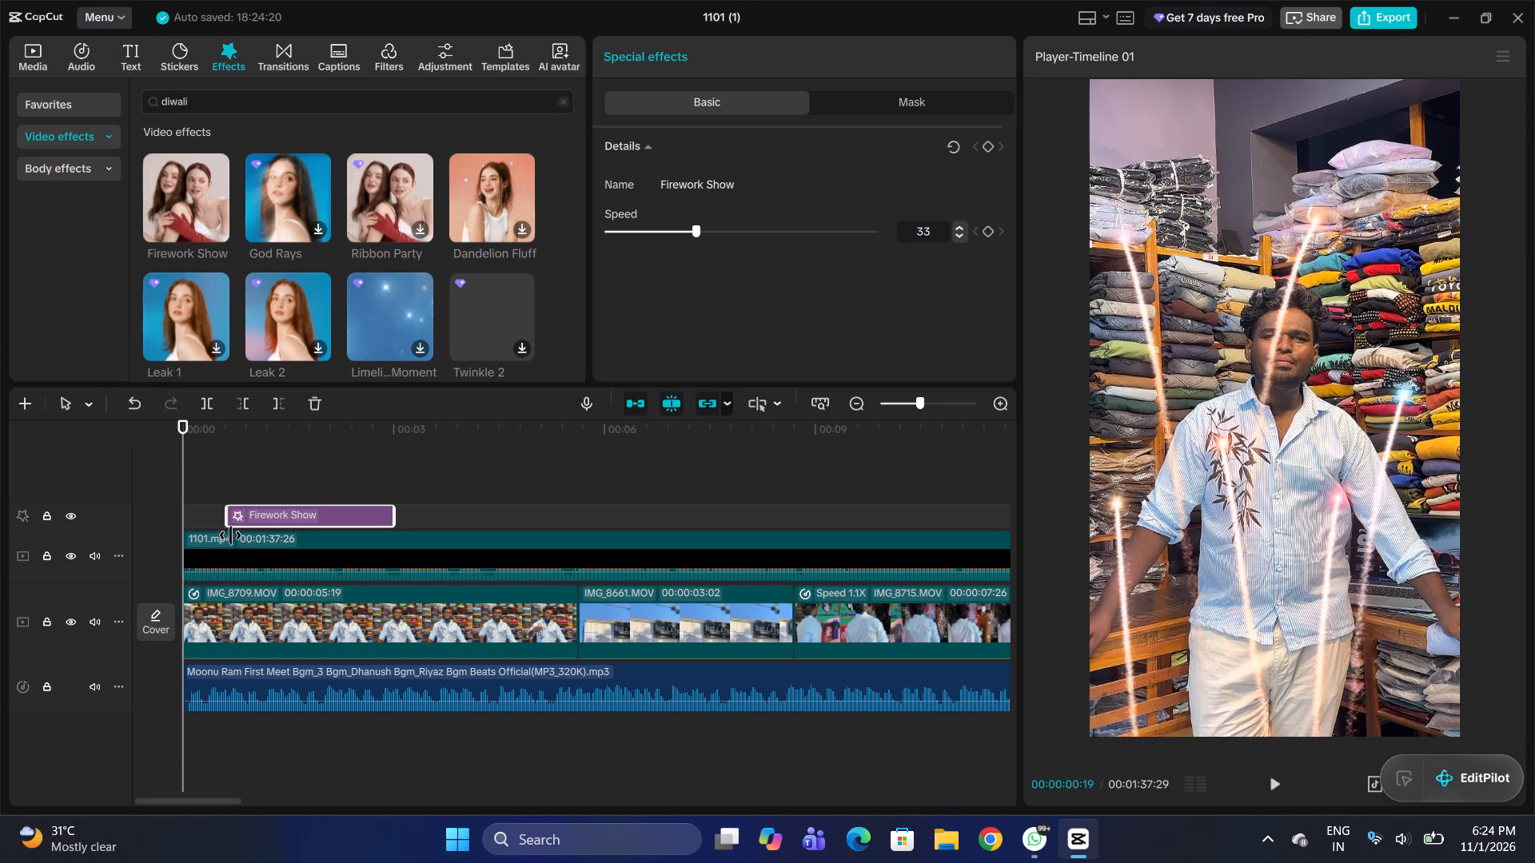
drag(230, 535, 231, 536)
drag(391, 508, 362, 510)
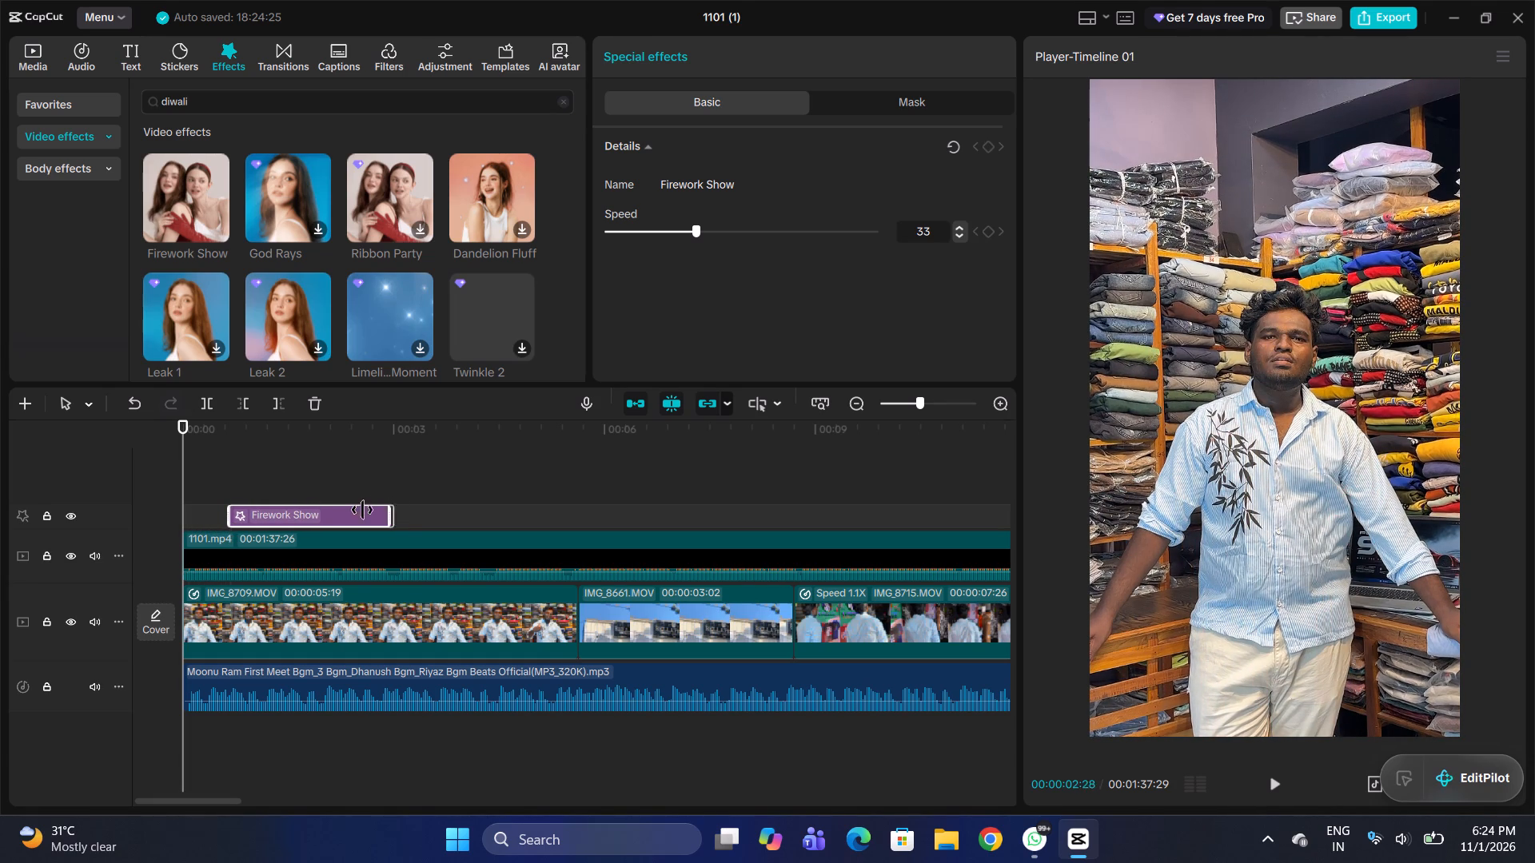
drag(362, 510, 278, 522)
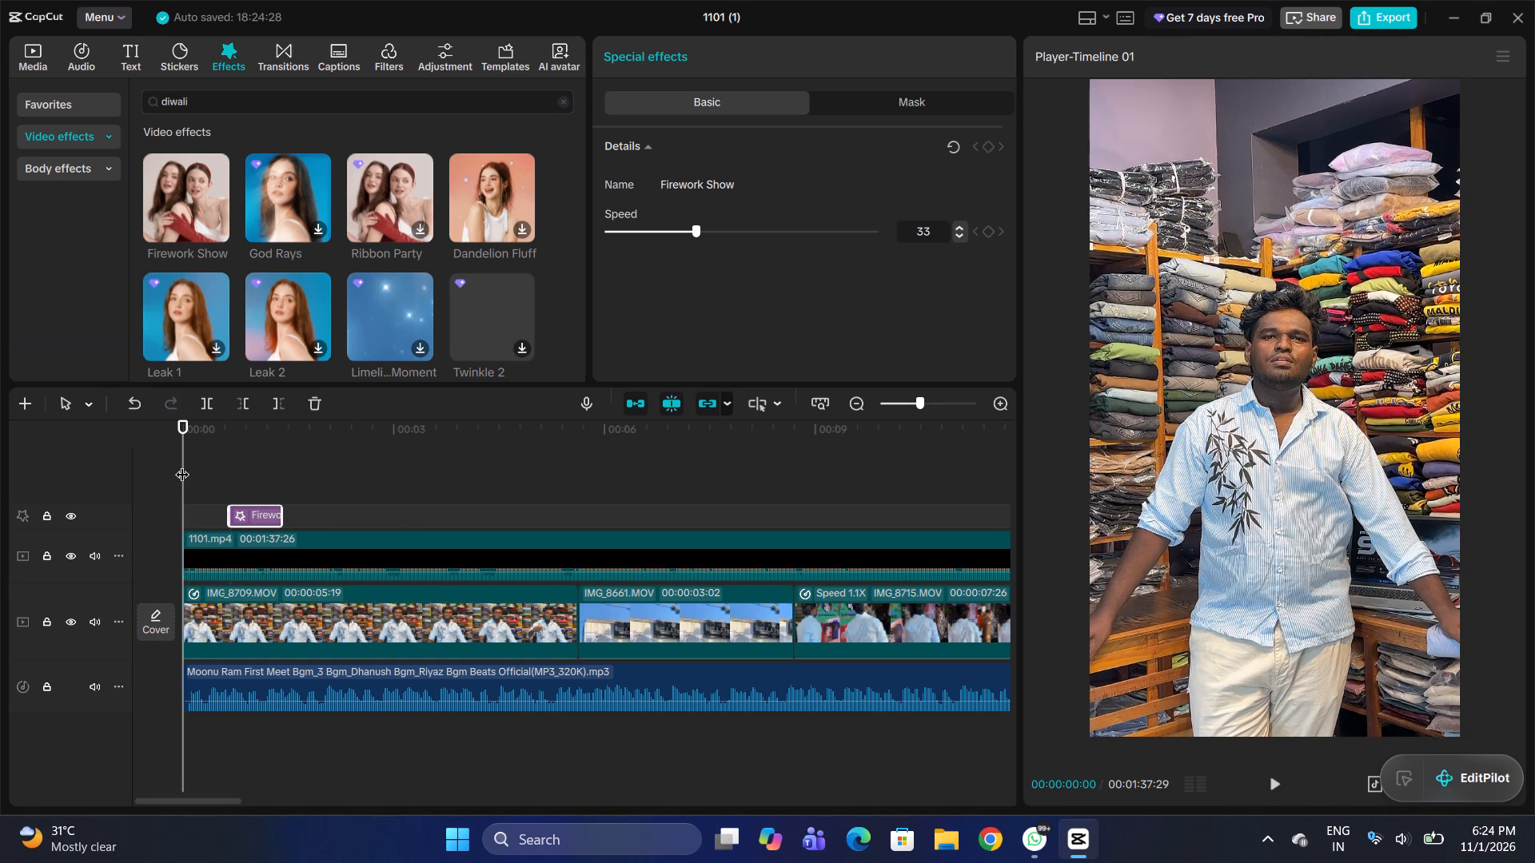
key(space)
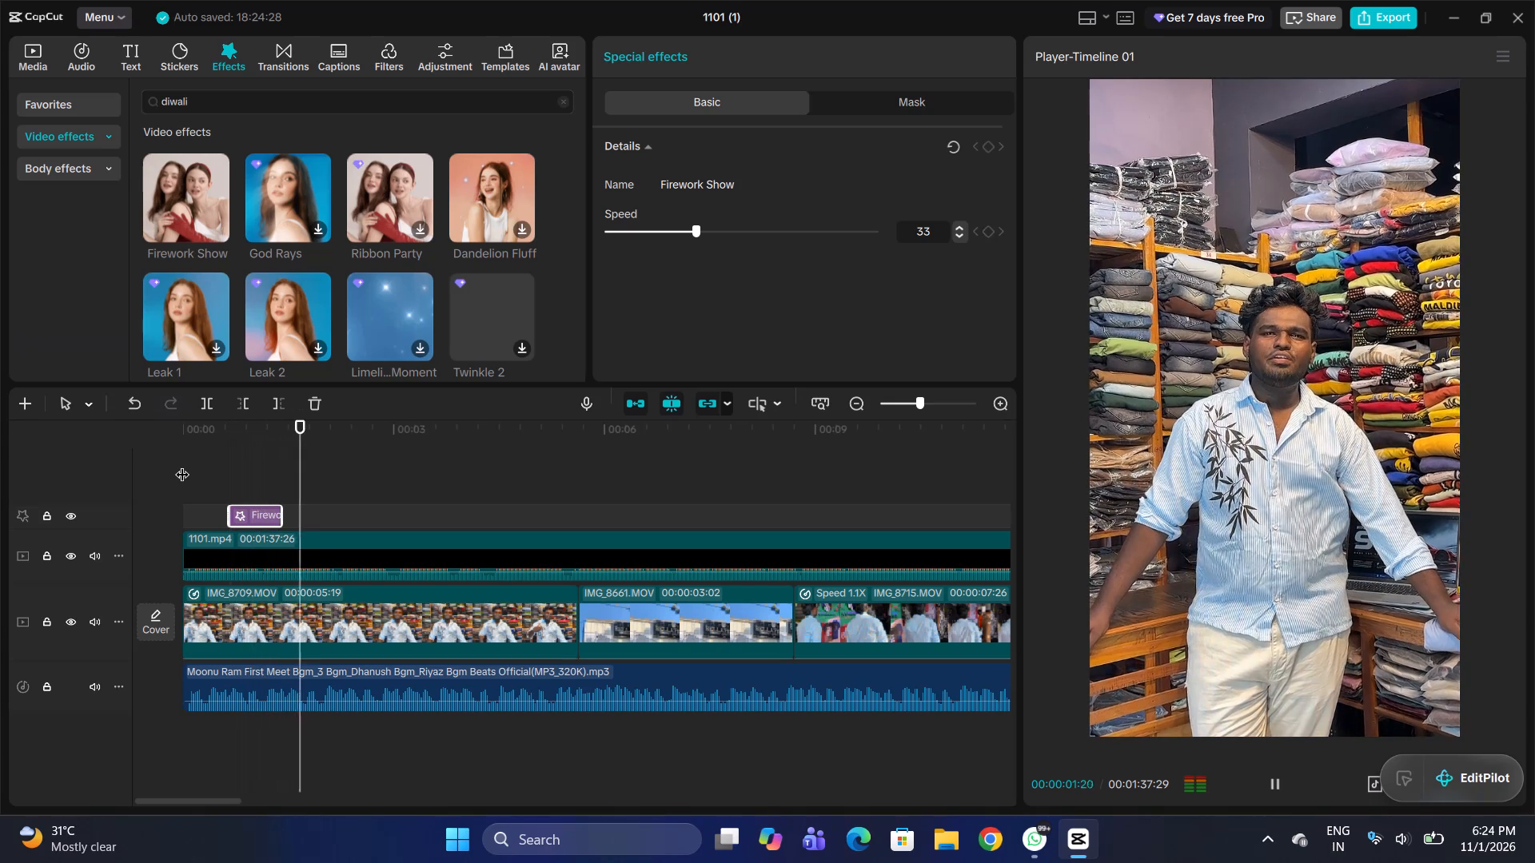
Retrim both ends of the Firework Show effect so it runs from about 1.2 s to 2.3 s.
drag(229, 515, 267, 519)
drag(281, 519, 282, 519)
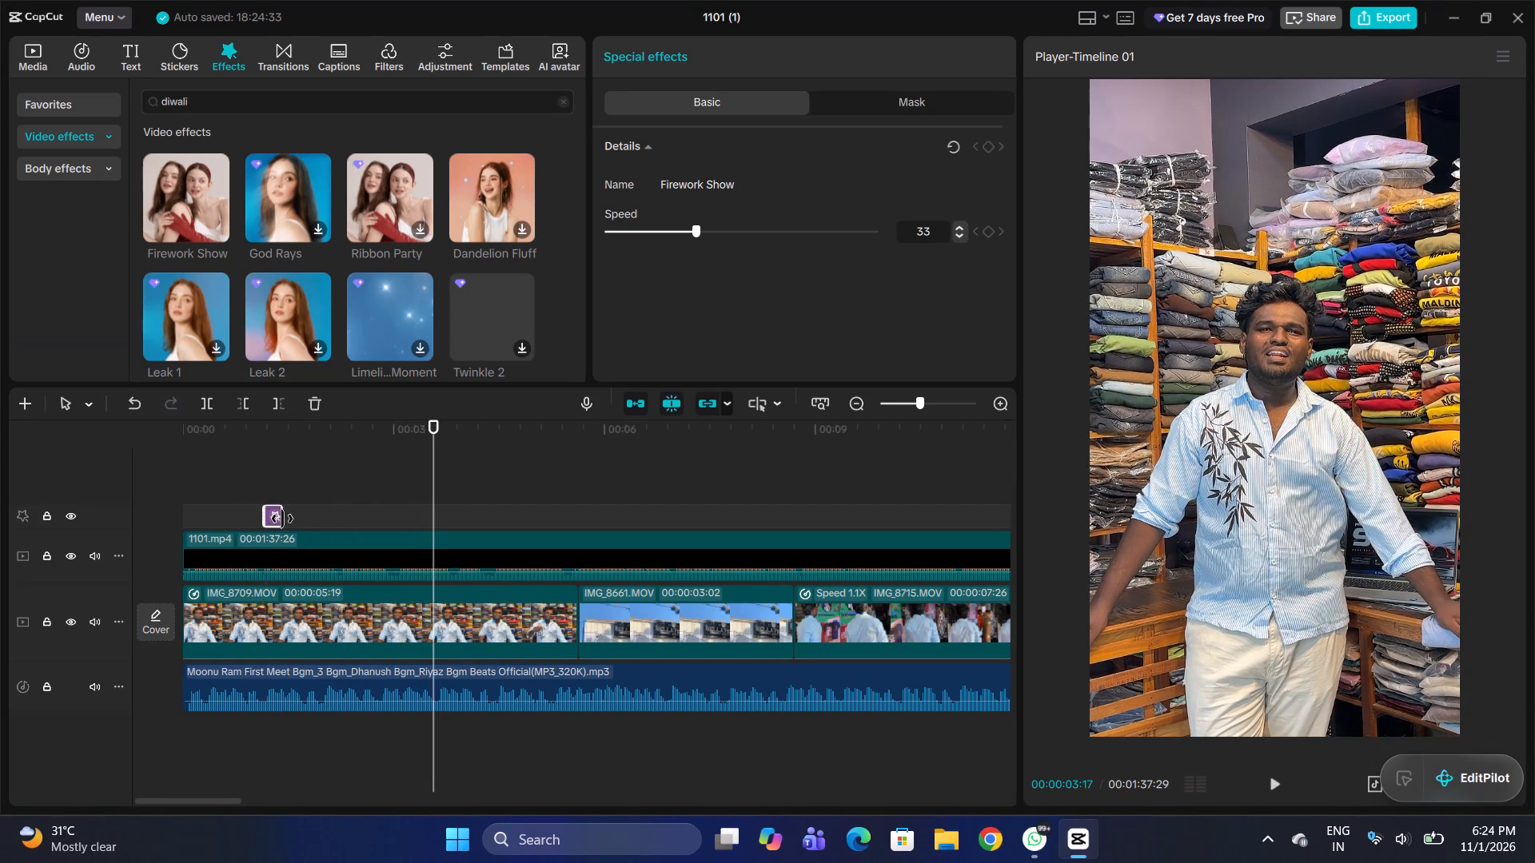
drag(282, 519, 337, 524)
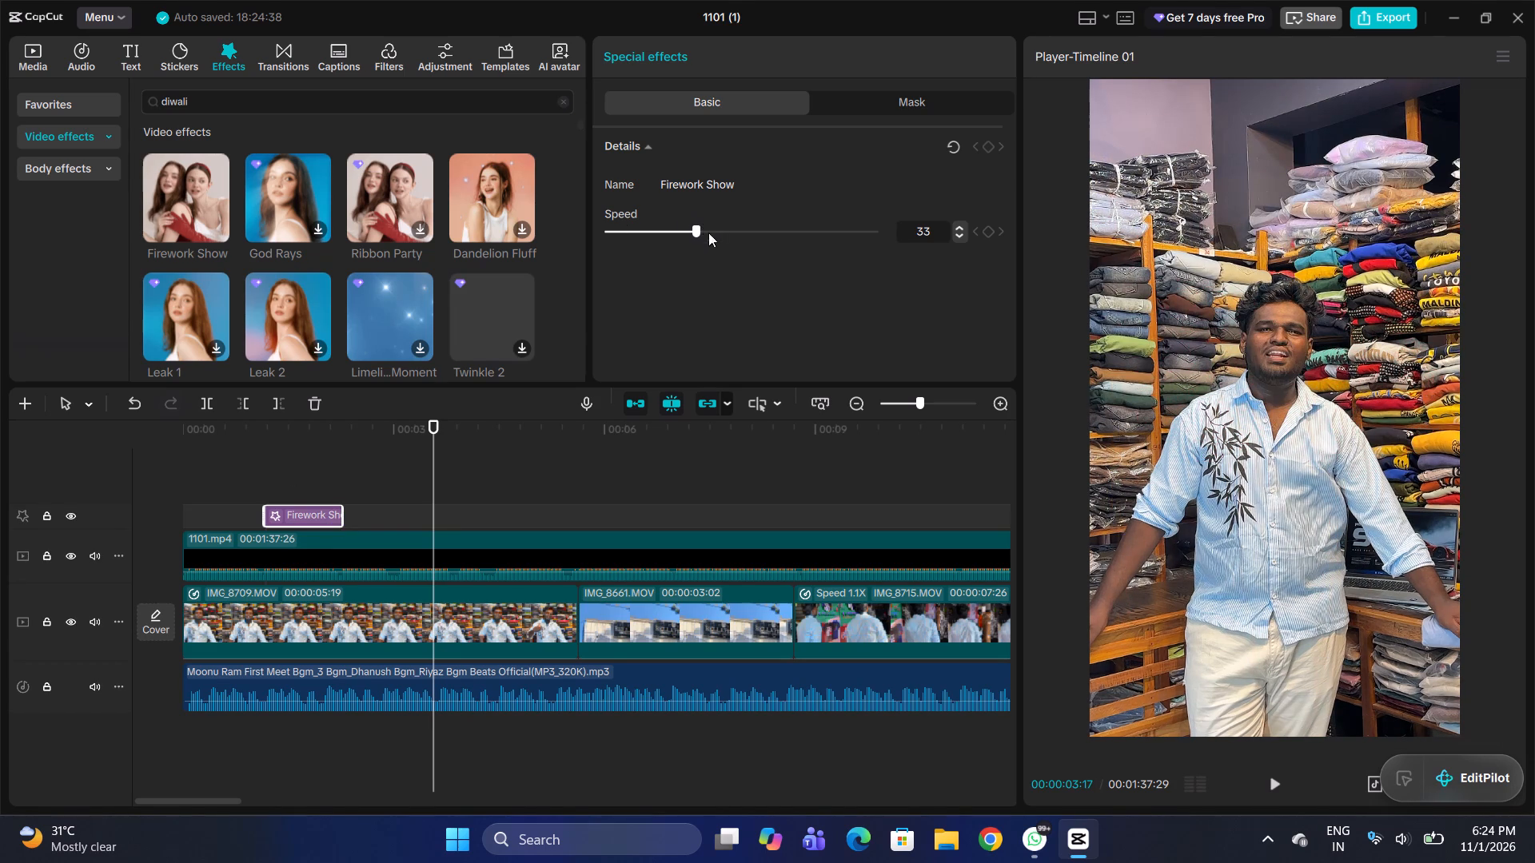
click(704, 188)
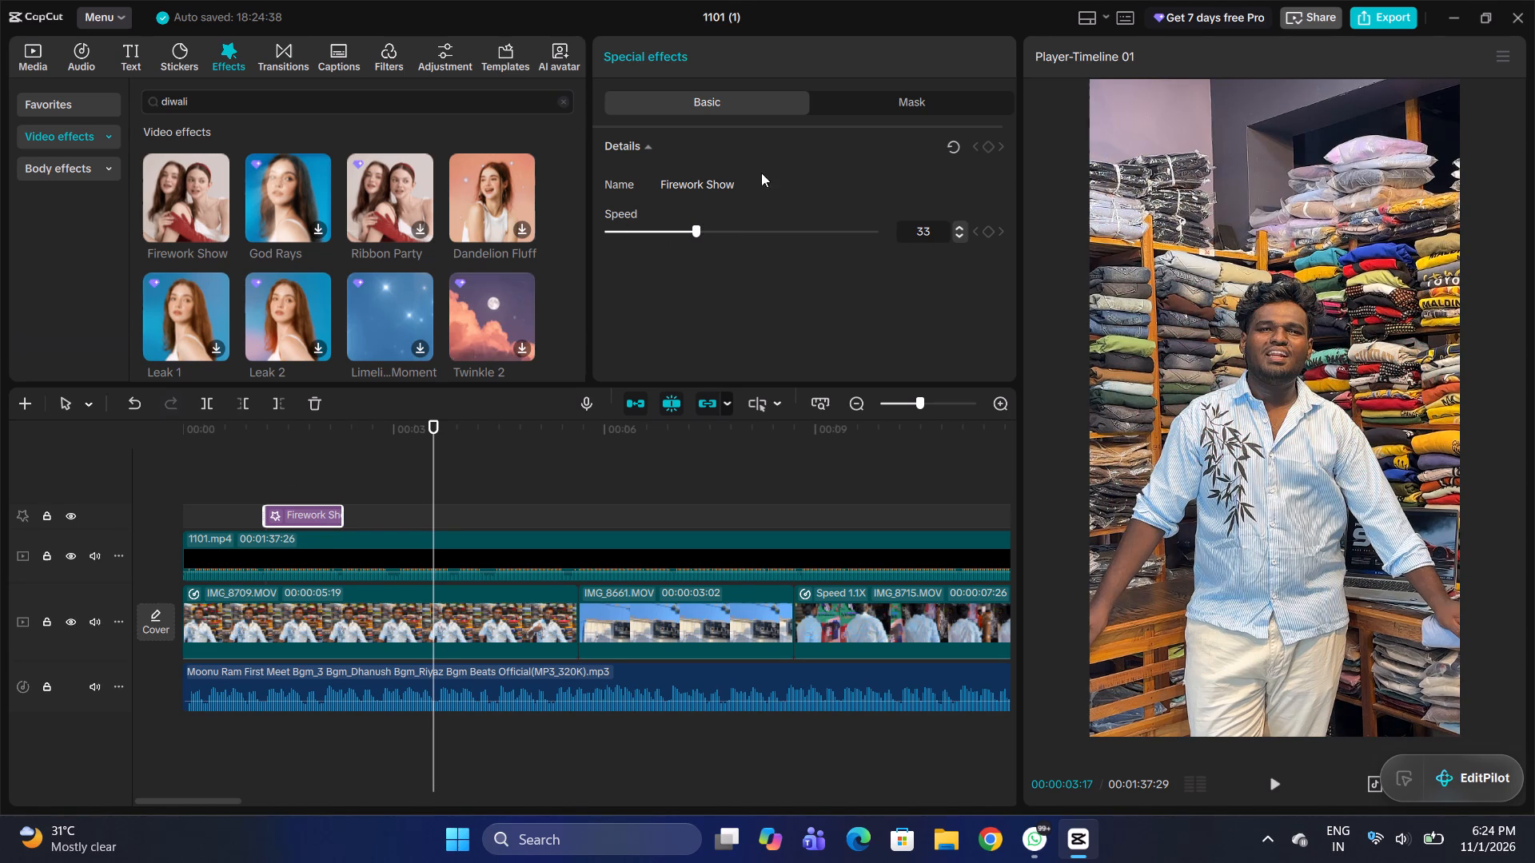
Play the section around the Firework Show effect to check its timing, then return the playhead to the start.
double_click(265, 471)
drag(265, 471, 252, 477)
key(space)
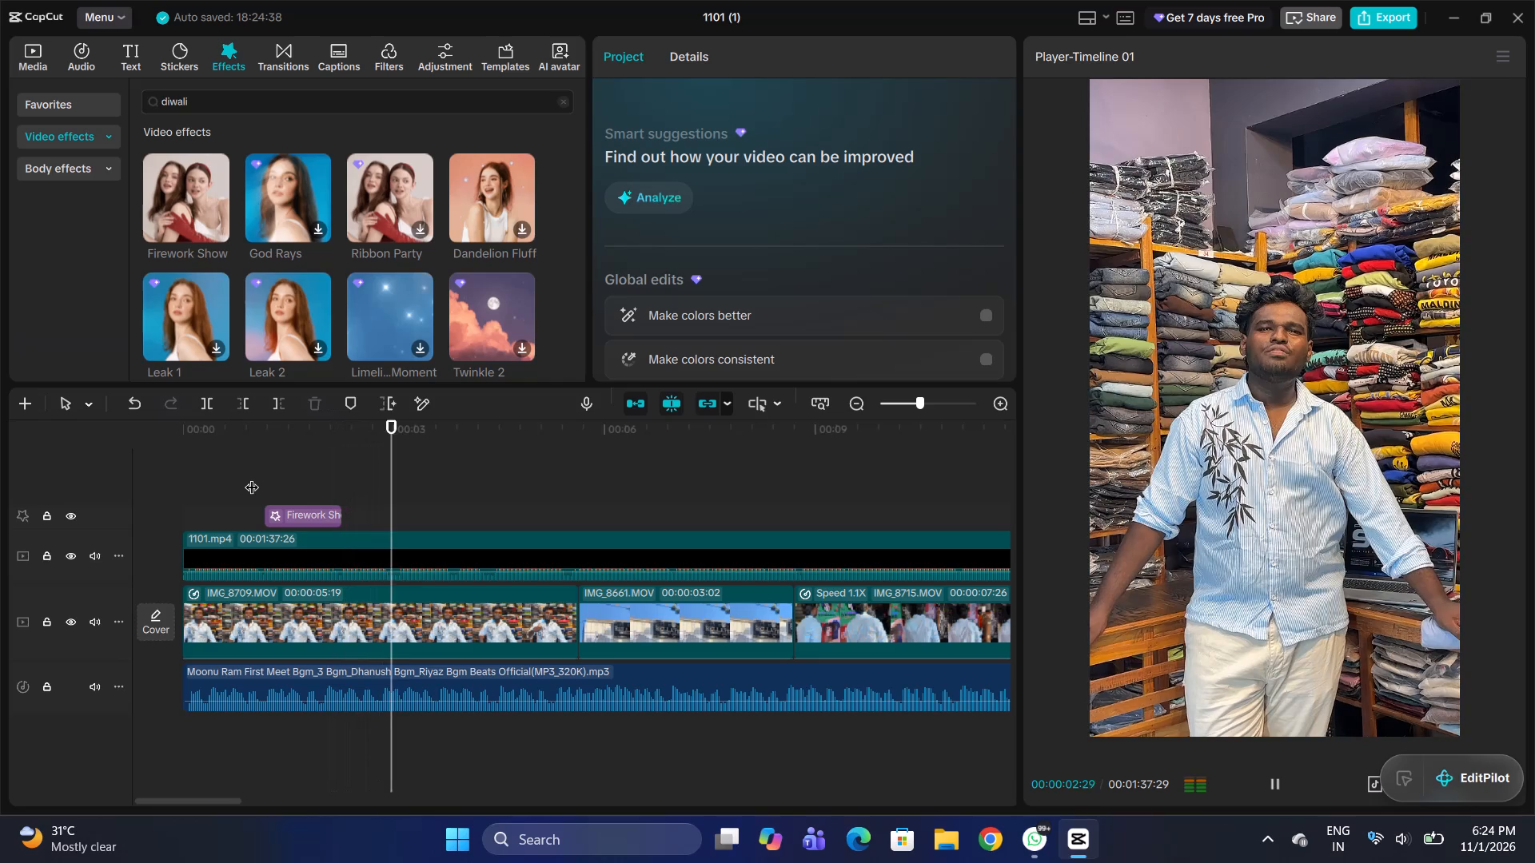
double_click(254, 467)
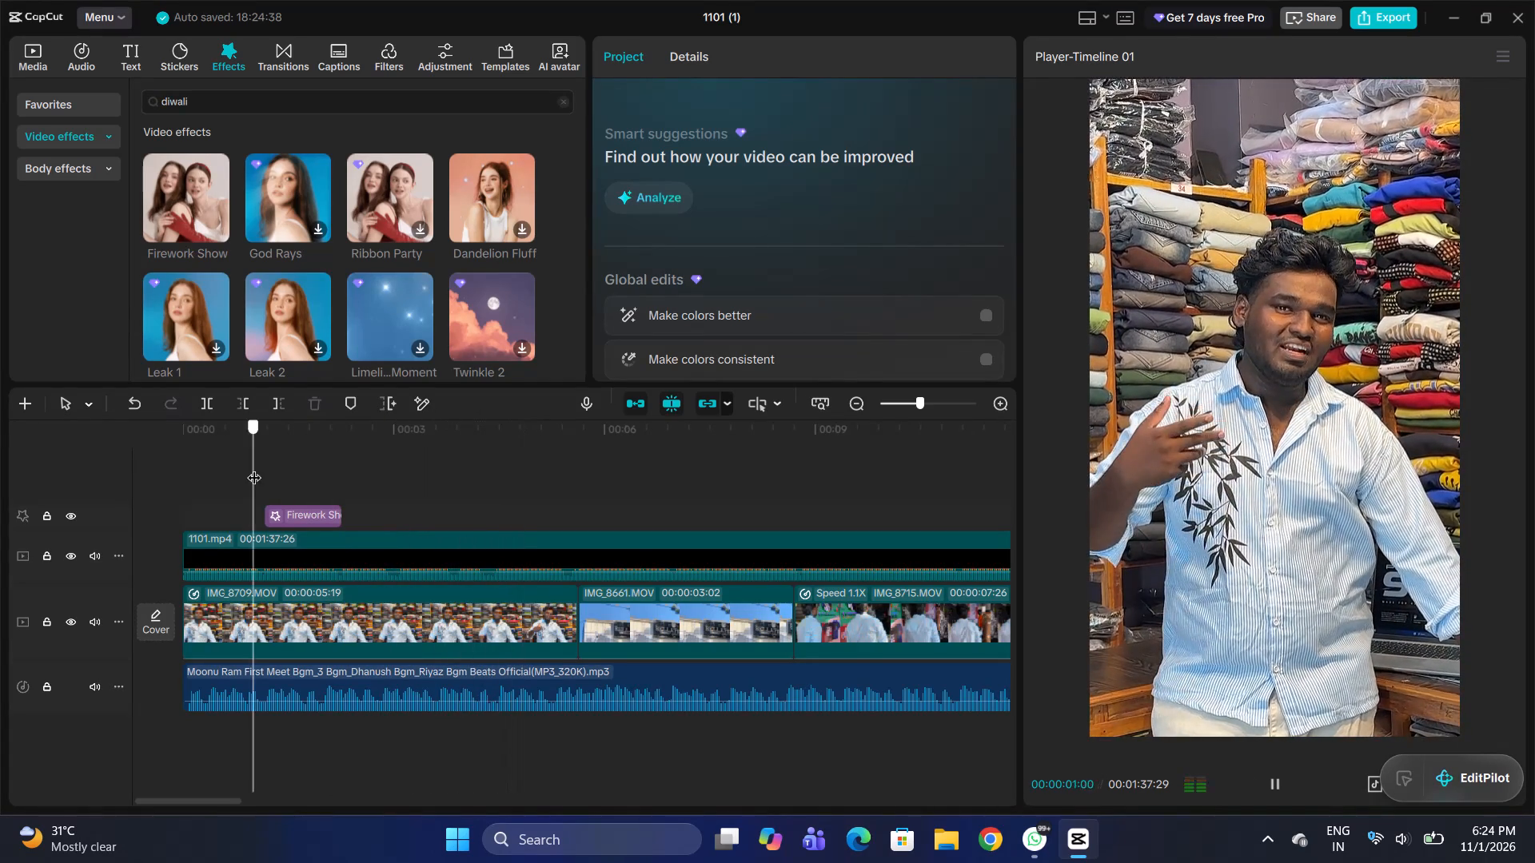
drag(254, 467, 90, 525)
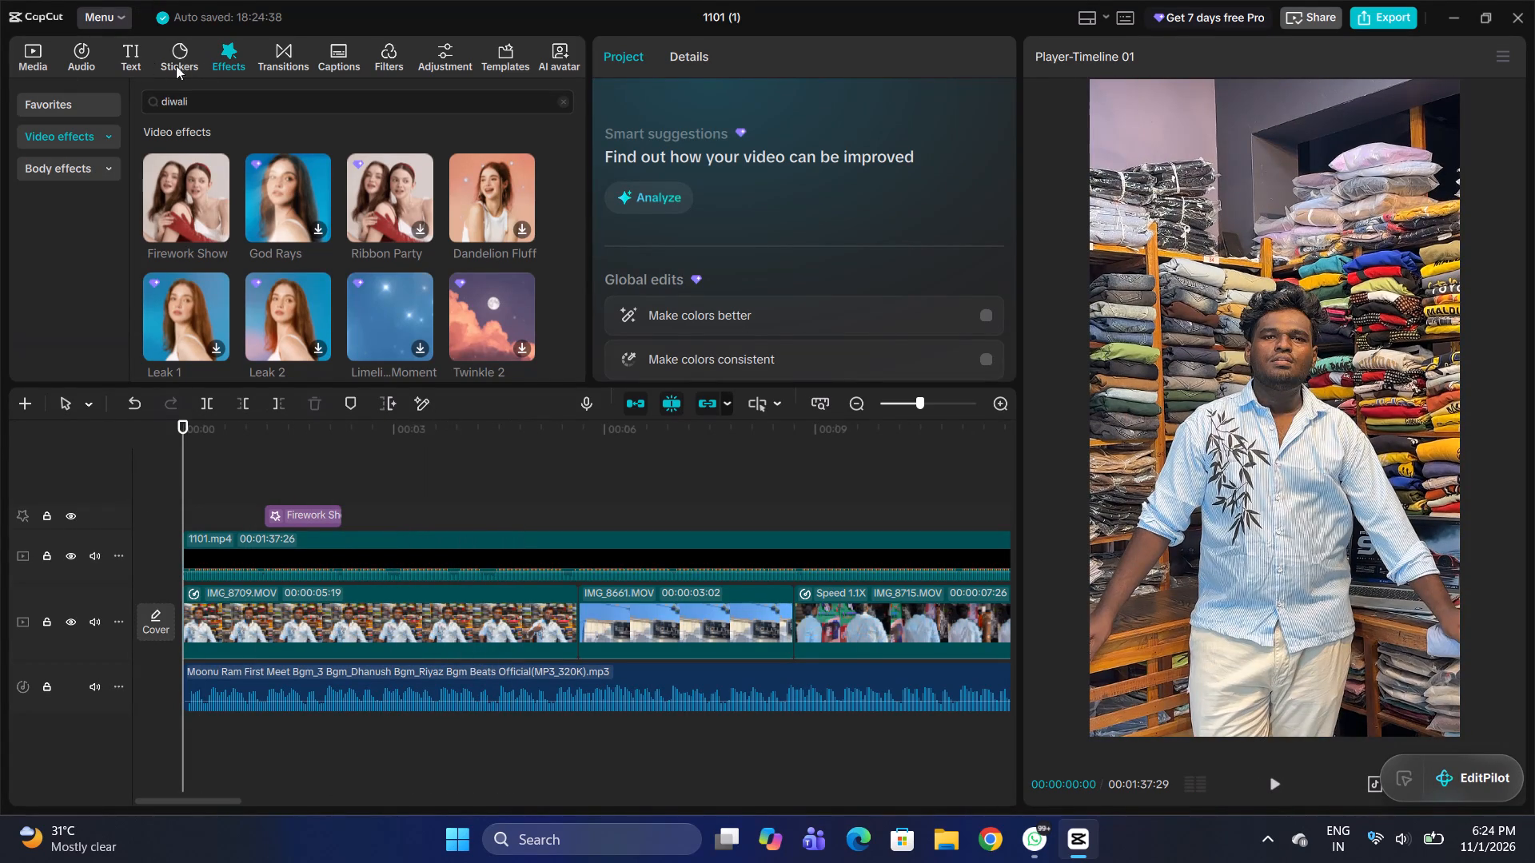
Search the audio library for "whoop".
click(98, 57)
click(67, 197)
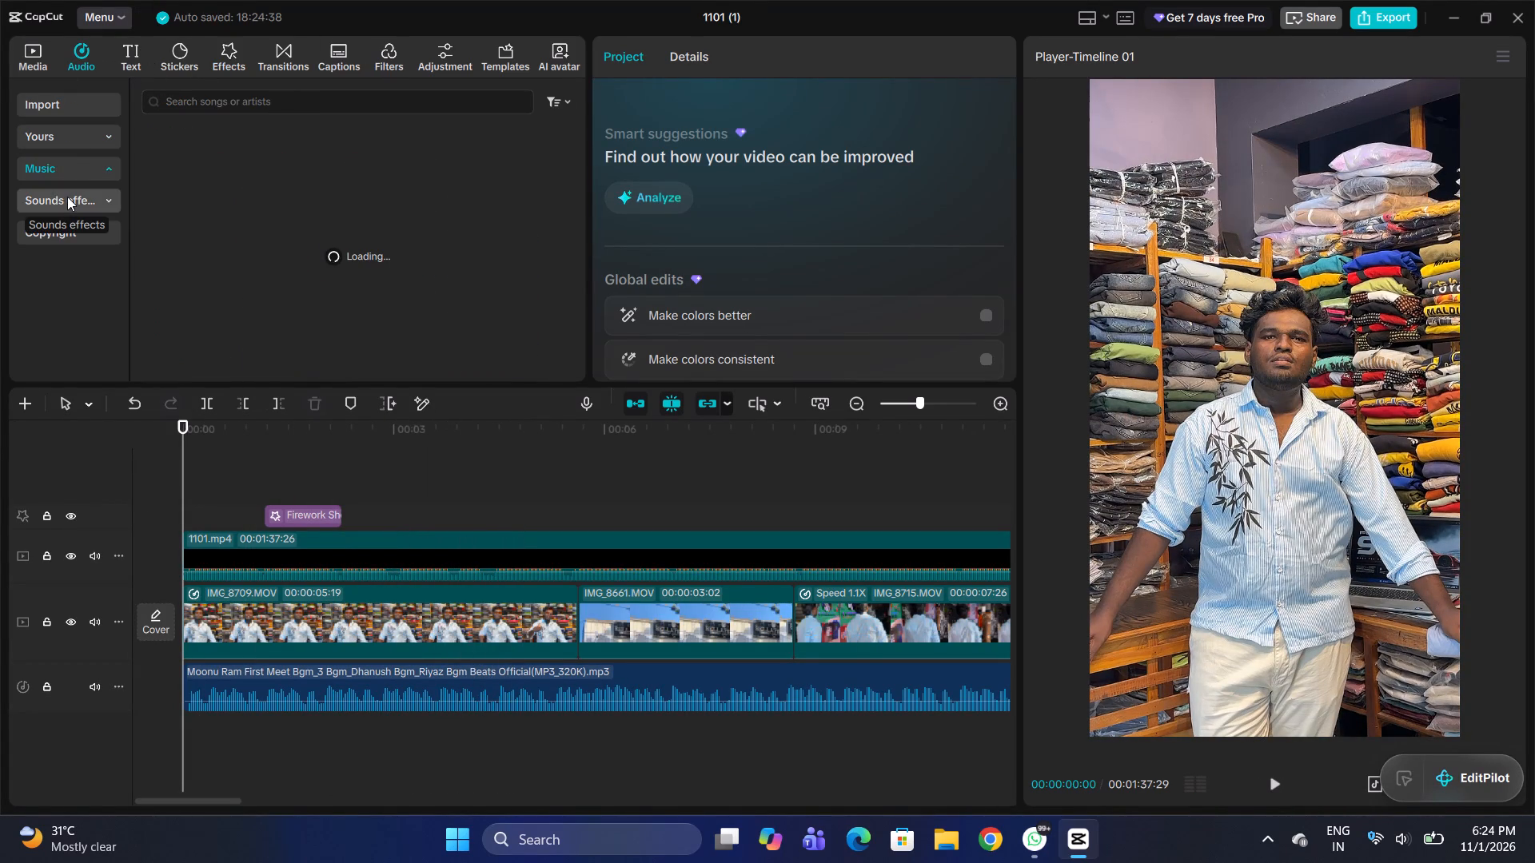
click(241, 105)
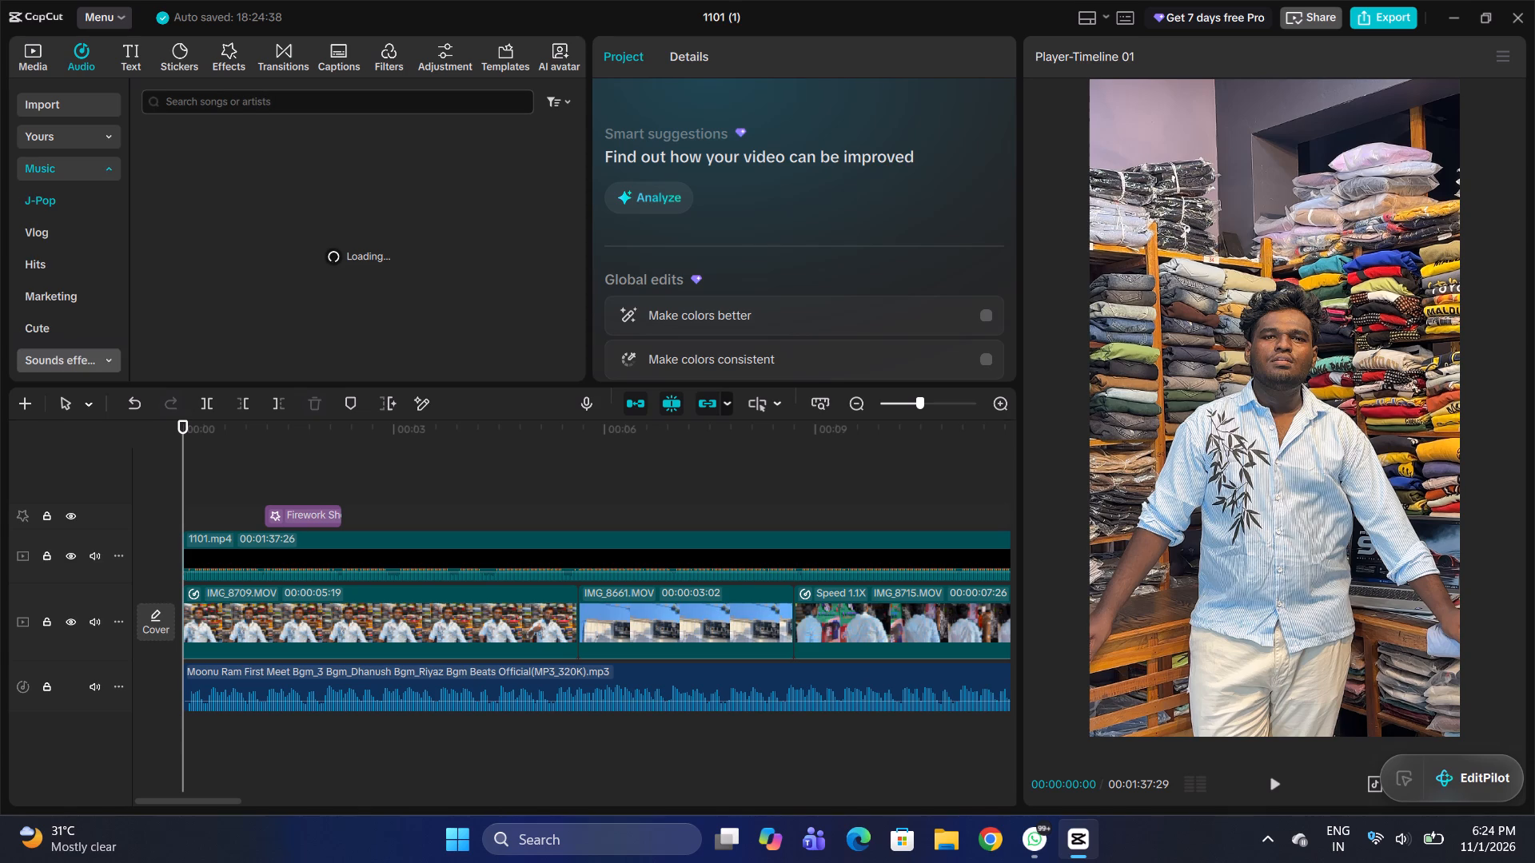
text(whoop)
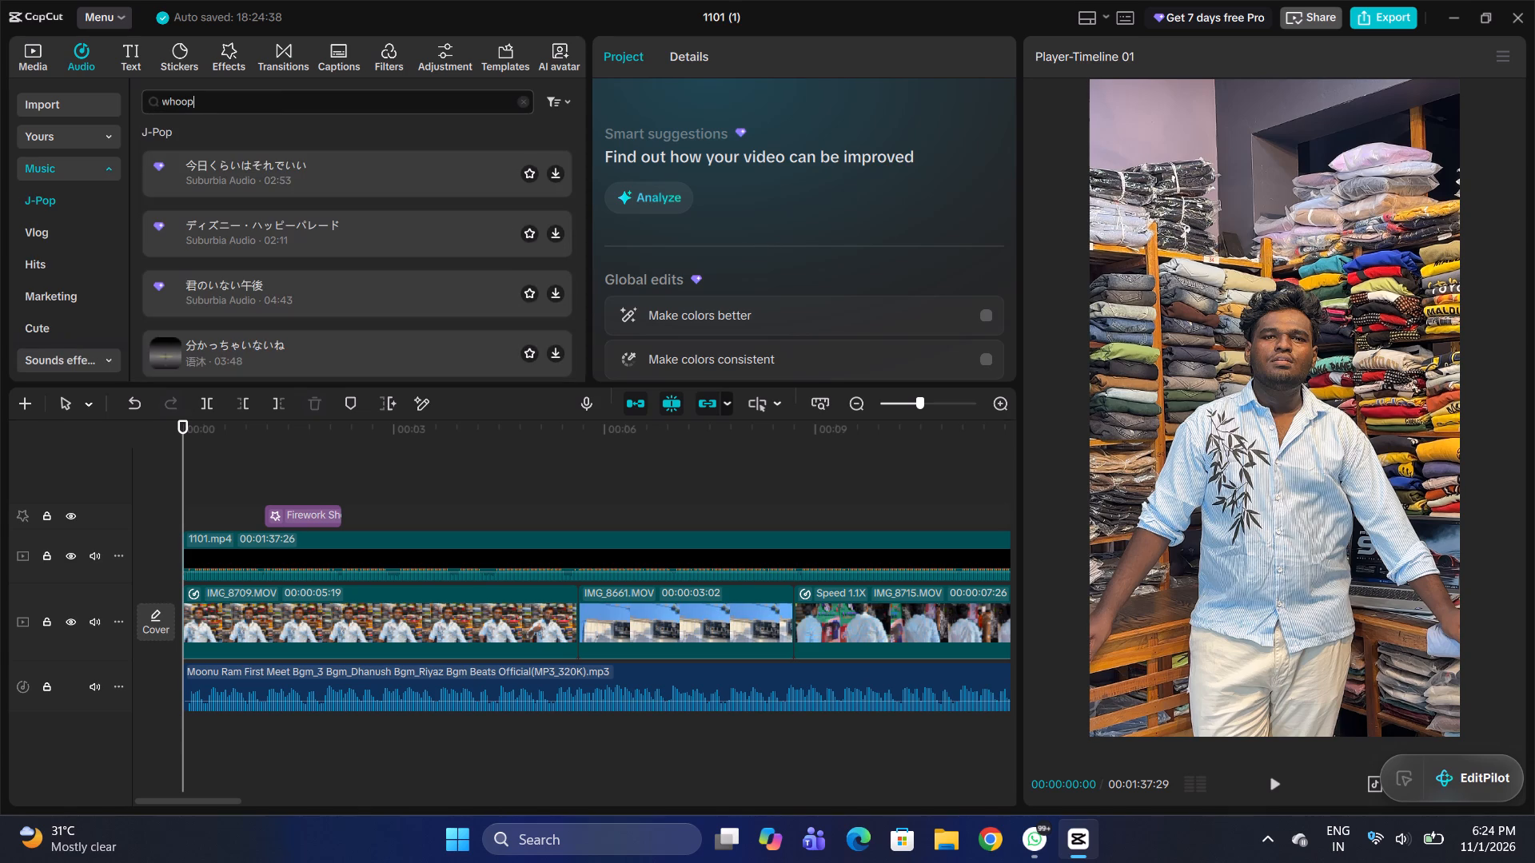
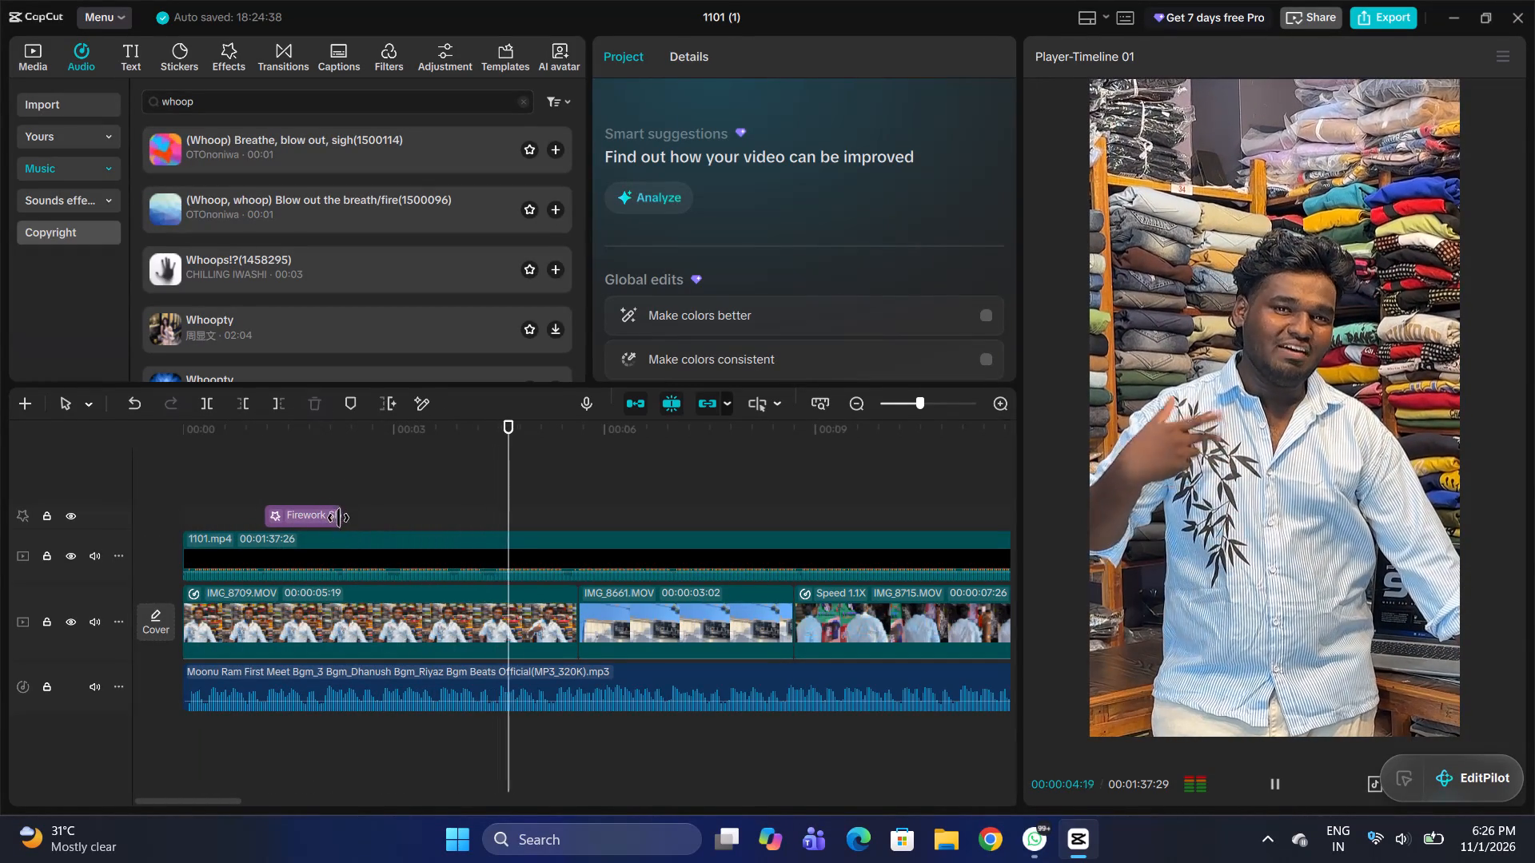
Extend the end of the Firework Show effect to about 2.6 s and play that section to check it.
double_click(338, 518)
drag(344, 520, 361, 520)
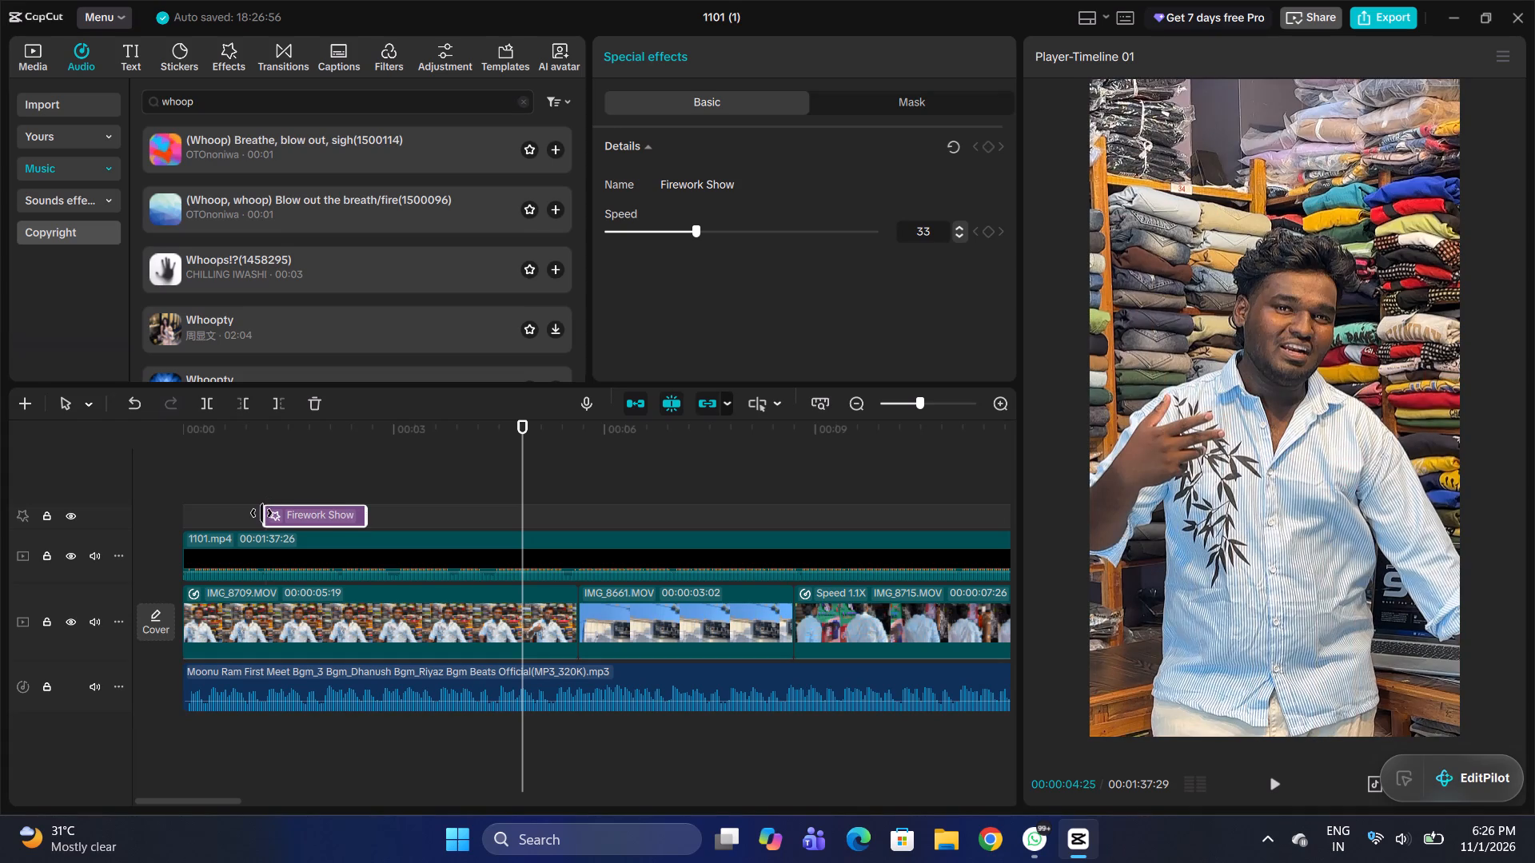
click(261, 513)
click(760, 230)
double_click(263, 460)
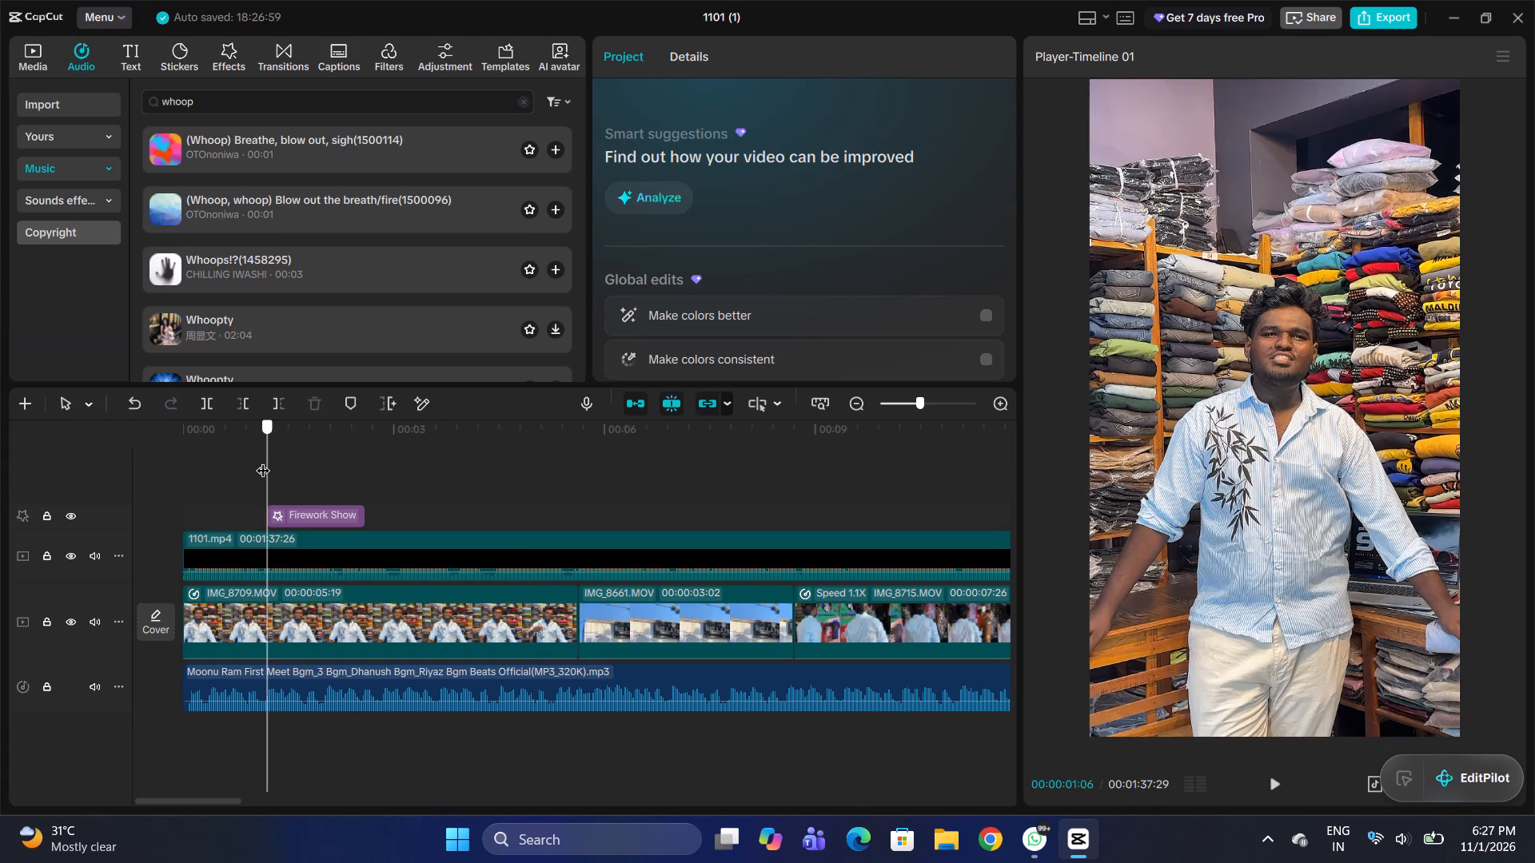
key(space)
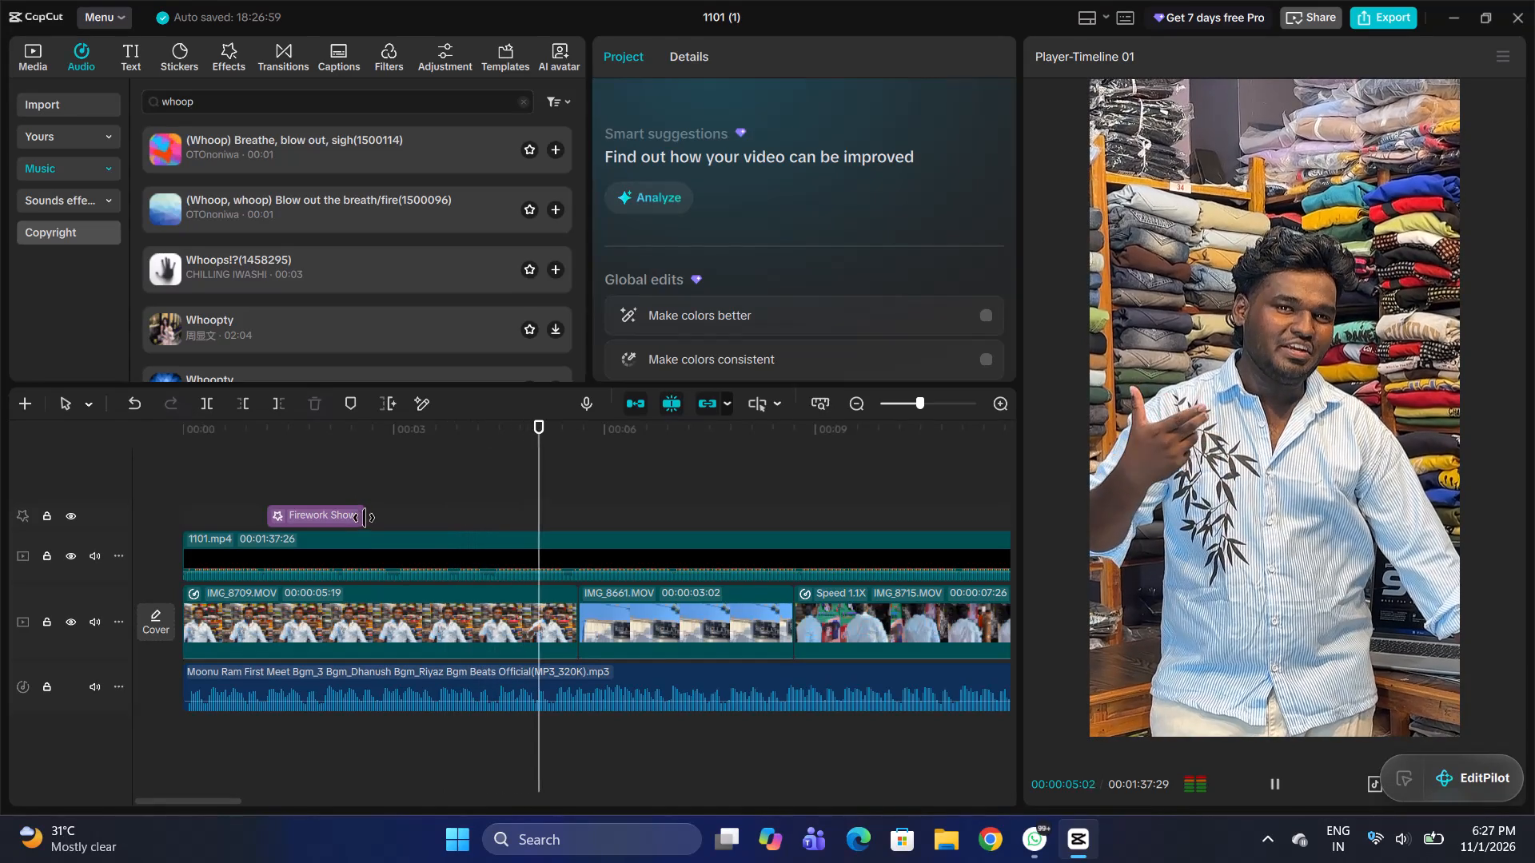
click(364, 518)
Preview the first three whoop results and add "(Whoop) Breathe, blow out, sigh(1500114)" to the timeline at 00:00:05:03.
click(329, 152)
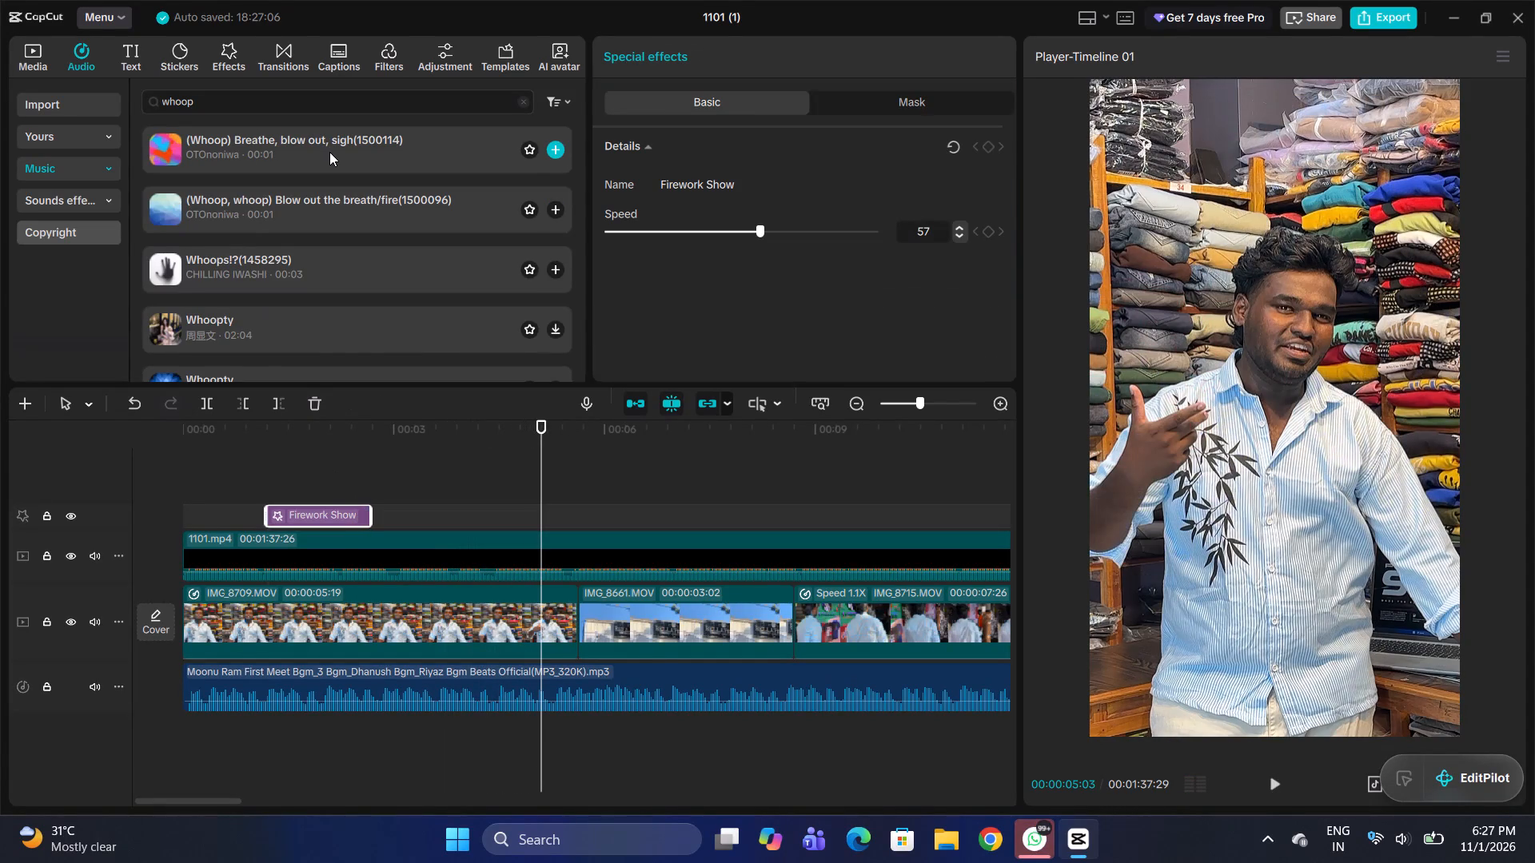
click(321, 204)
click(309, 268)
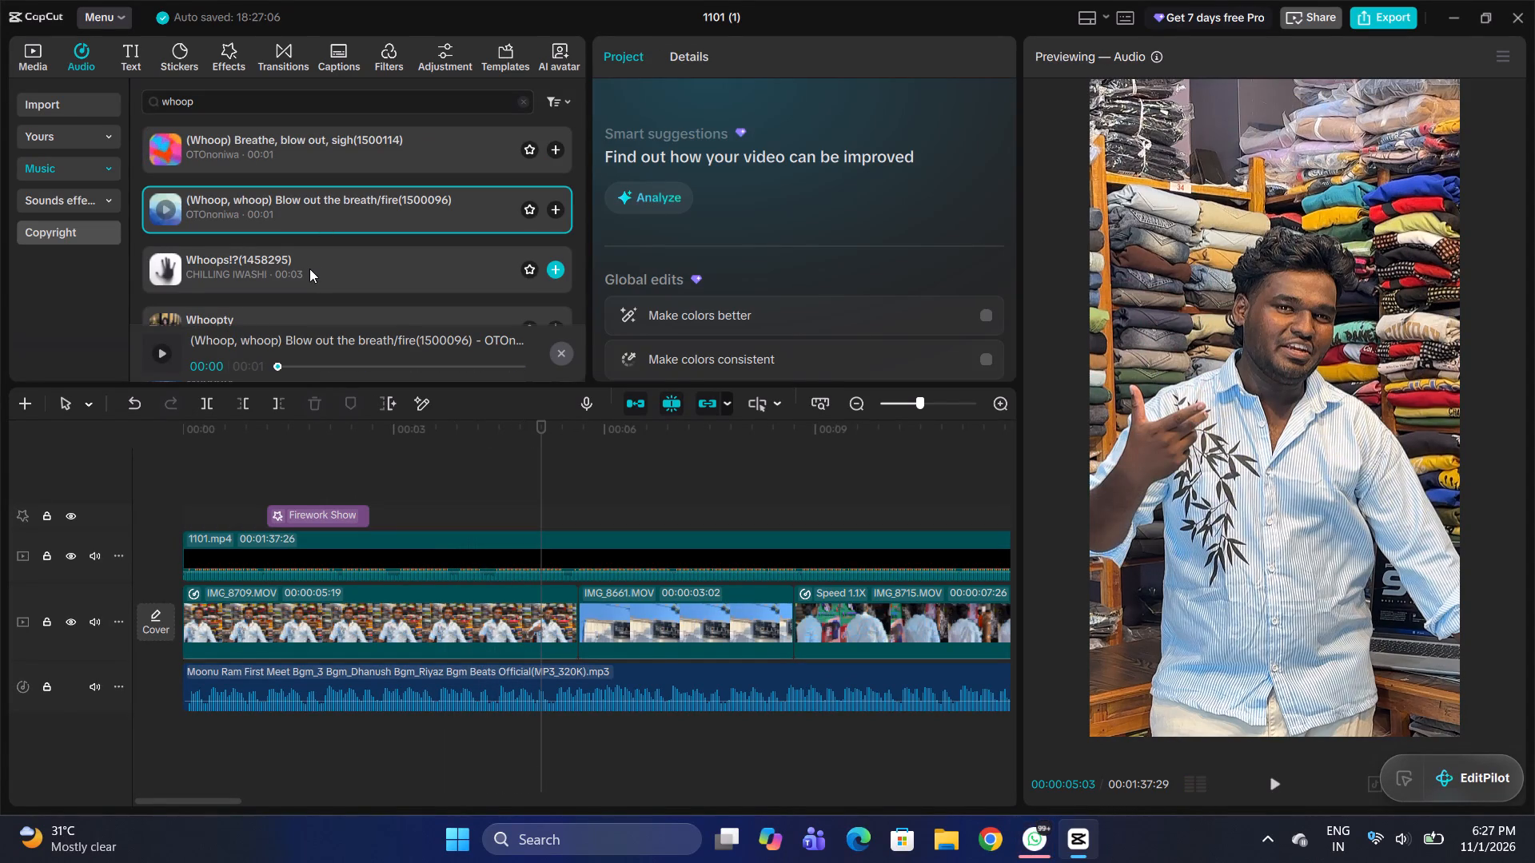
click(353, 170)
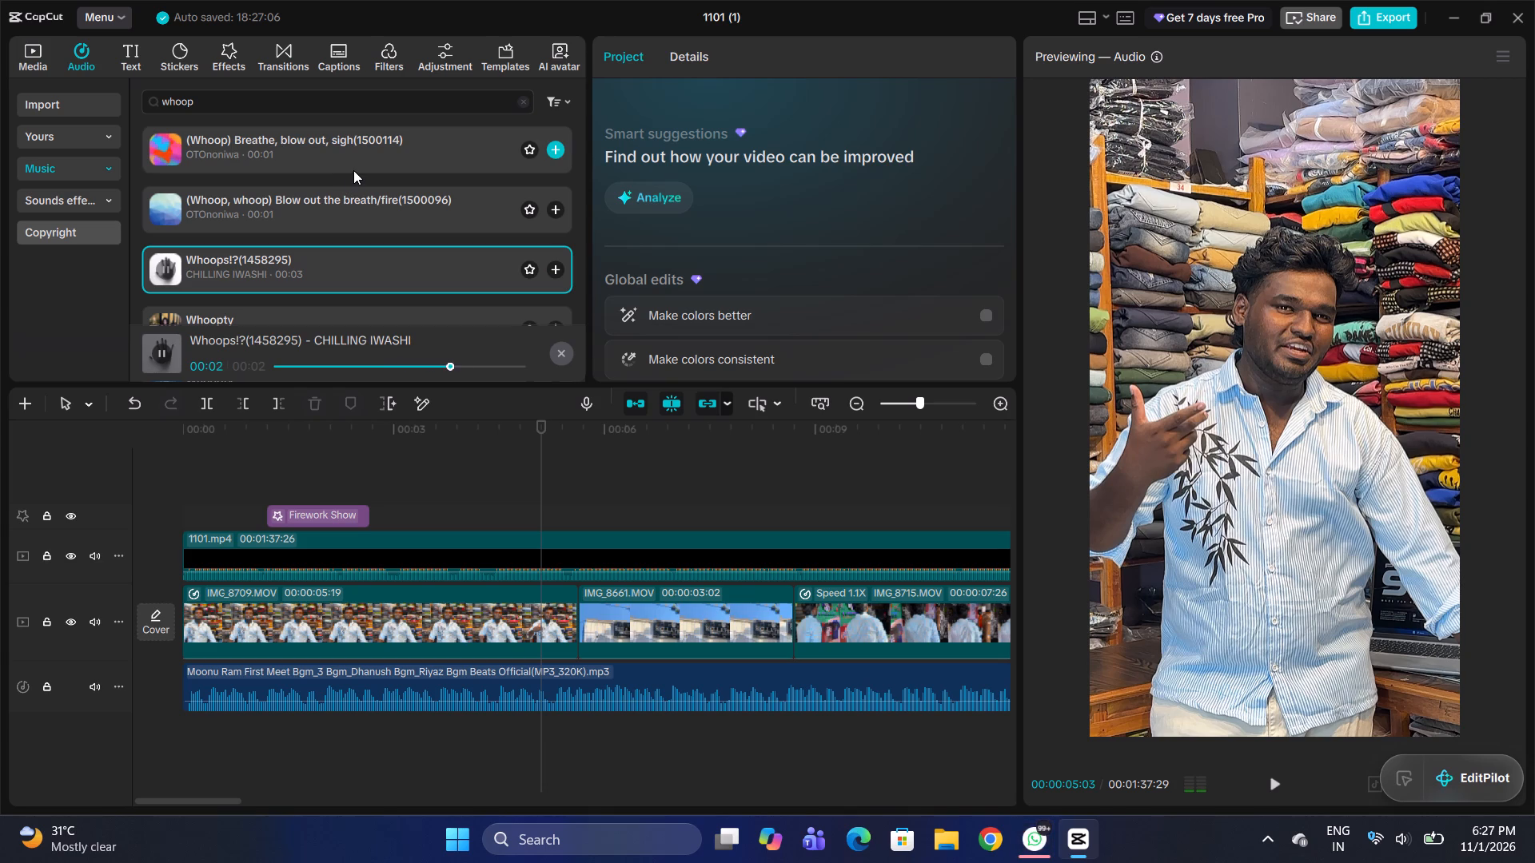
click(560, 149)
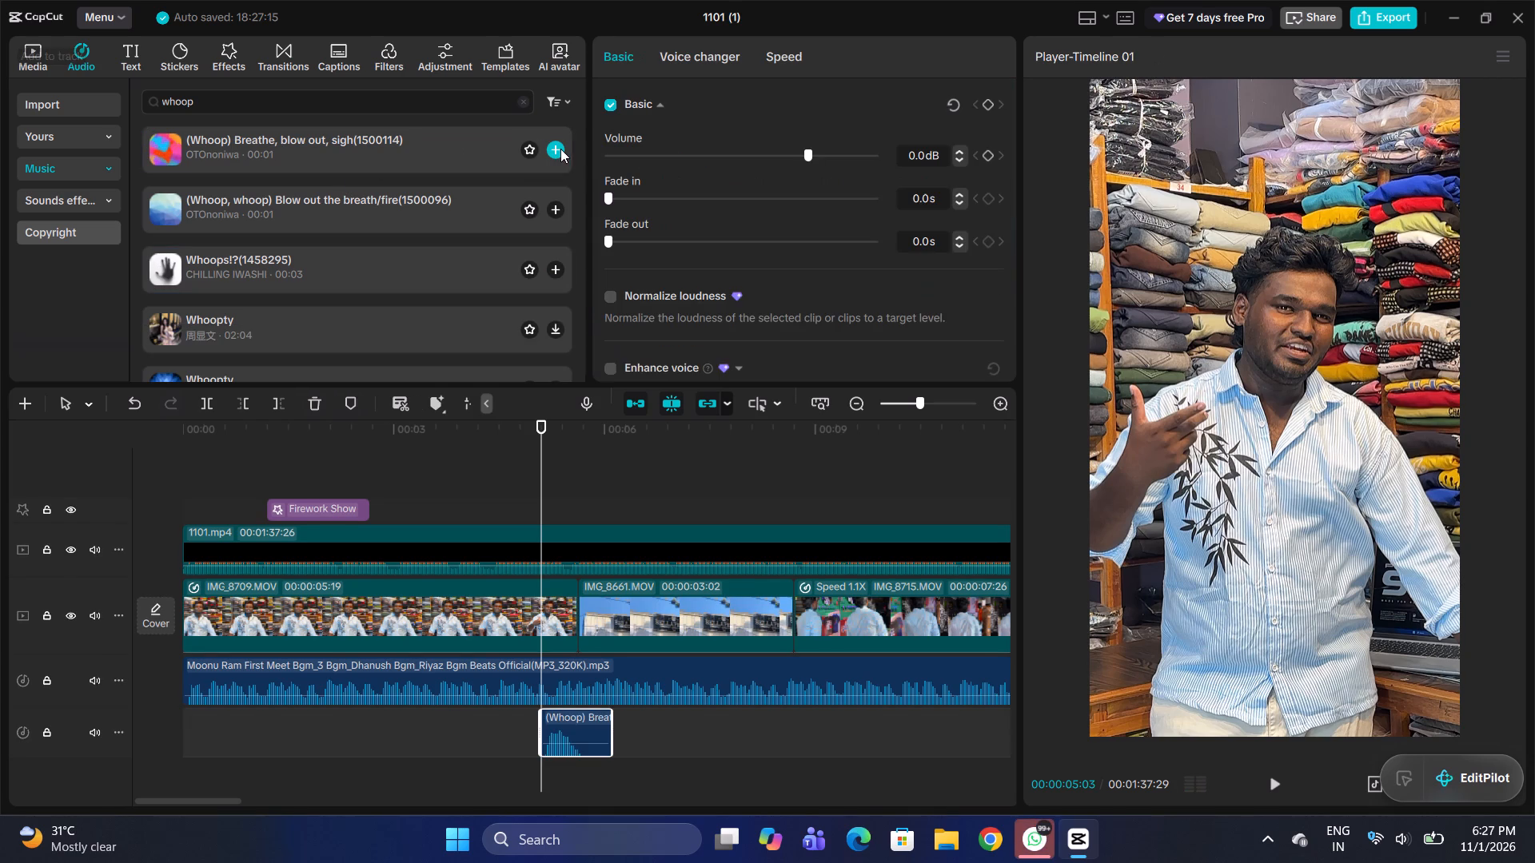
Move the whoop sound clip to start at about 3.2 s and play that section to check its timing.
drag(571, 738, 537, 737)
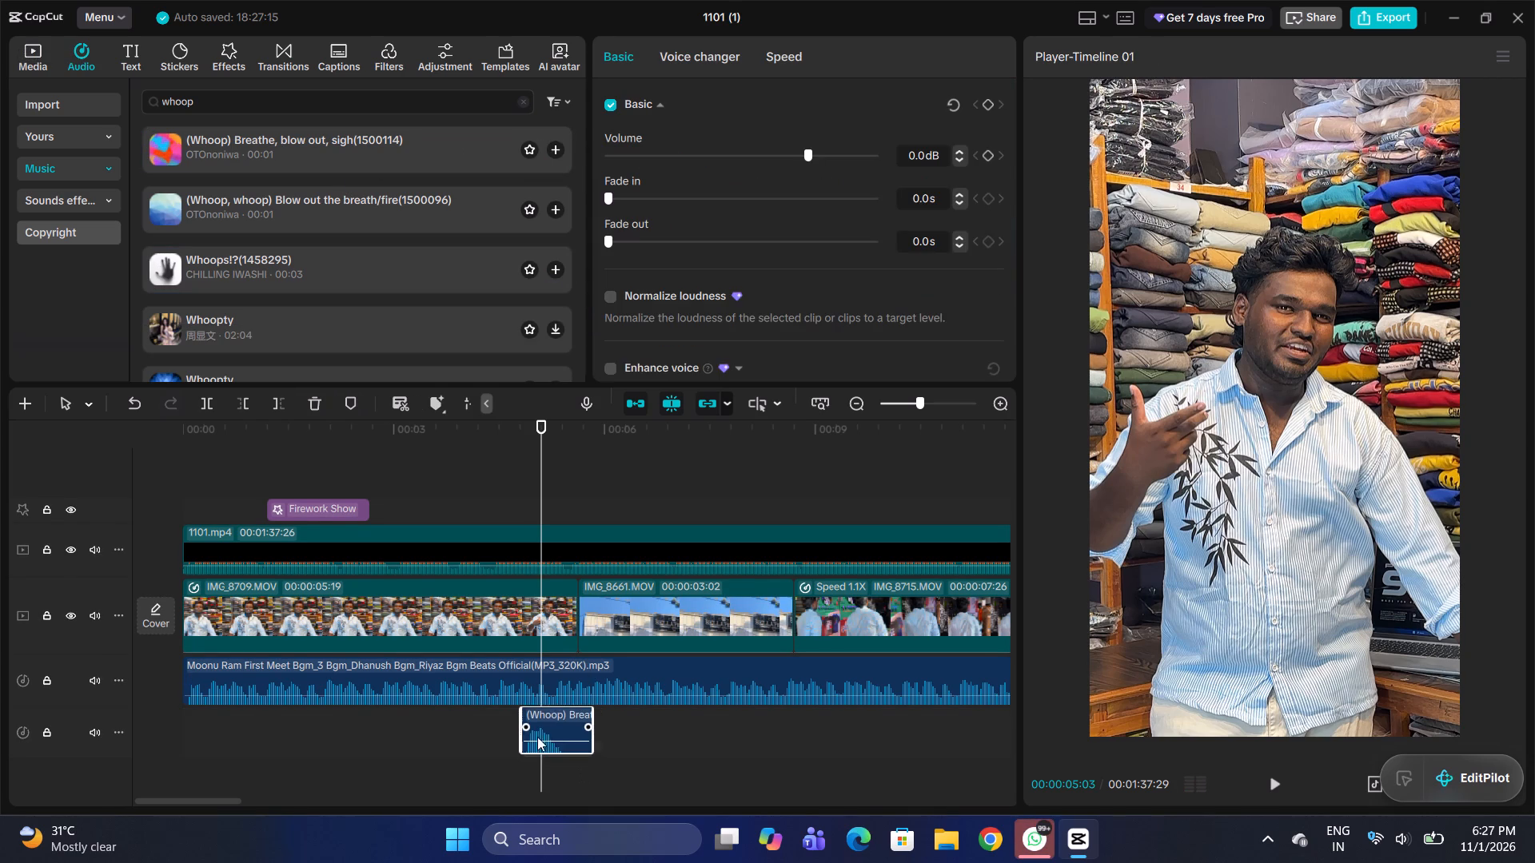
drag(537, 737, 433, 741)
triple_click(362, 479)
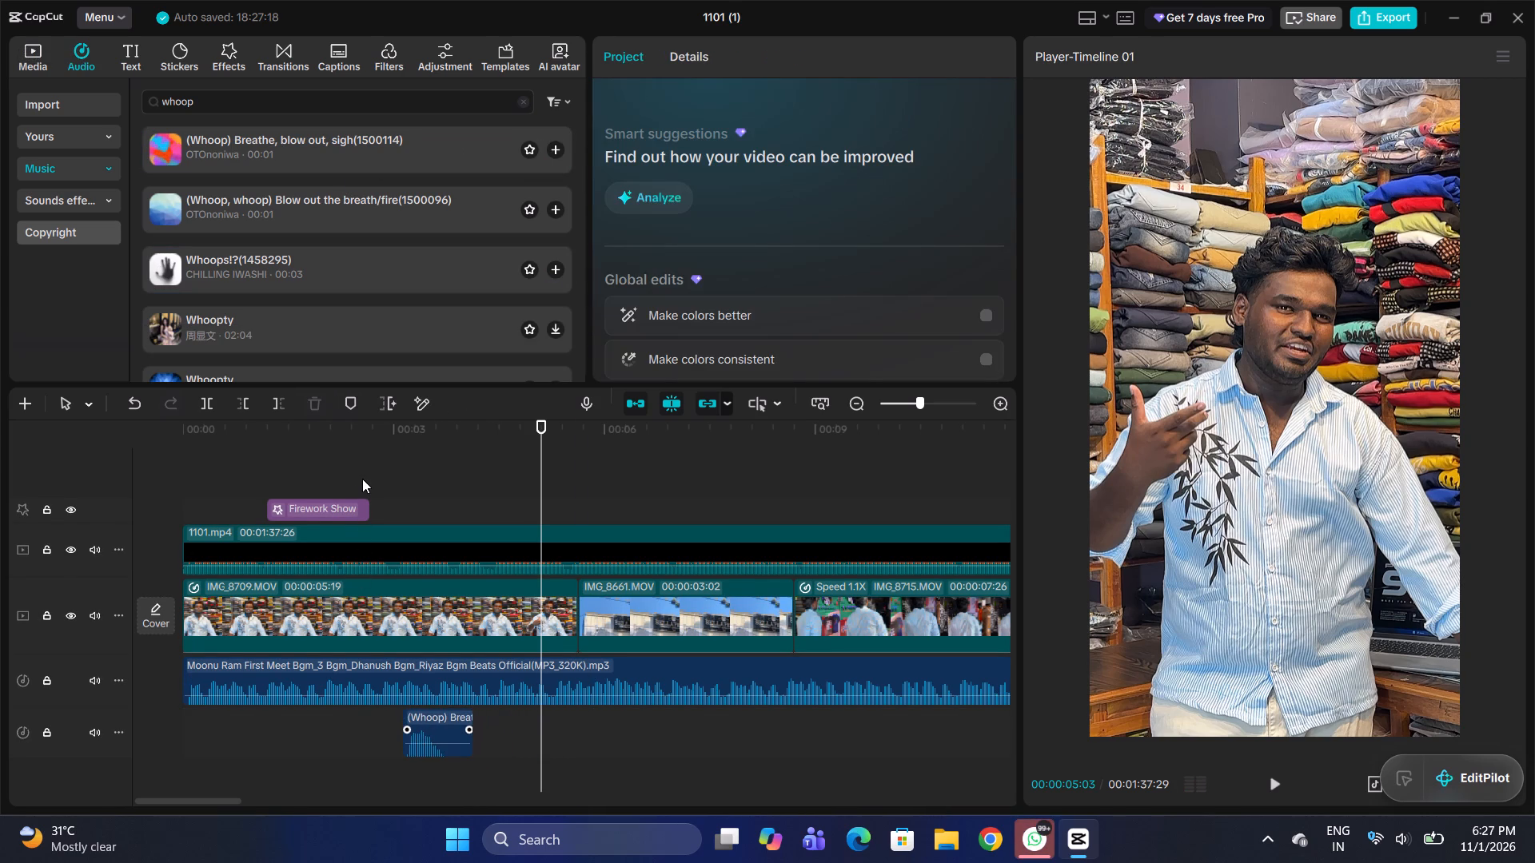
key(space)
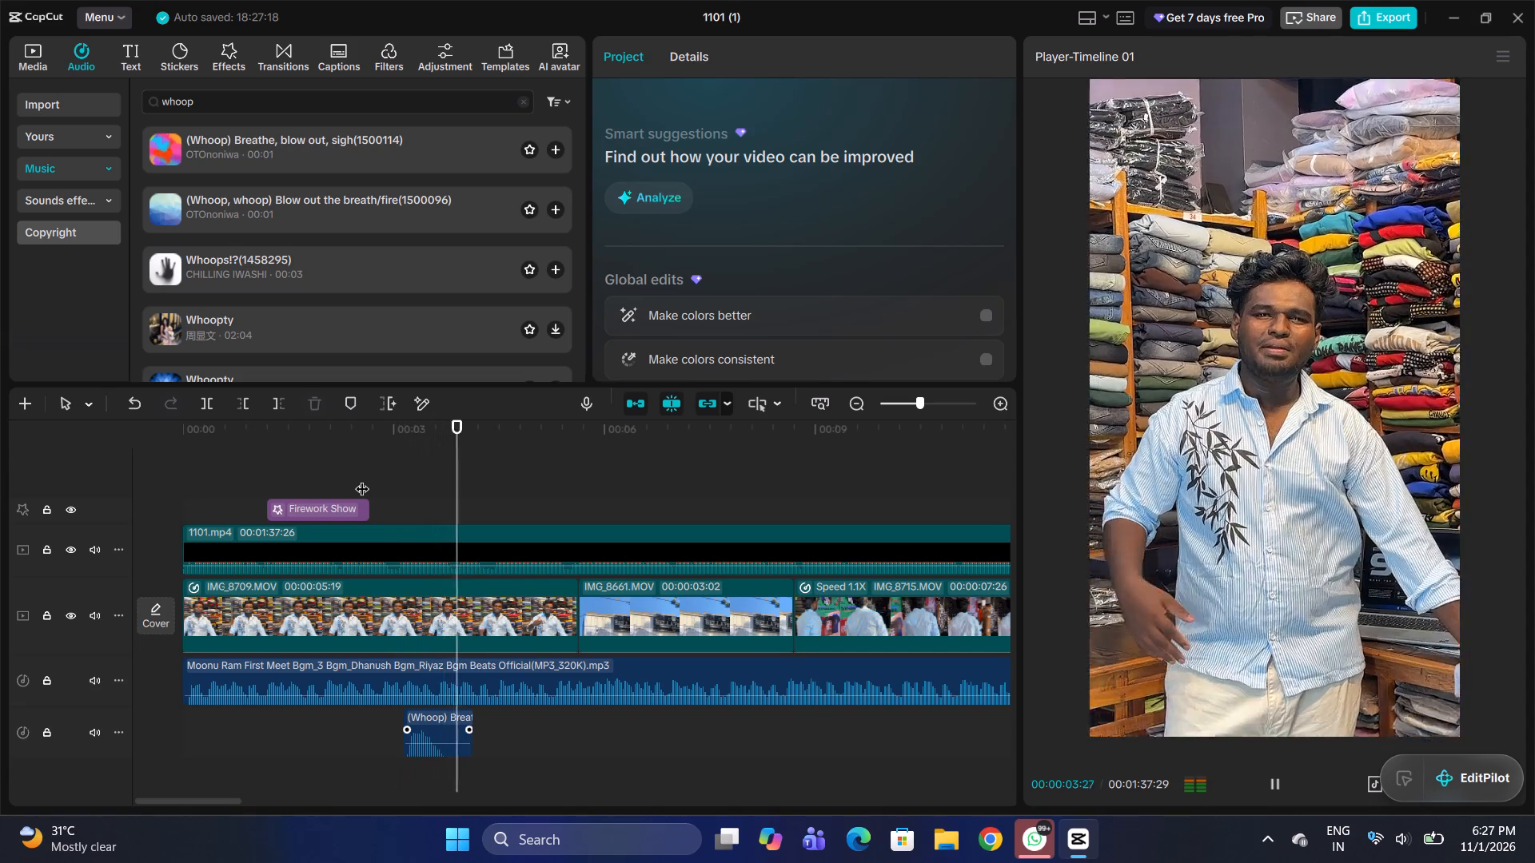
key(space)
Step frame by frame through the speaker's hand gesture and reposition the whoop sound clip to start at about 3.7 s.
click(424, 728)
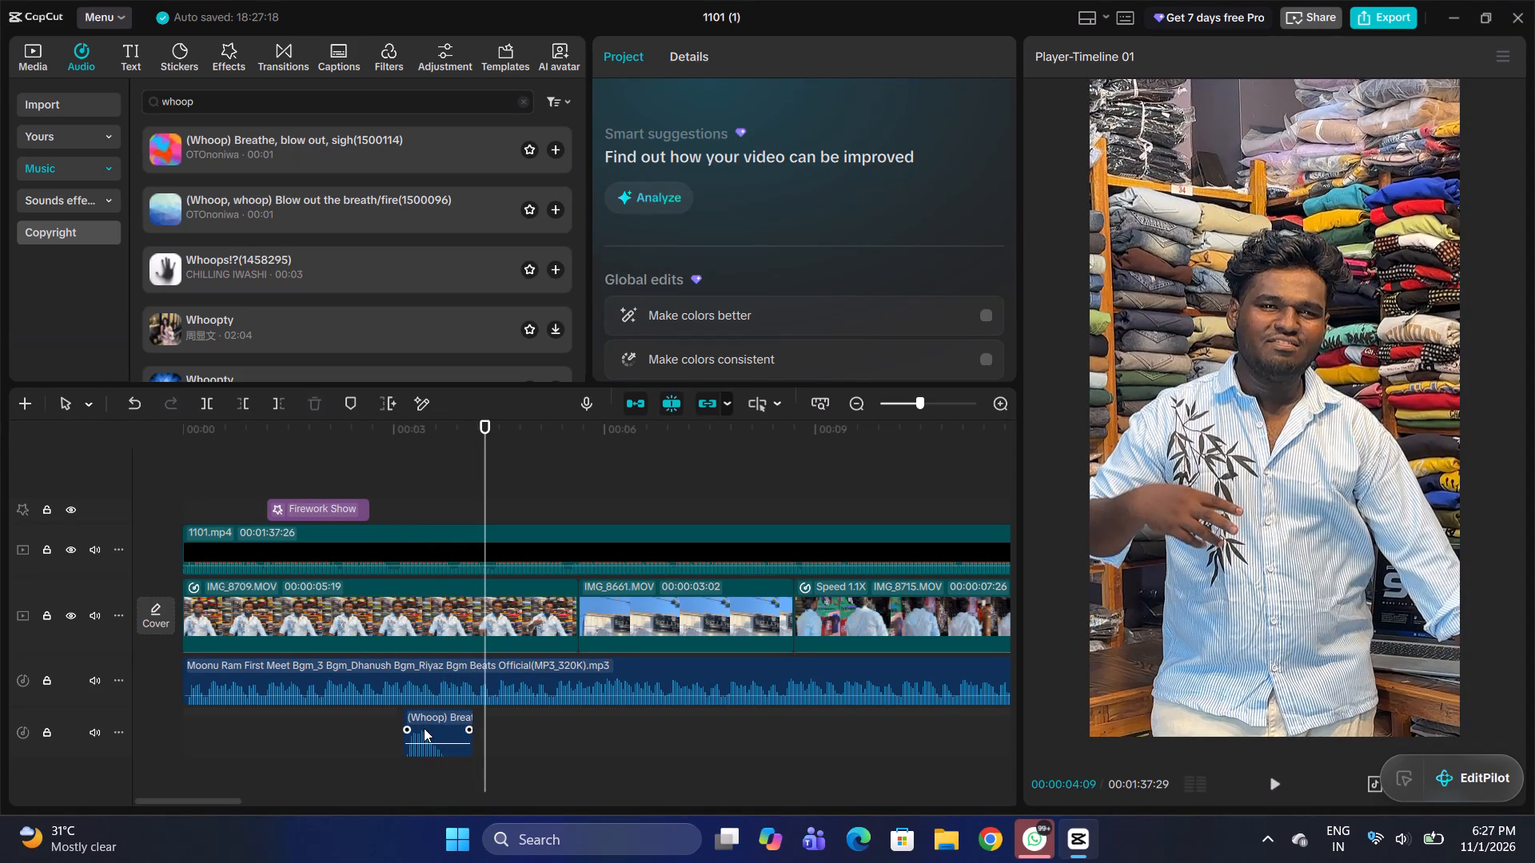
drag(424, 728, 481, 728)
key(Left)
key(Left)
key(Left)
key(Left)
key(Left)
key(Left)
key(Left)
key(Left)
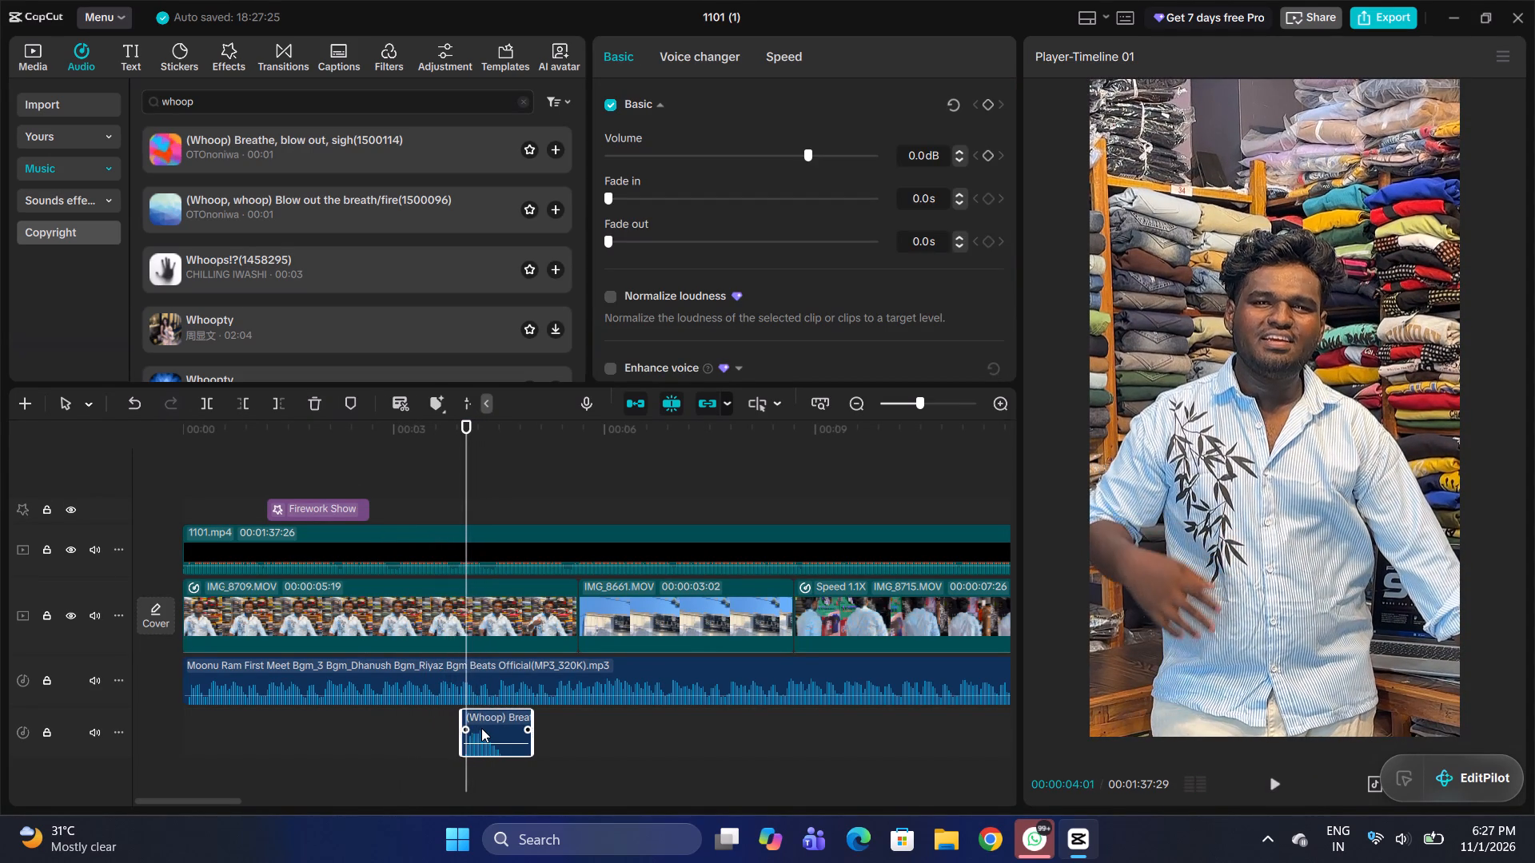
key(Left)
key(Left)
key(Left)
key(Left)
key(Left)
key(Left)
key(Left)
key(Left)
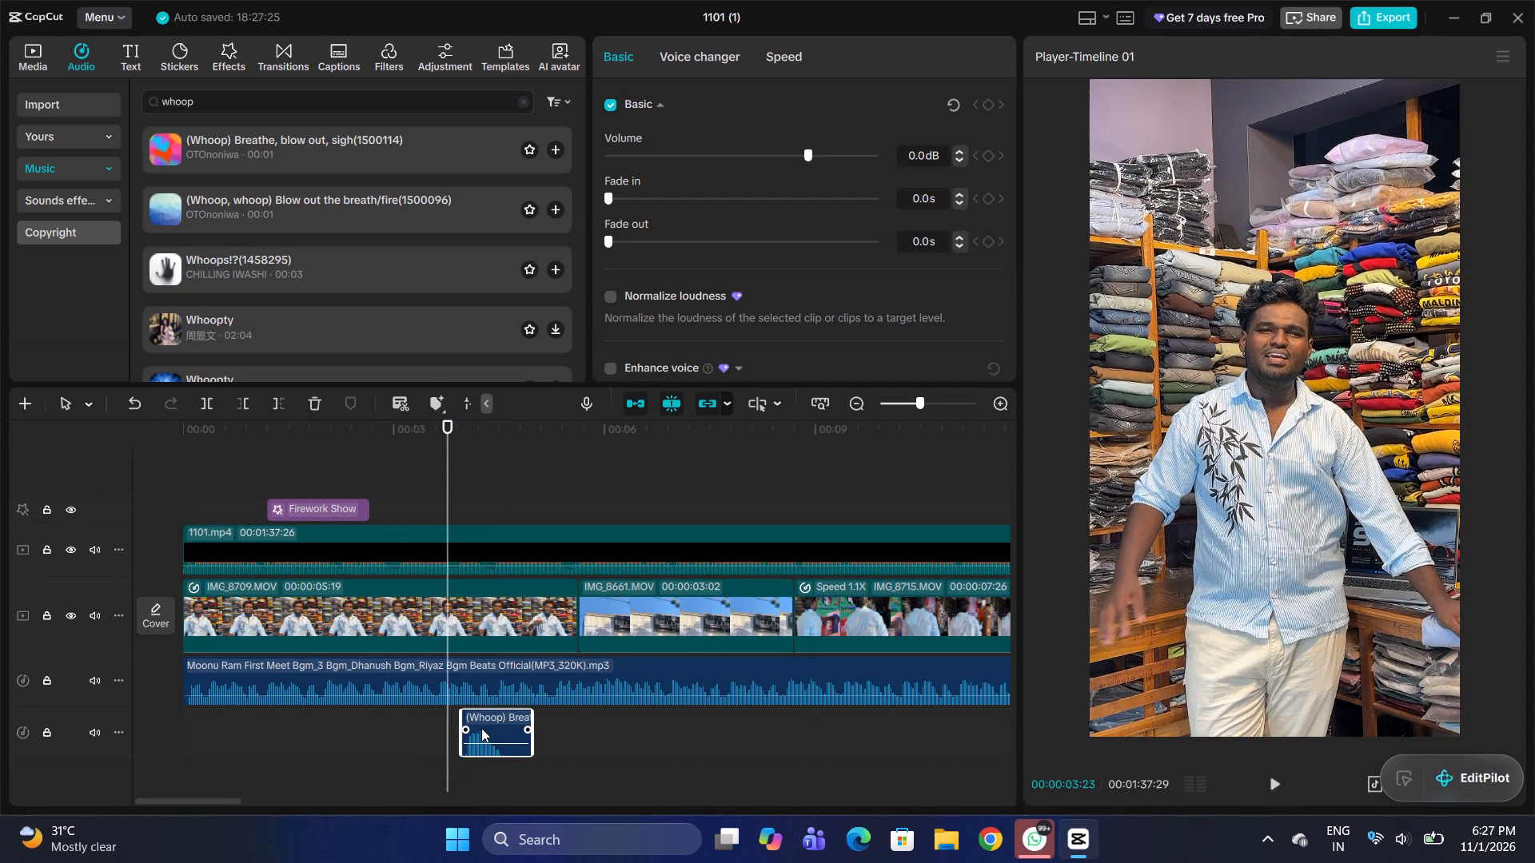
key(Left)
key(Left)
key(Left)
key(Right)
key(Right)
key(Right)
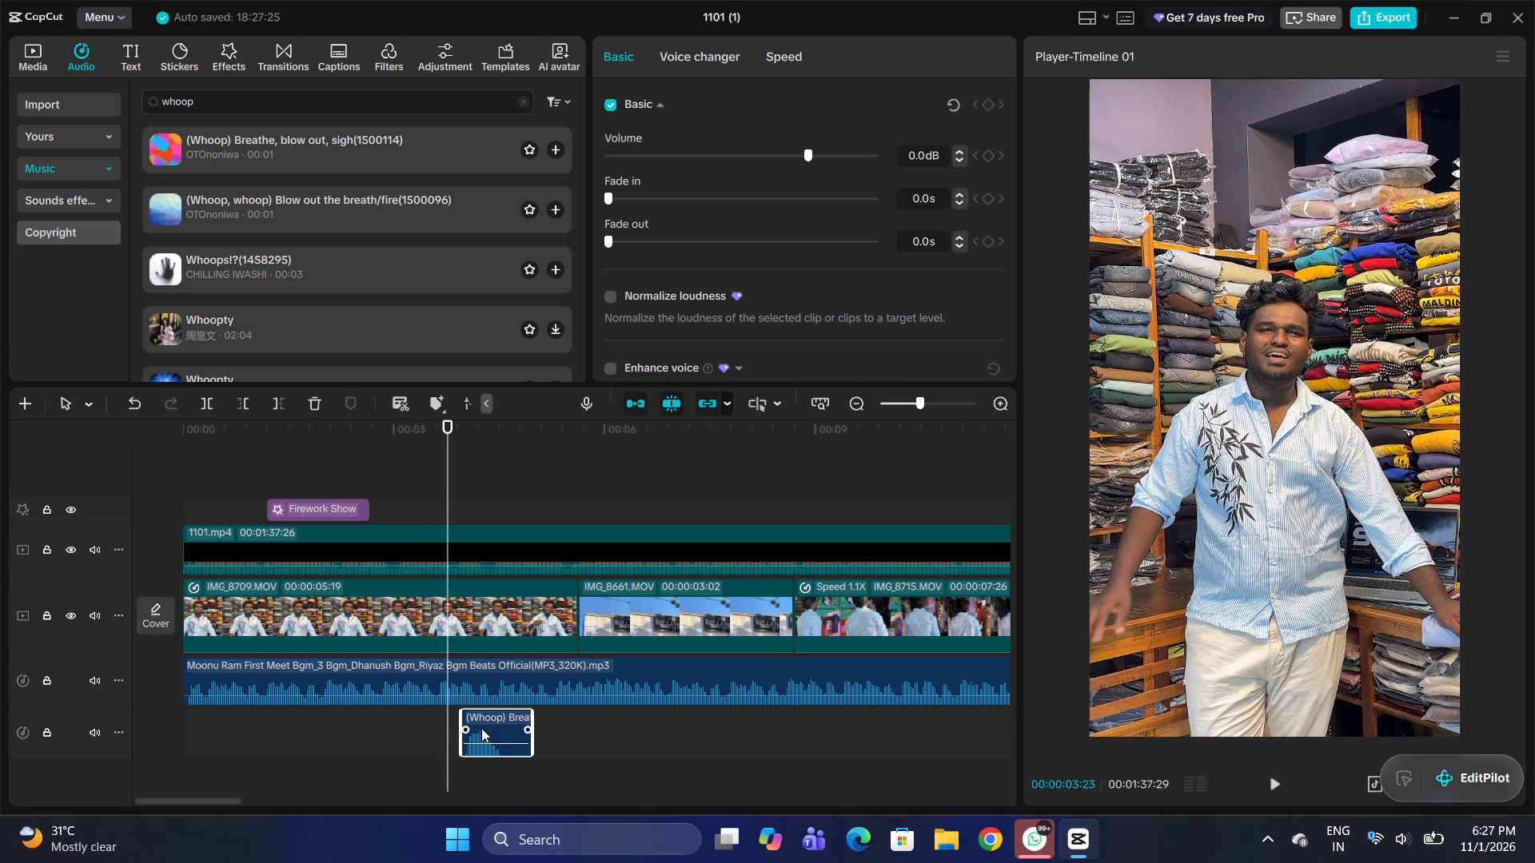
key(Right)
key(Right)
drag(492, 729, 478, 730)
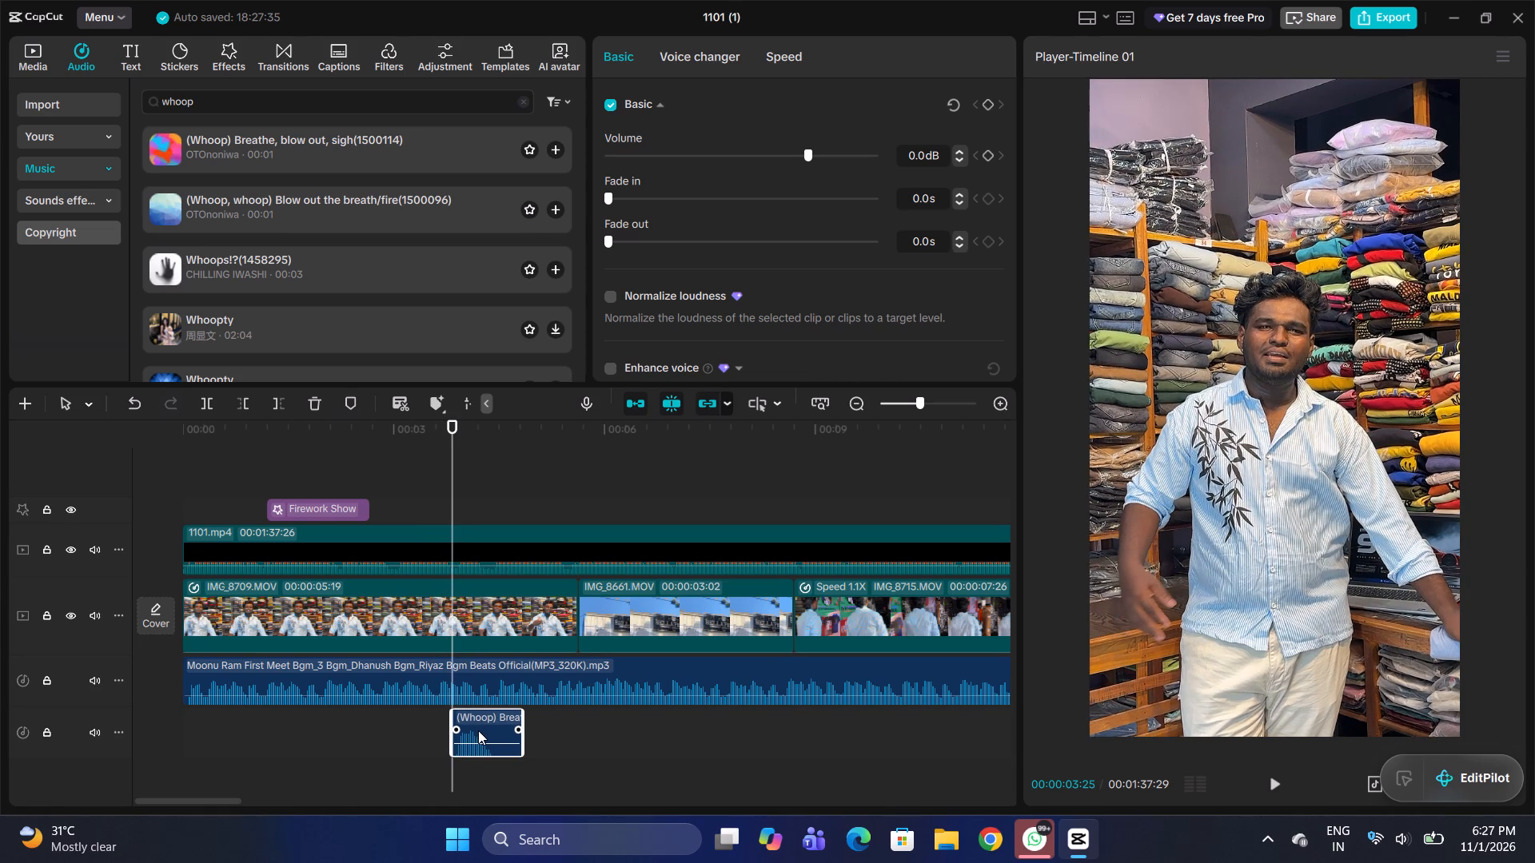
drag(478, 730, 468, 730)
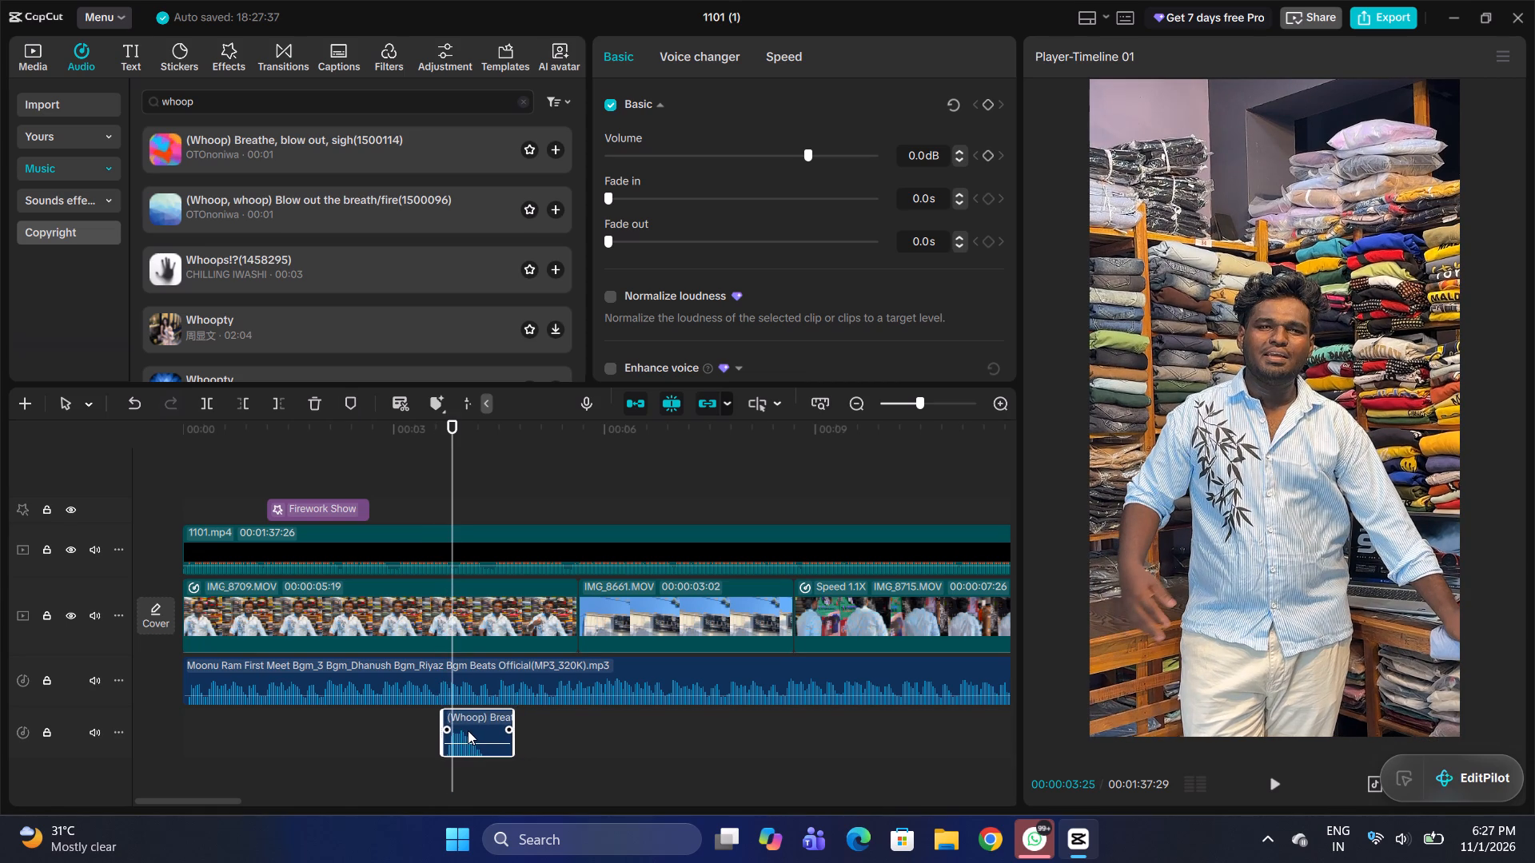
Raise the whoop sound clip's volume to about 8.7 dB and play from about 3.1 s to check it.
click(468, 730)
drag(466, 743, 463, 738)
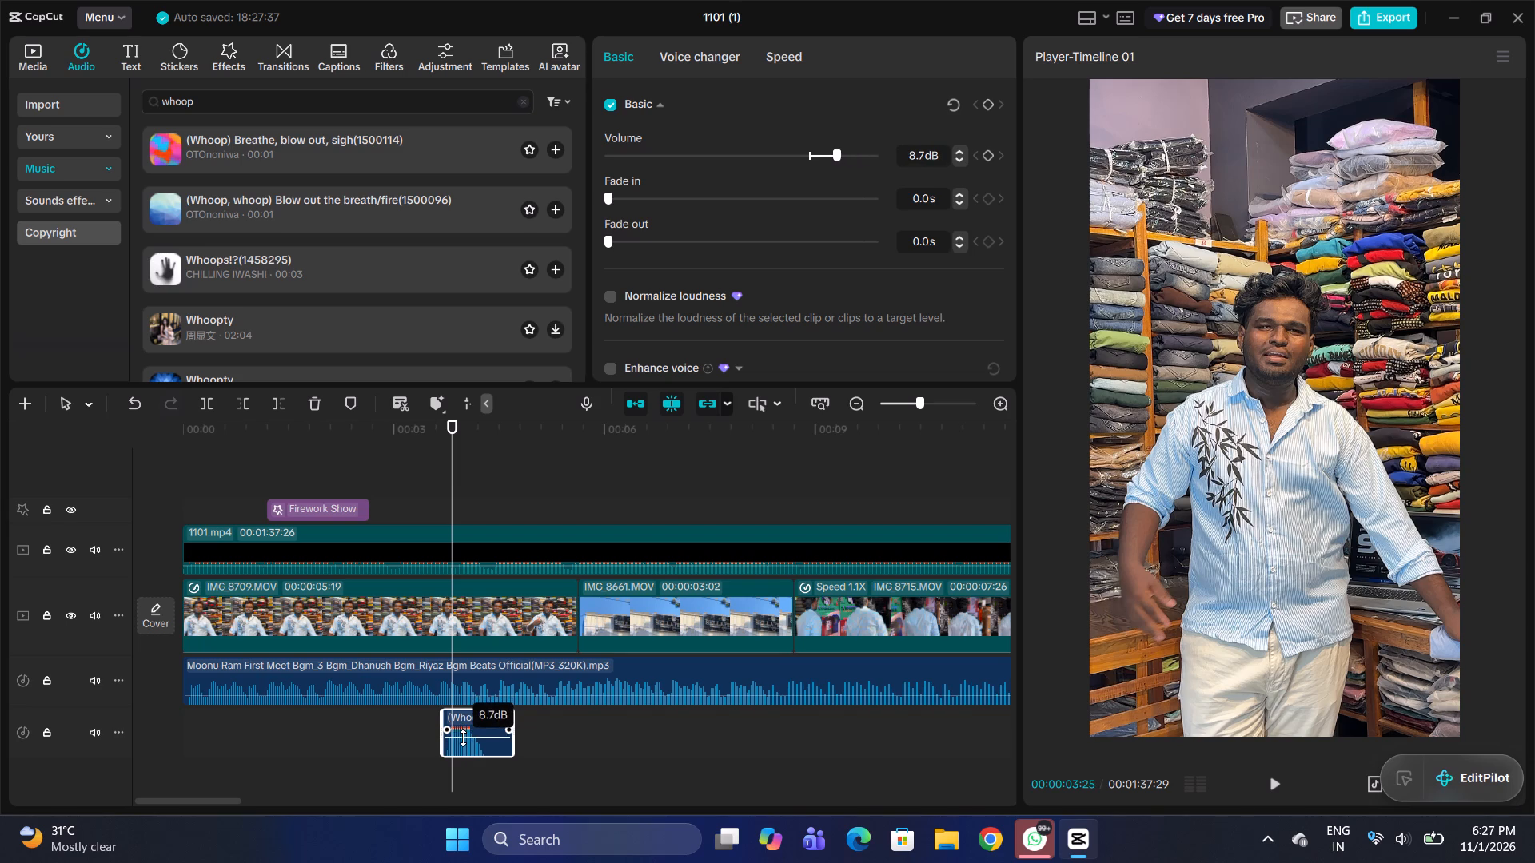
drag(463, 738, 463, 735)
double_click(401, 475)
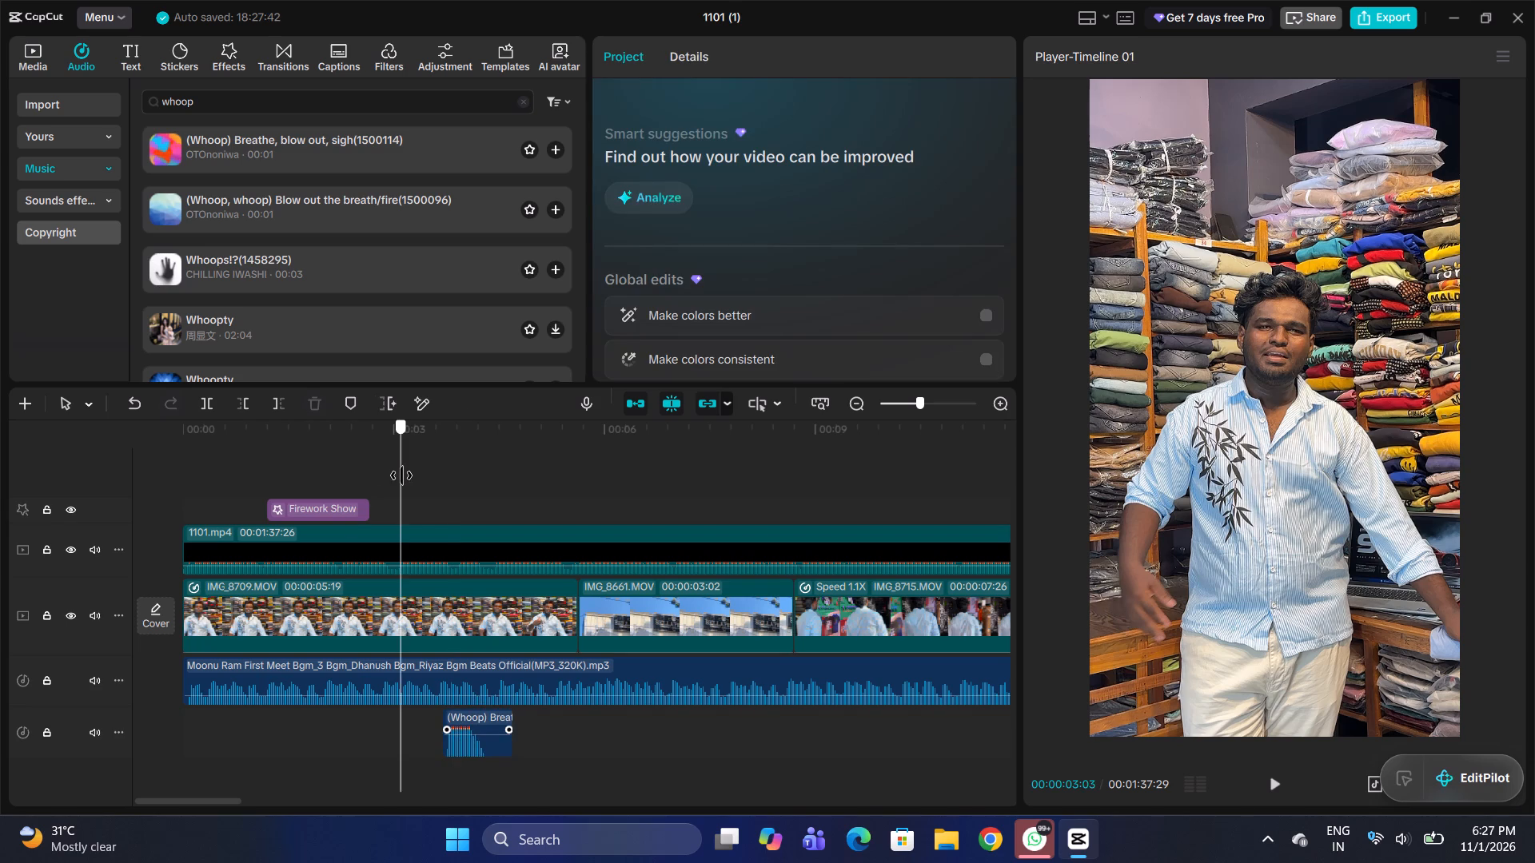
key(space)
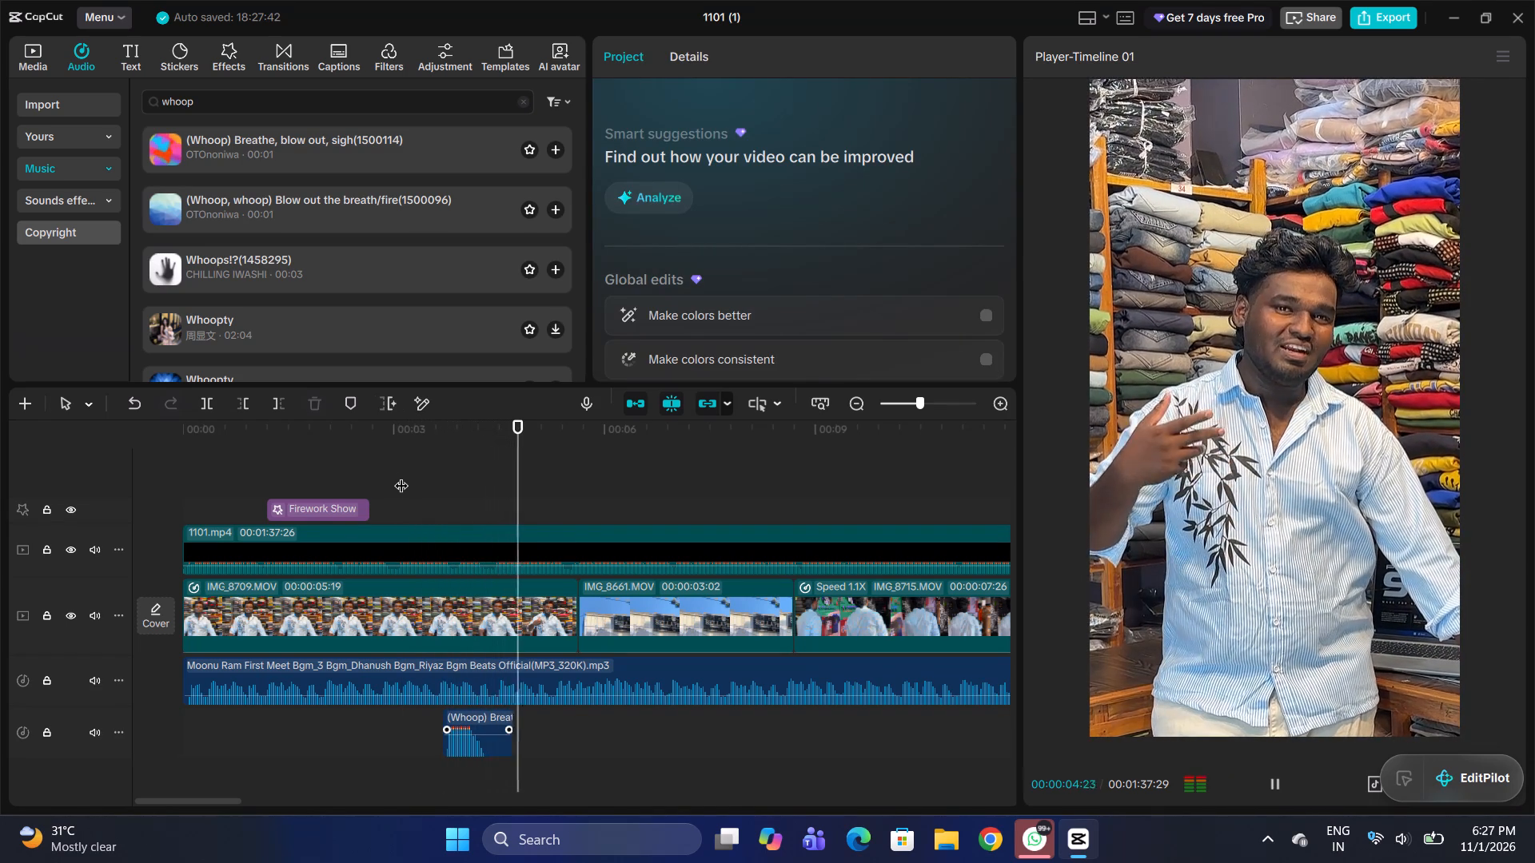
Play the video from 00:00:00:20 to review the Firework Show effect and whoop sound together.
double_click(290, 467)
drag(290, 467, 229, 492)
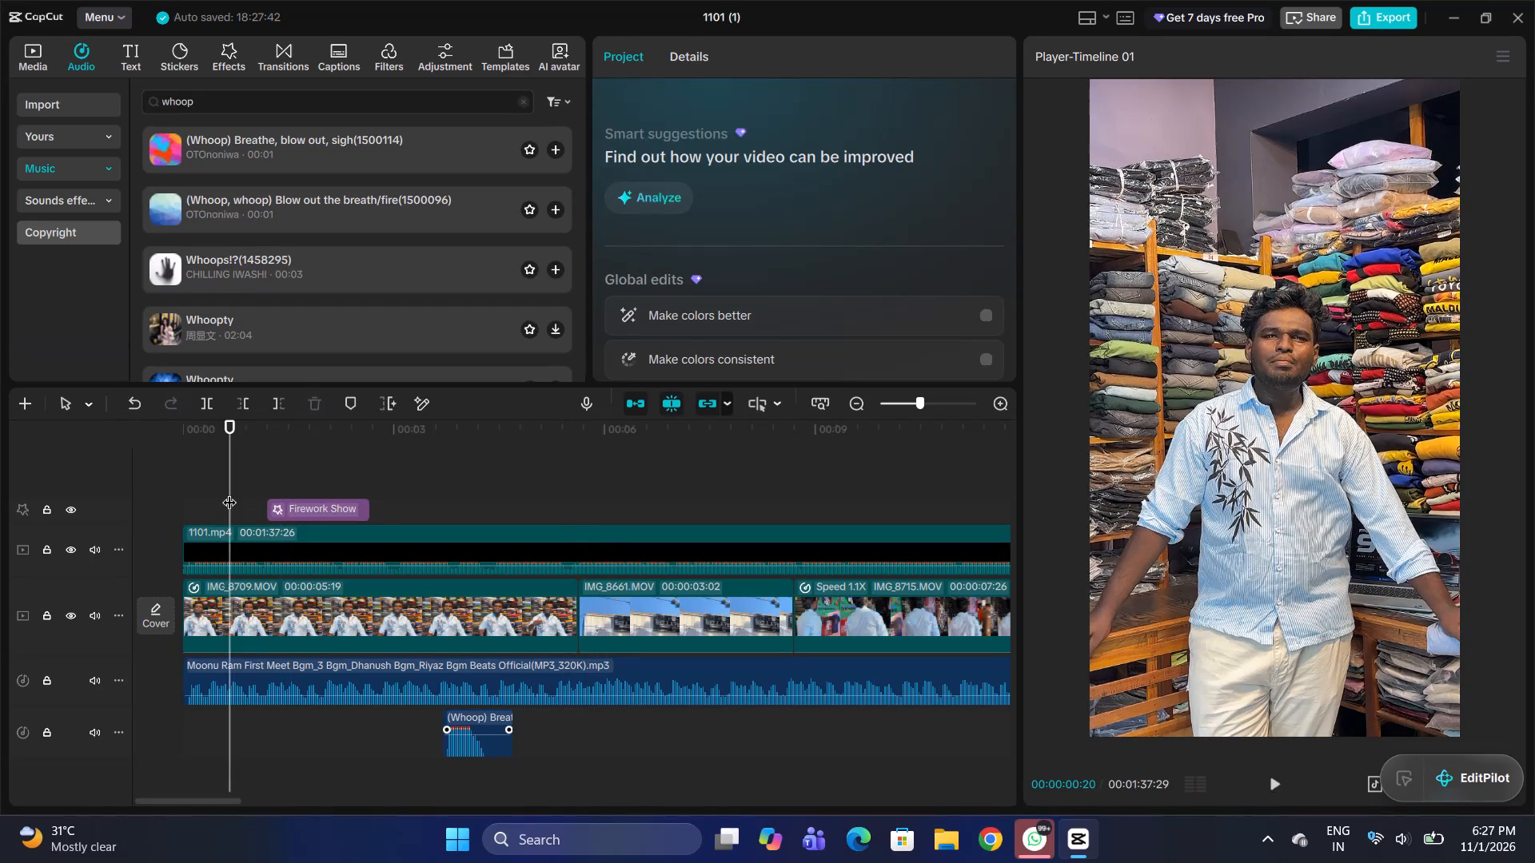
key(space)
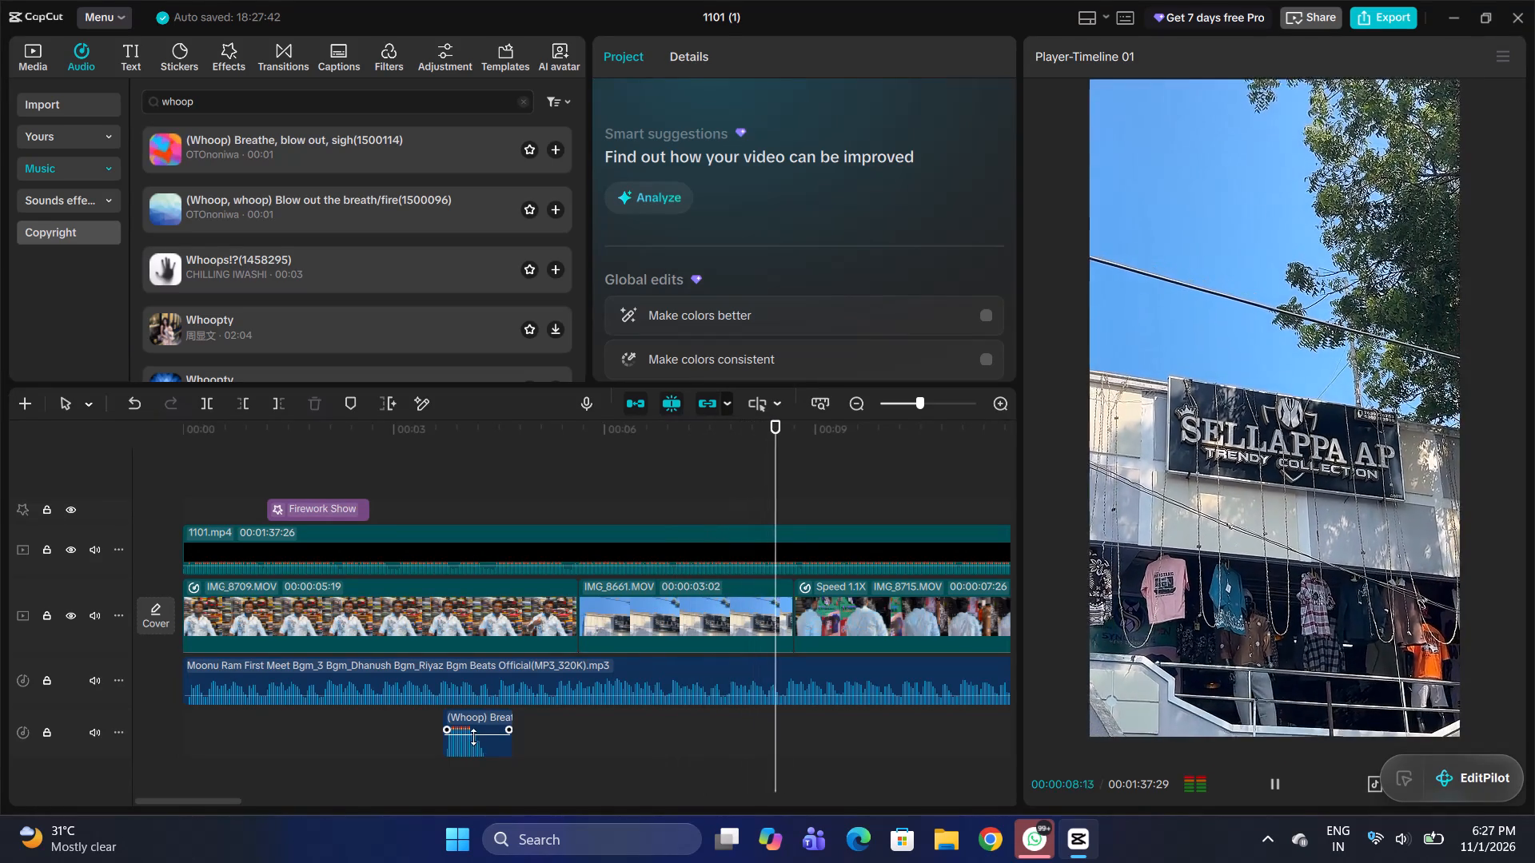
Set the whoop sound clip's volume to 3.6 dB.
click(479, 735)
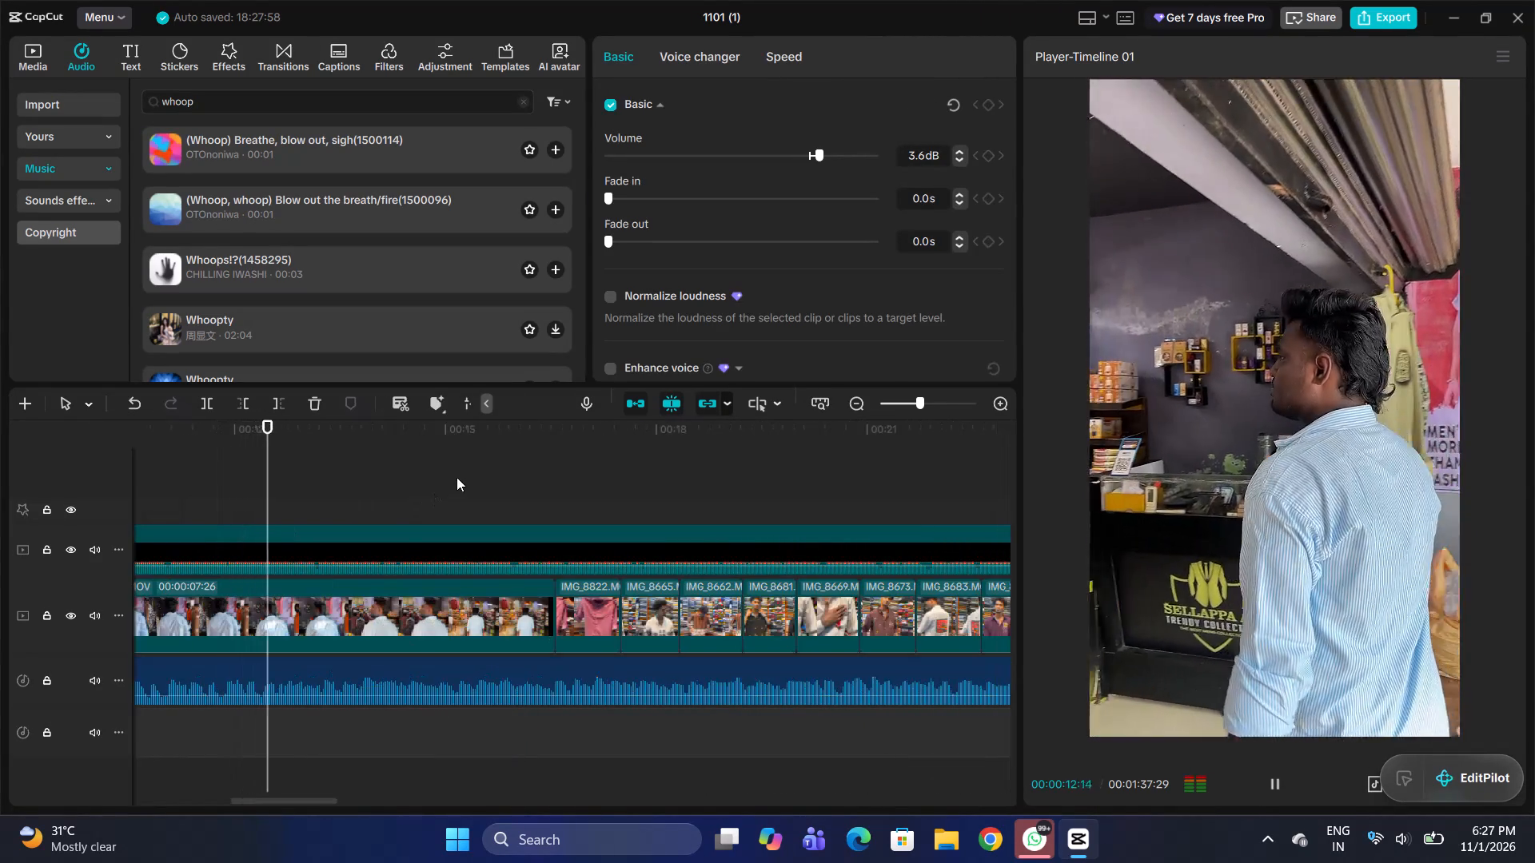
Replay the video from the storefront sign shot at about 7 s into the shop entrance shot, pausing at 00:00:10:19.
ctrl+scroll(317, 503, down, 8)
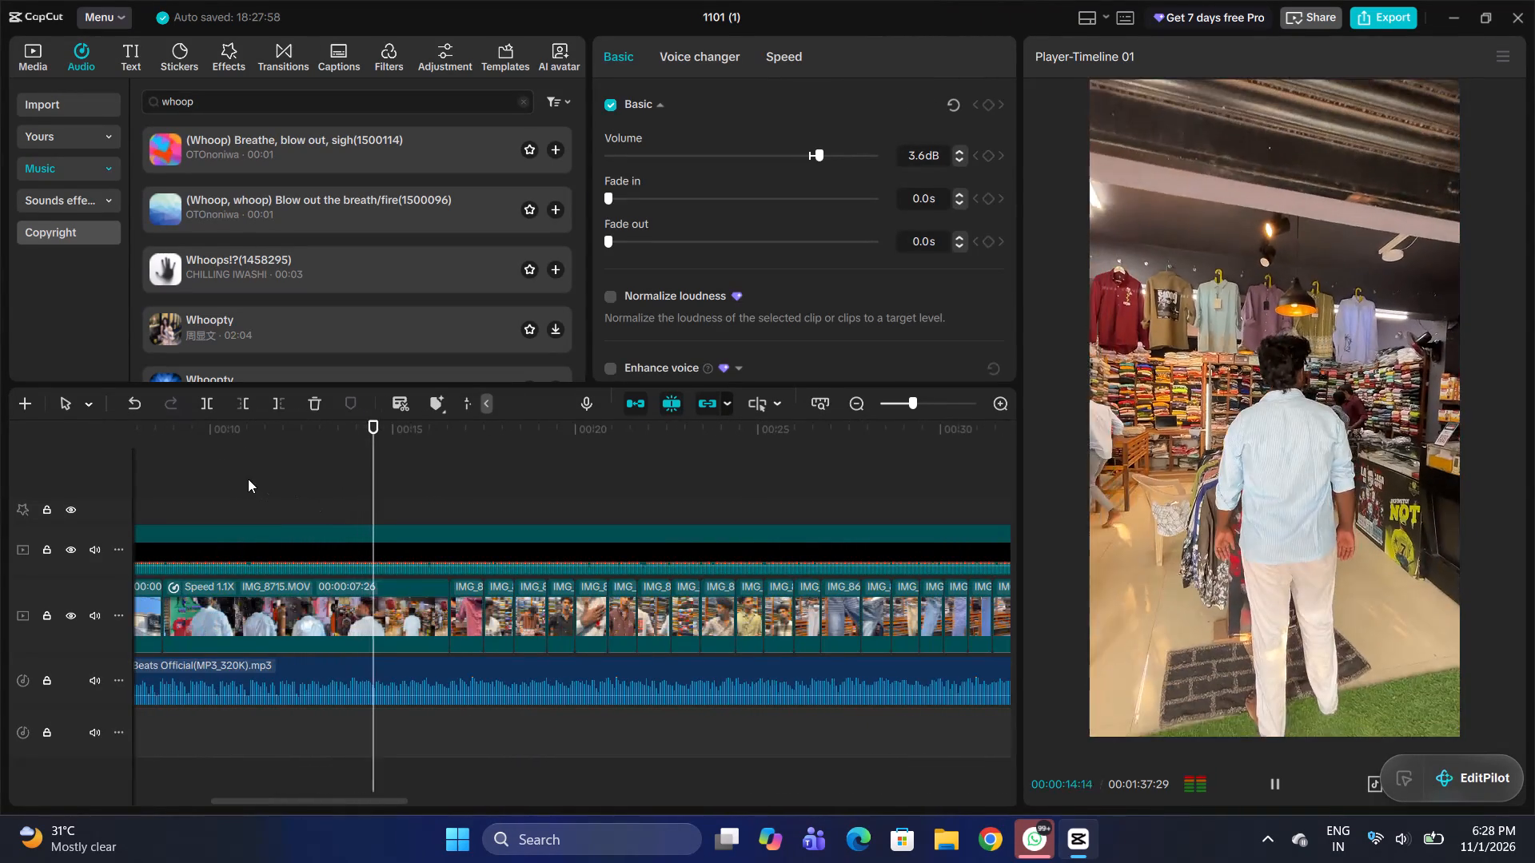
click(248, 479)
drag(248, 479, 239, 508)
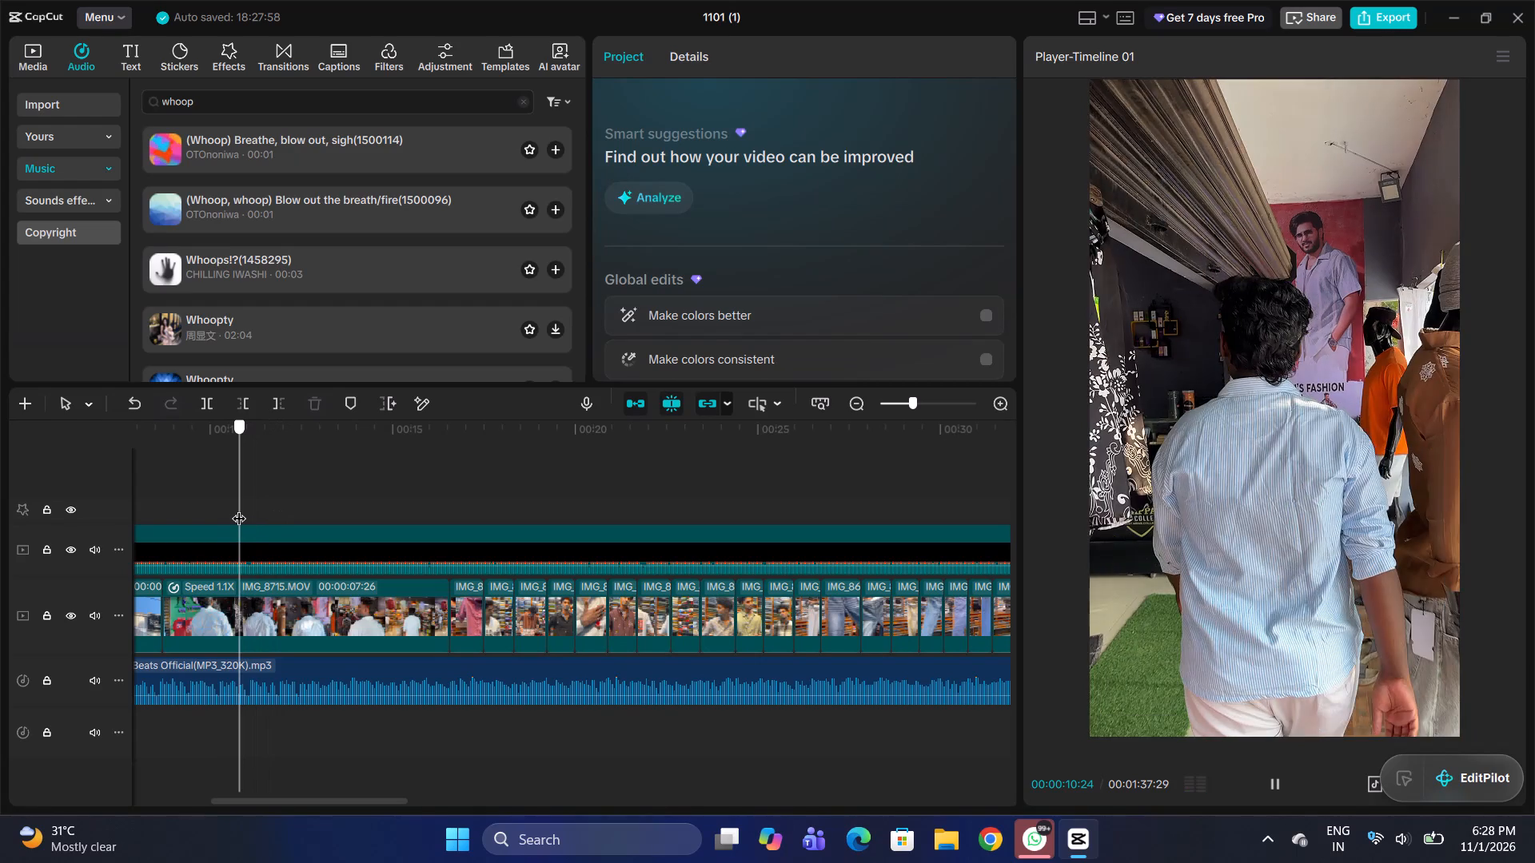
drag(239, 508, 317, 542)
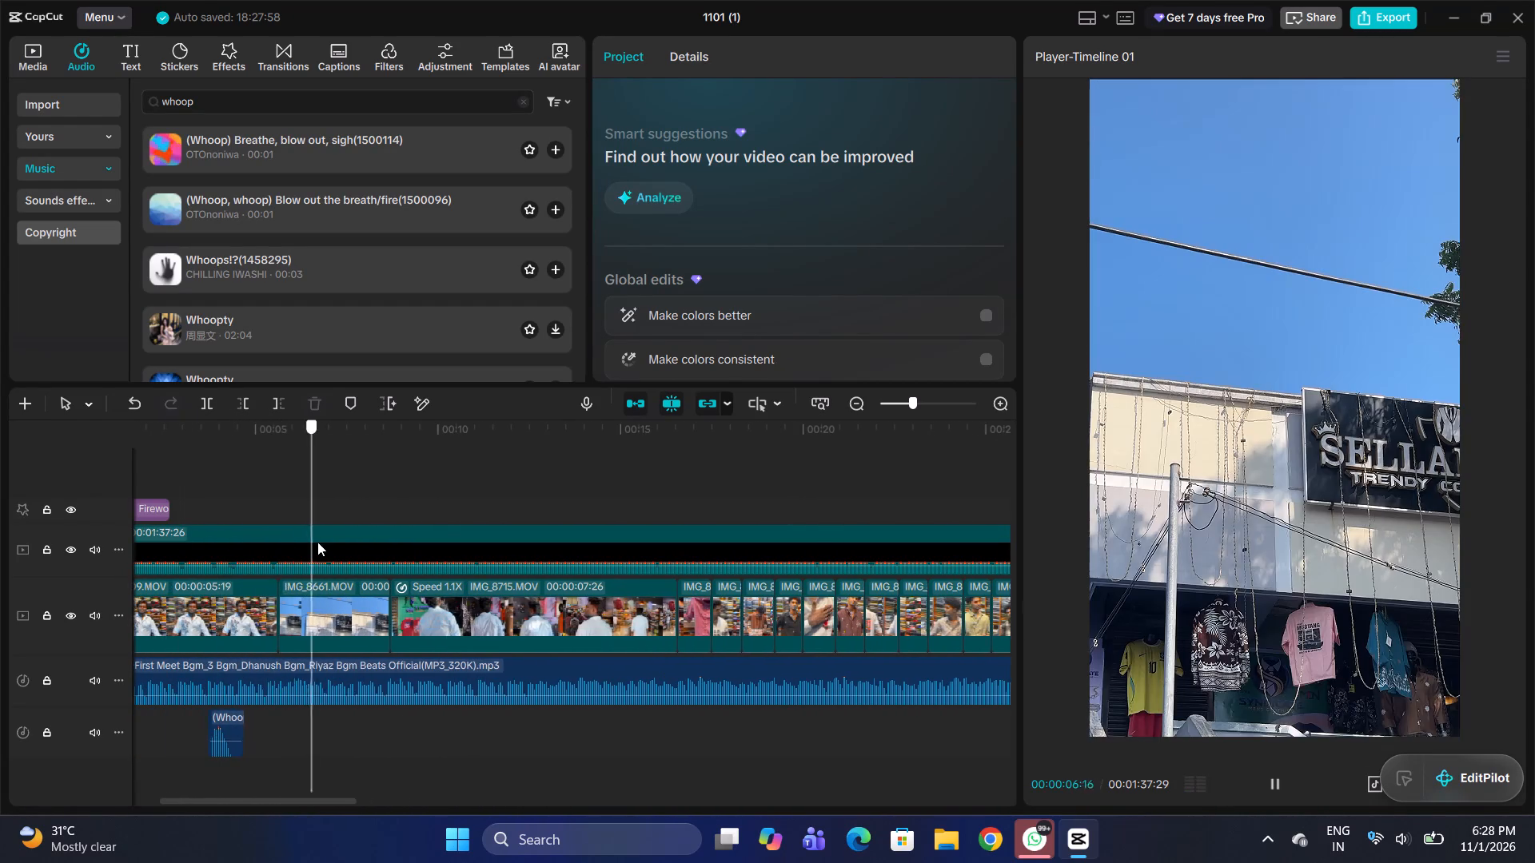
drag(317, 542, 327, 544)
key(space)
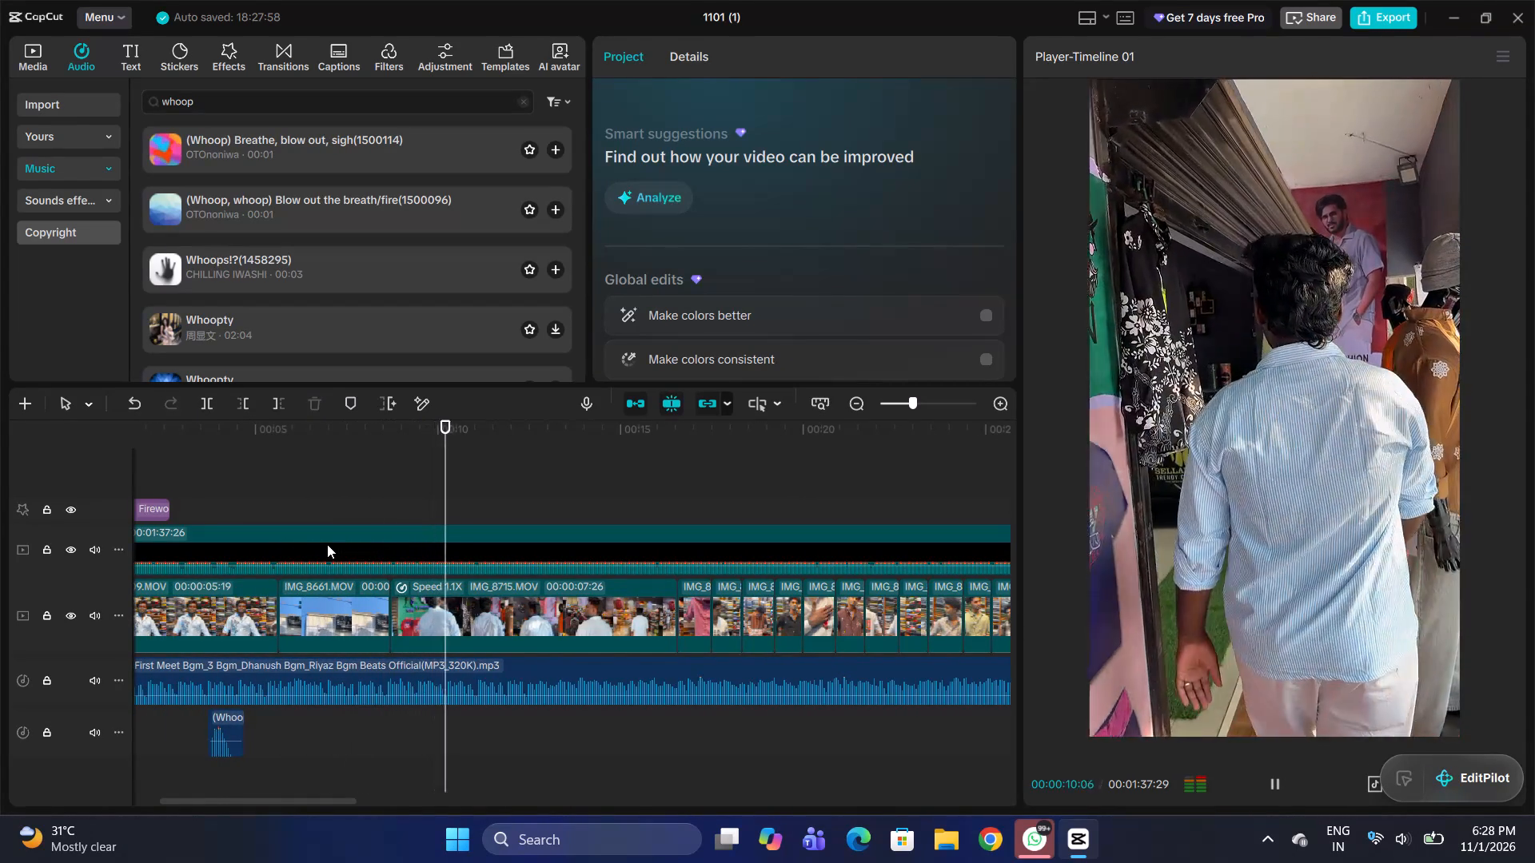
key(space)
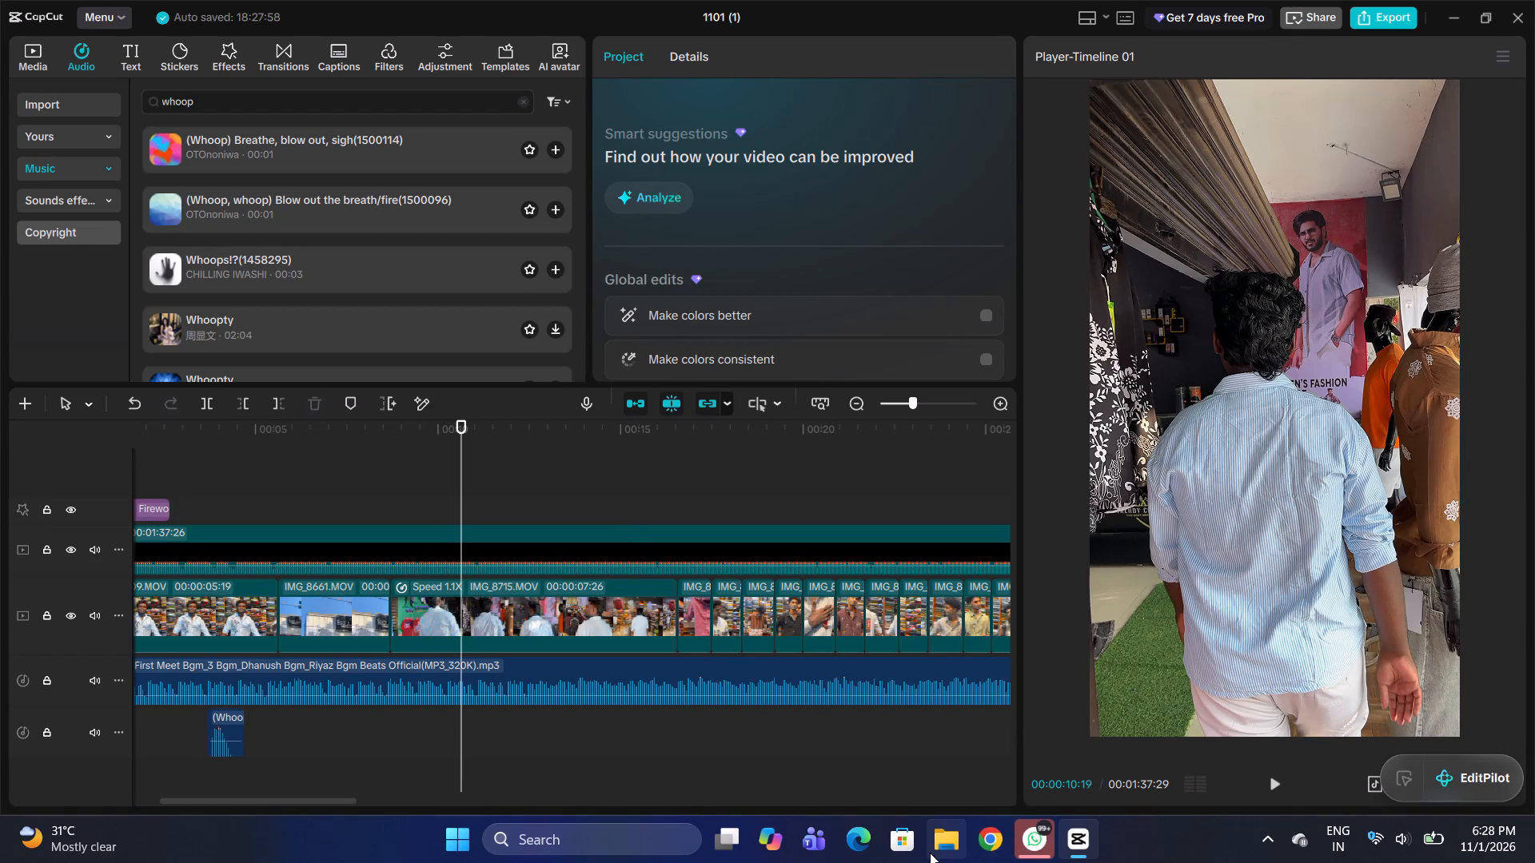
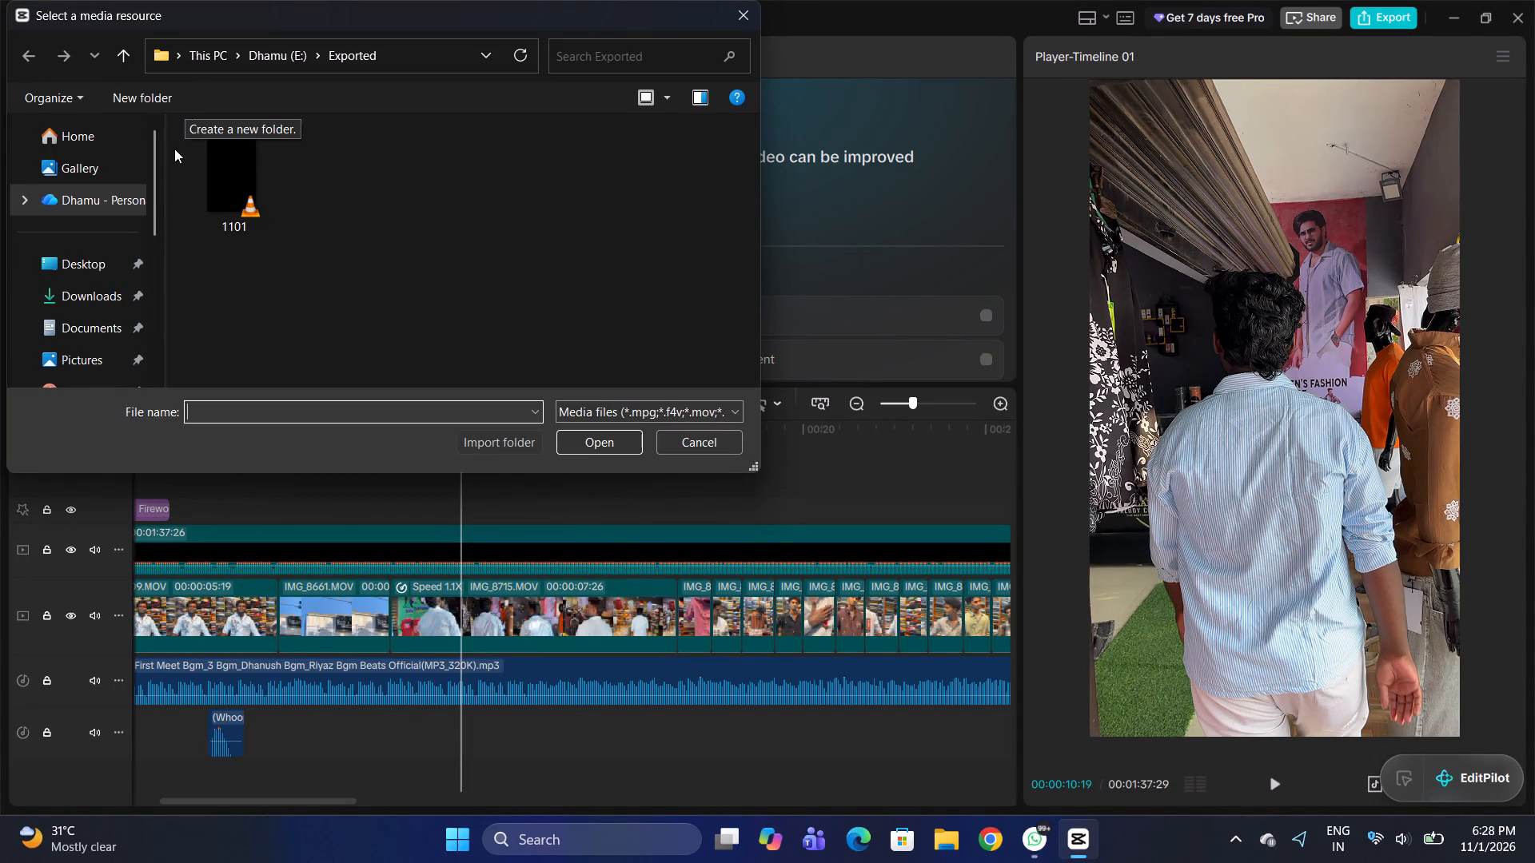
Import the green-screen Instagram profile banner video (VideoEffects-instagram-profile-bannner-5-light-1-SD_gs) from the sellapa ap trendy collection folder.
scroll(98, 302, down, 6)
click(99, 234)
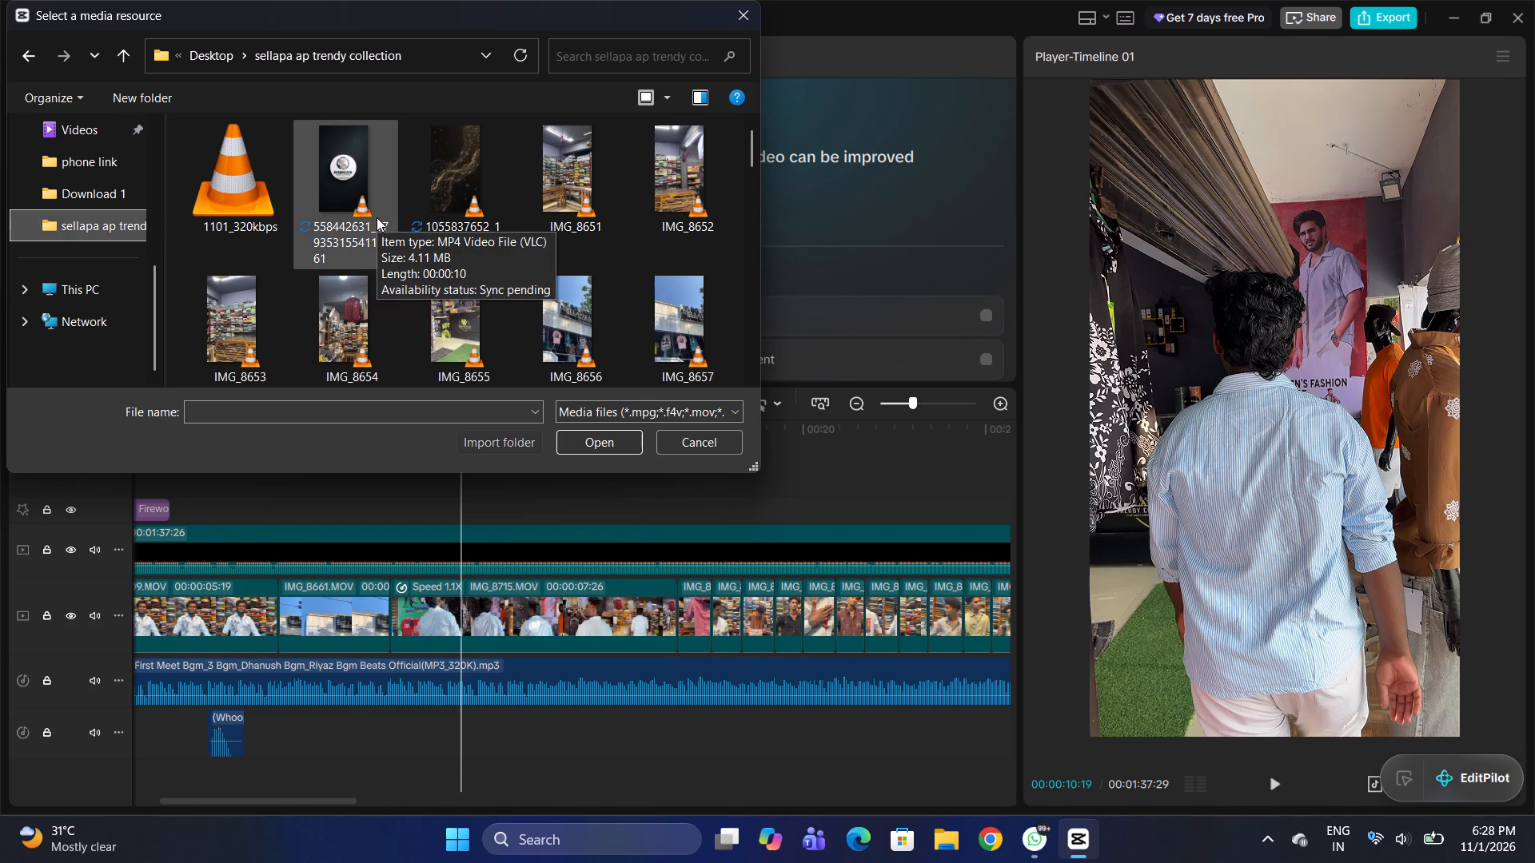
scroll(479, 288, down, 6)
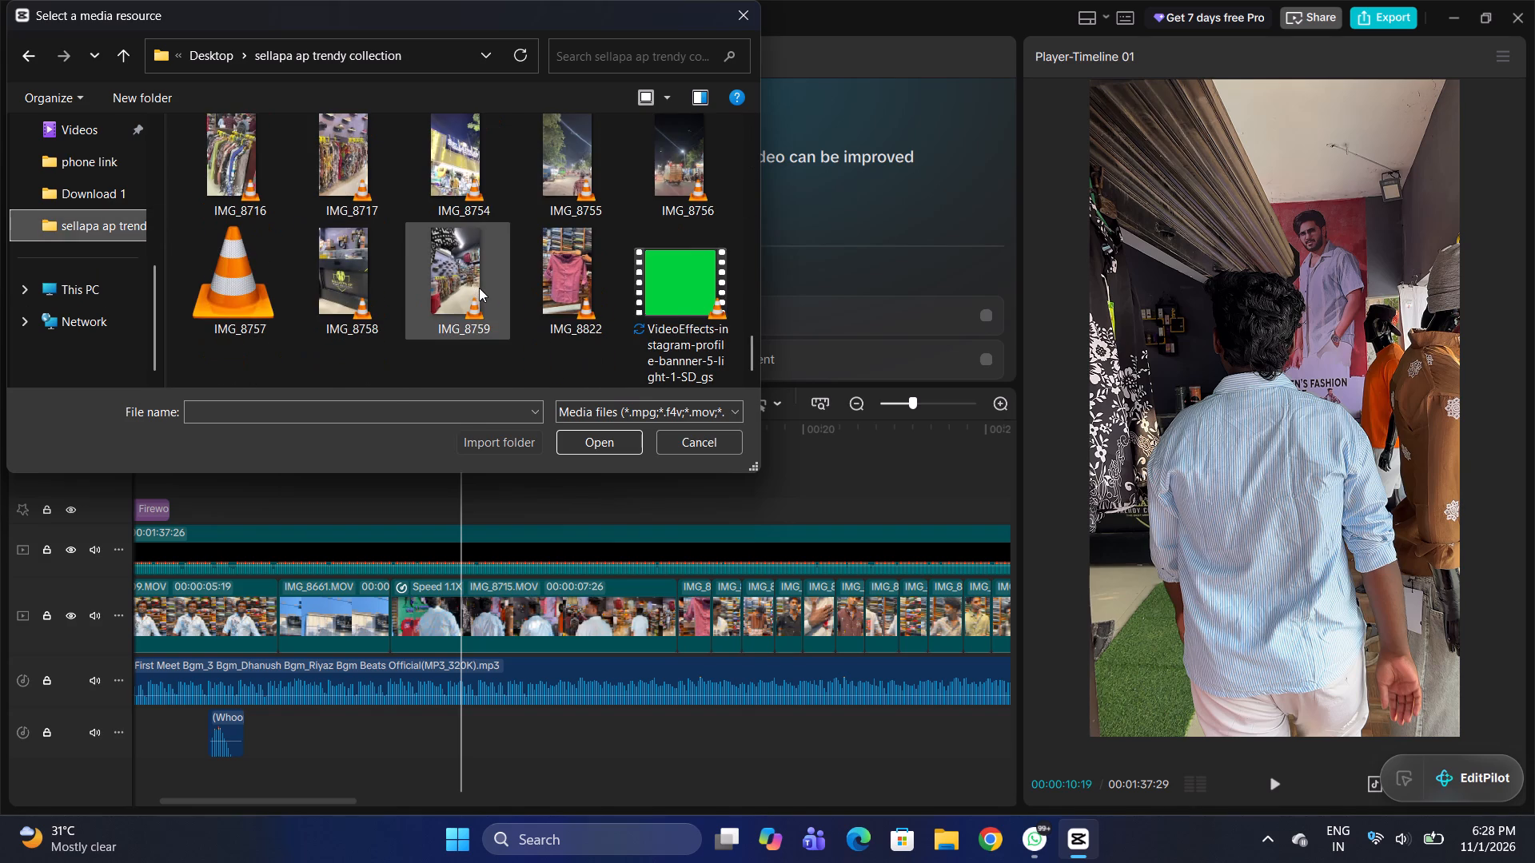
click(676, 304)
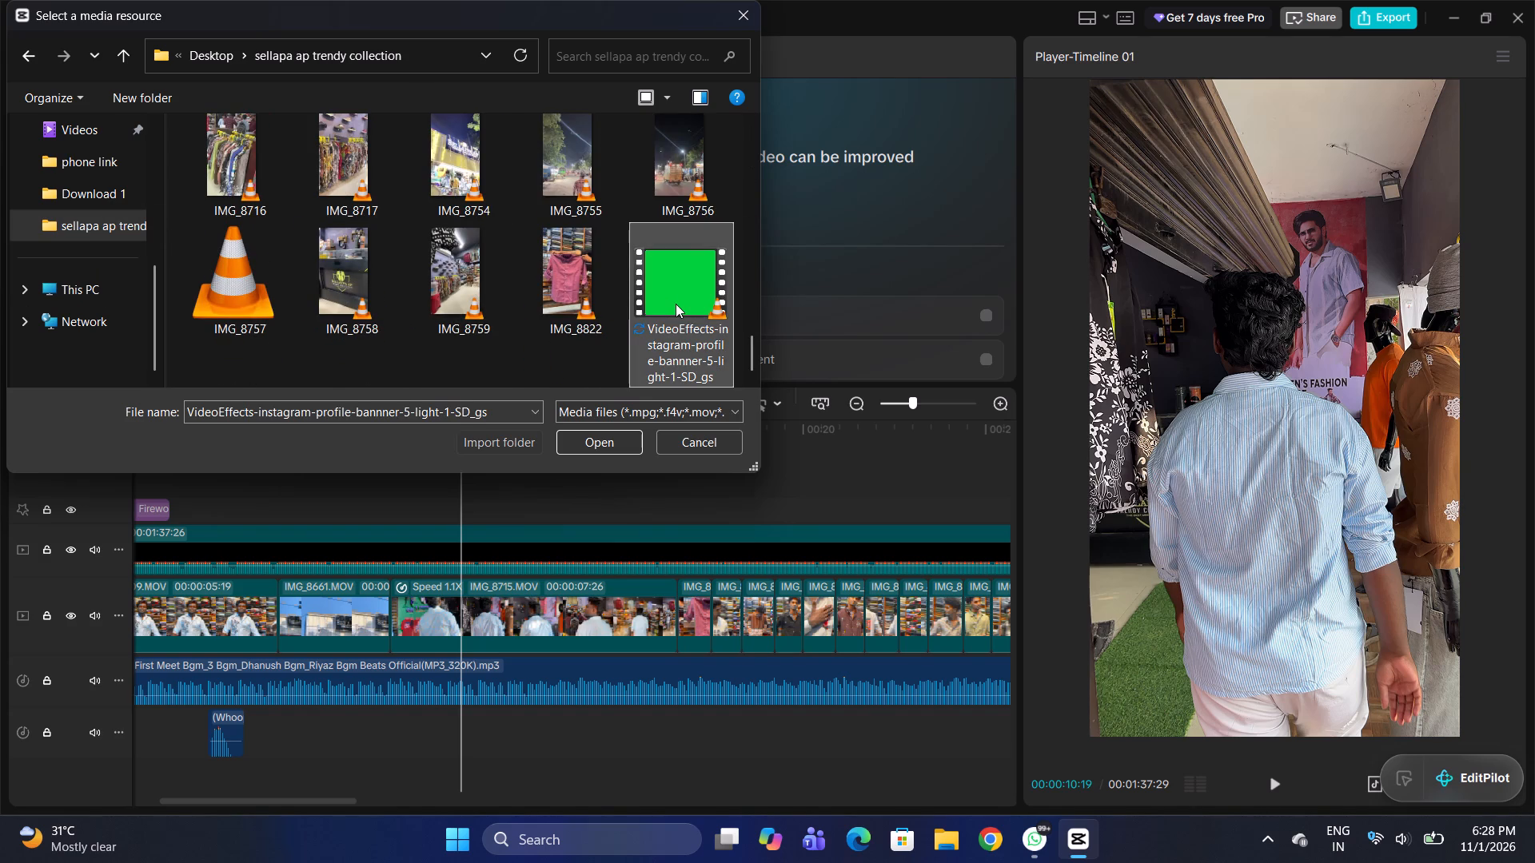
click(617, 445)
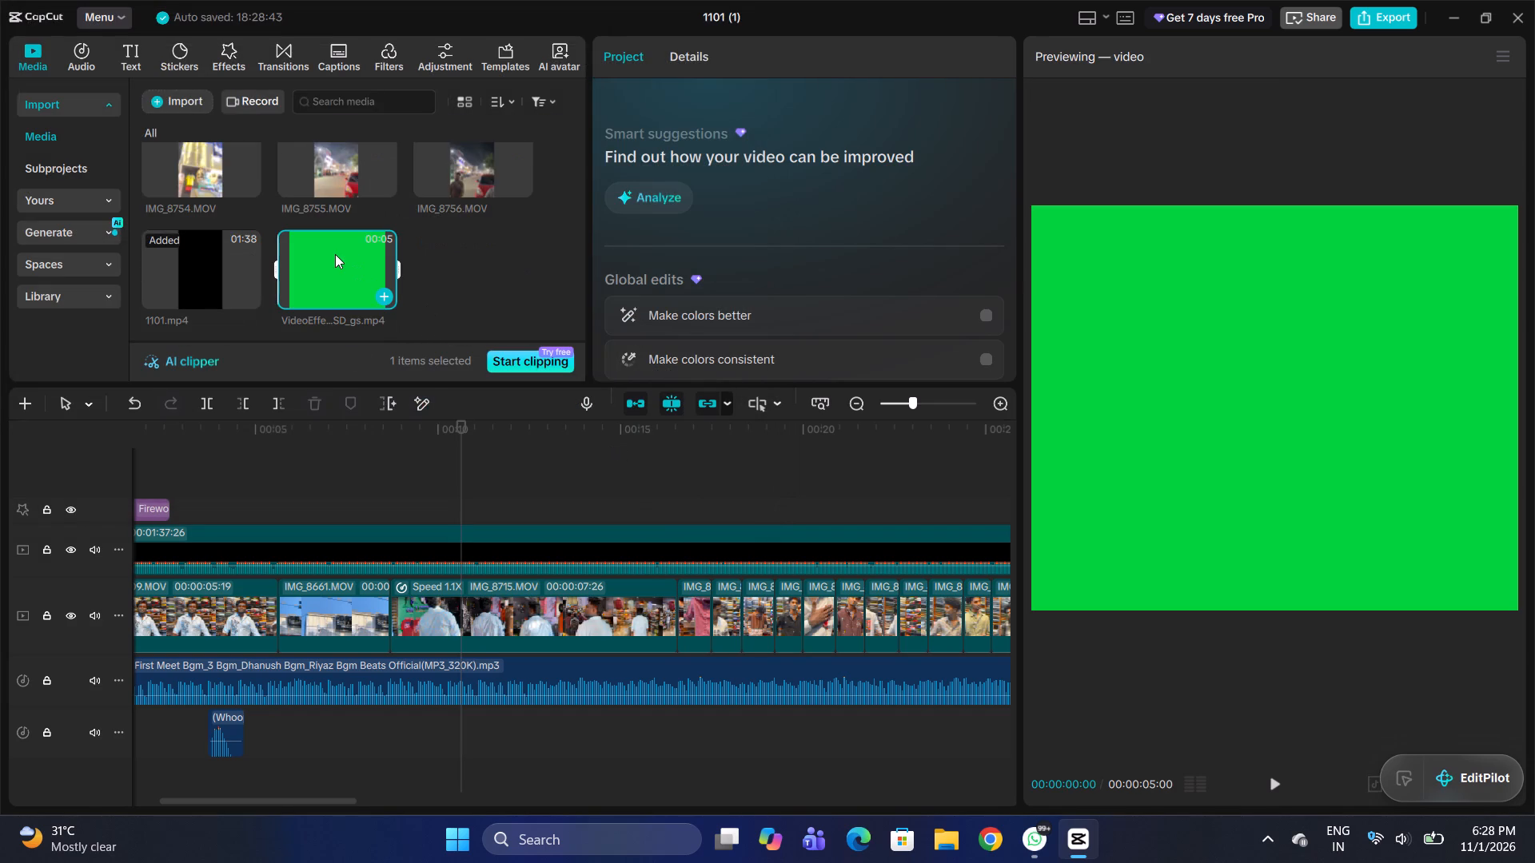
Place the Instagram profile banner clip on a new track above all others, starting at about 11.6 s.
drag(335, 254, 388, 503)
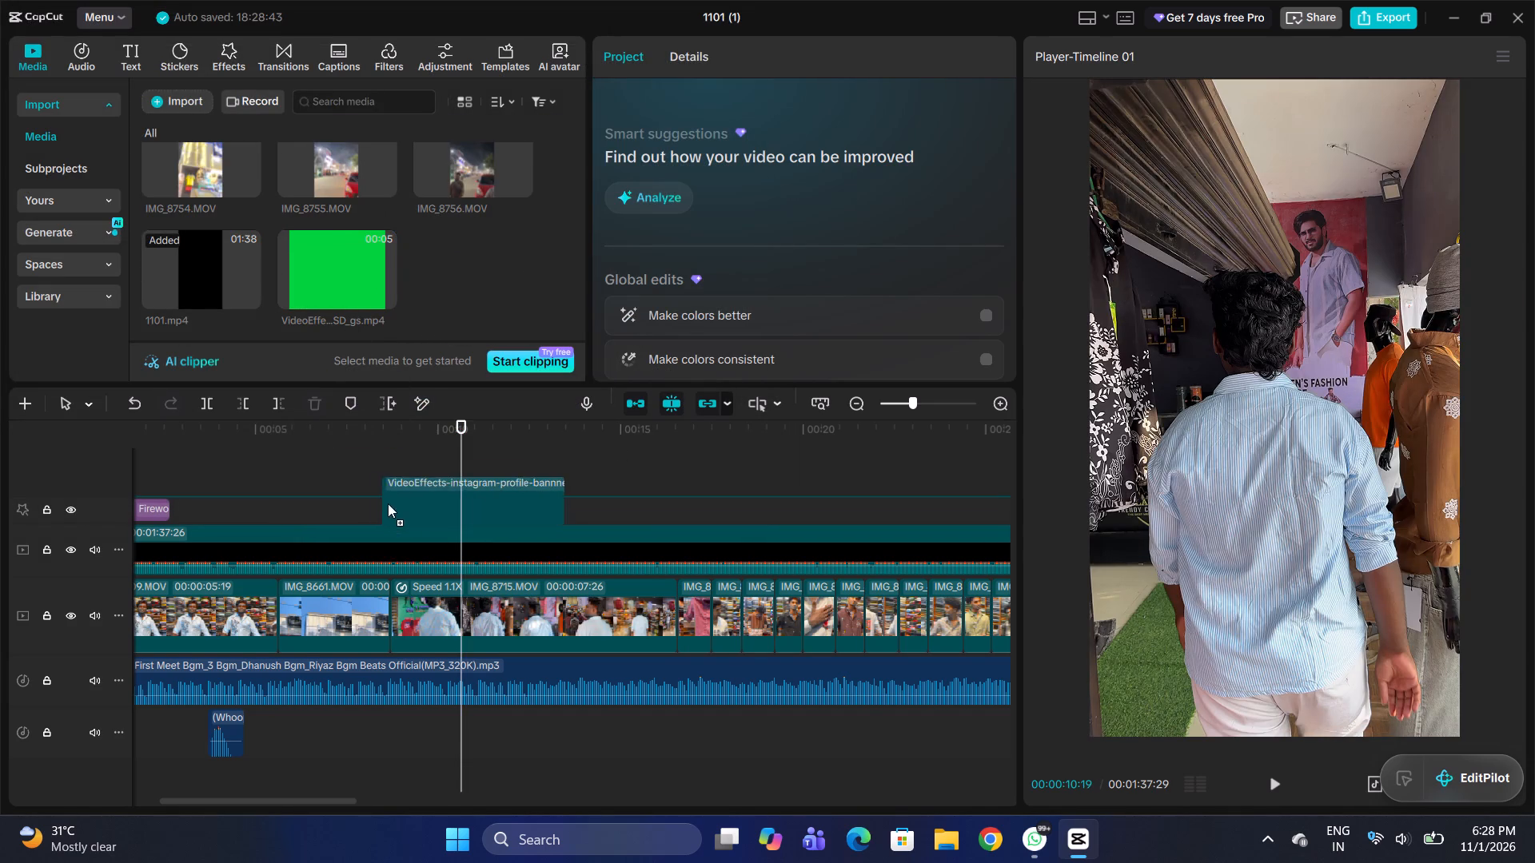
drag(388, 503, 496, 503)
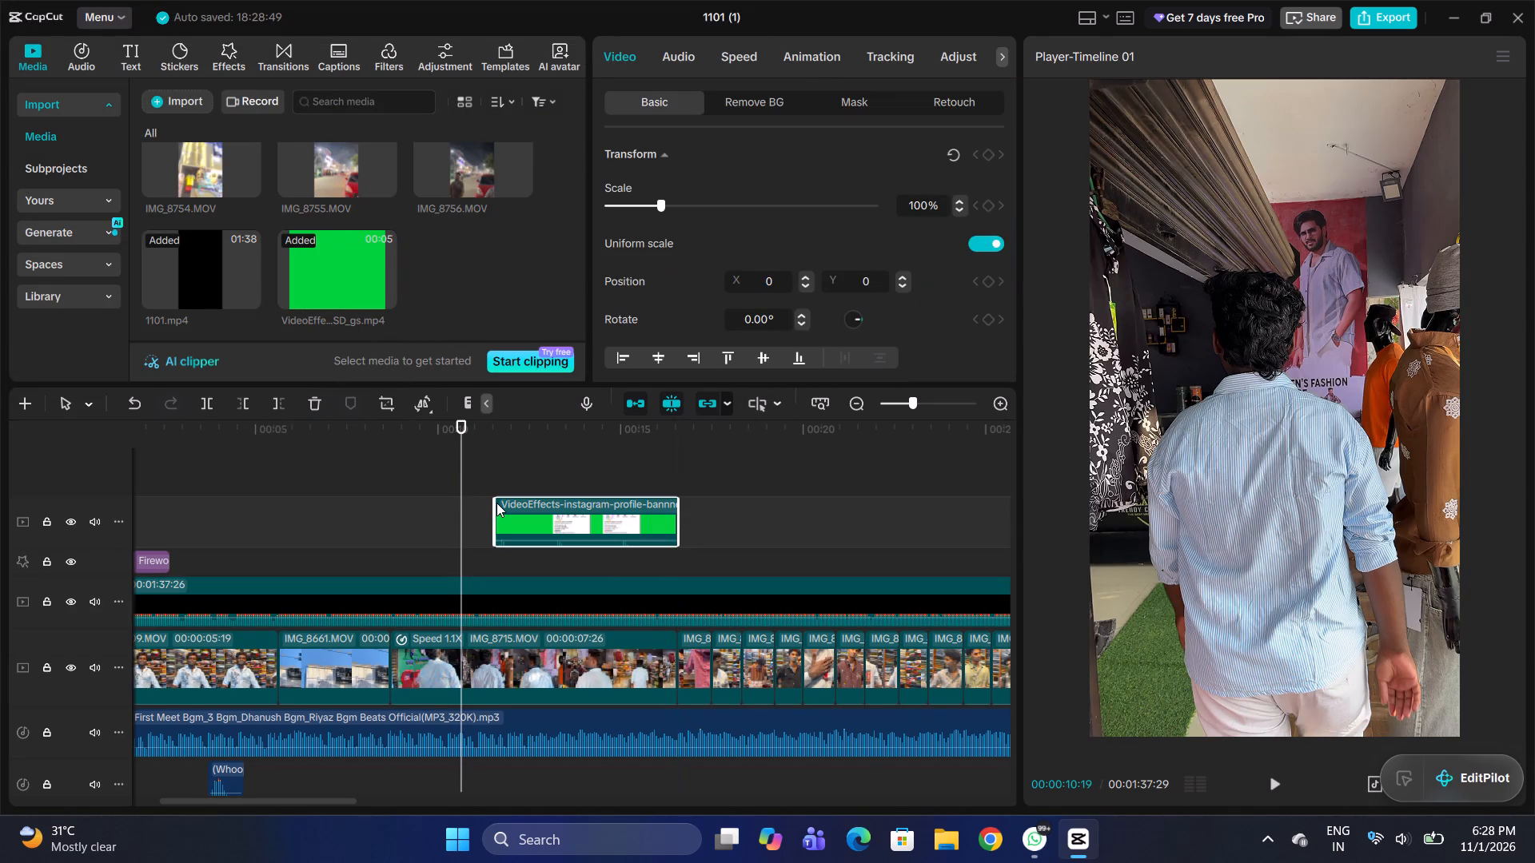
drag(607, 526, 567, 579)
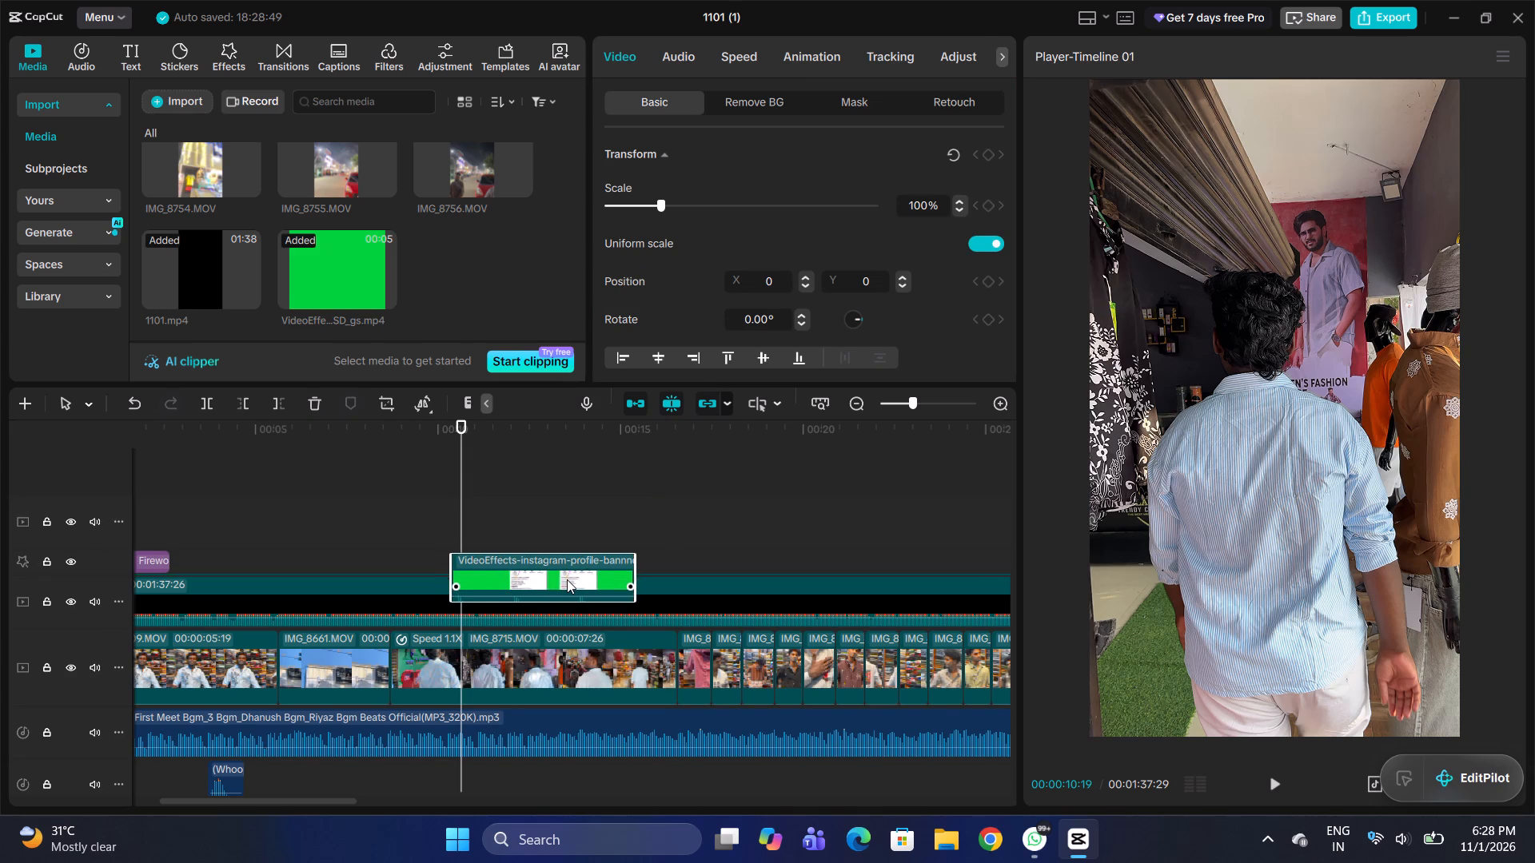
drag(567, 579, 606, 563)
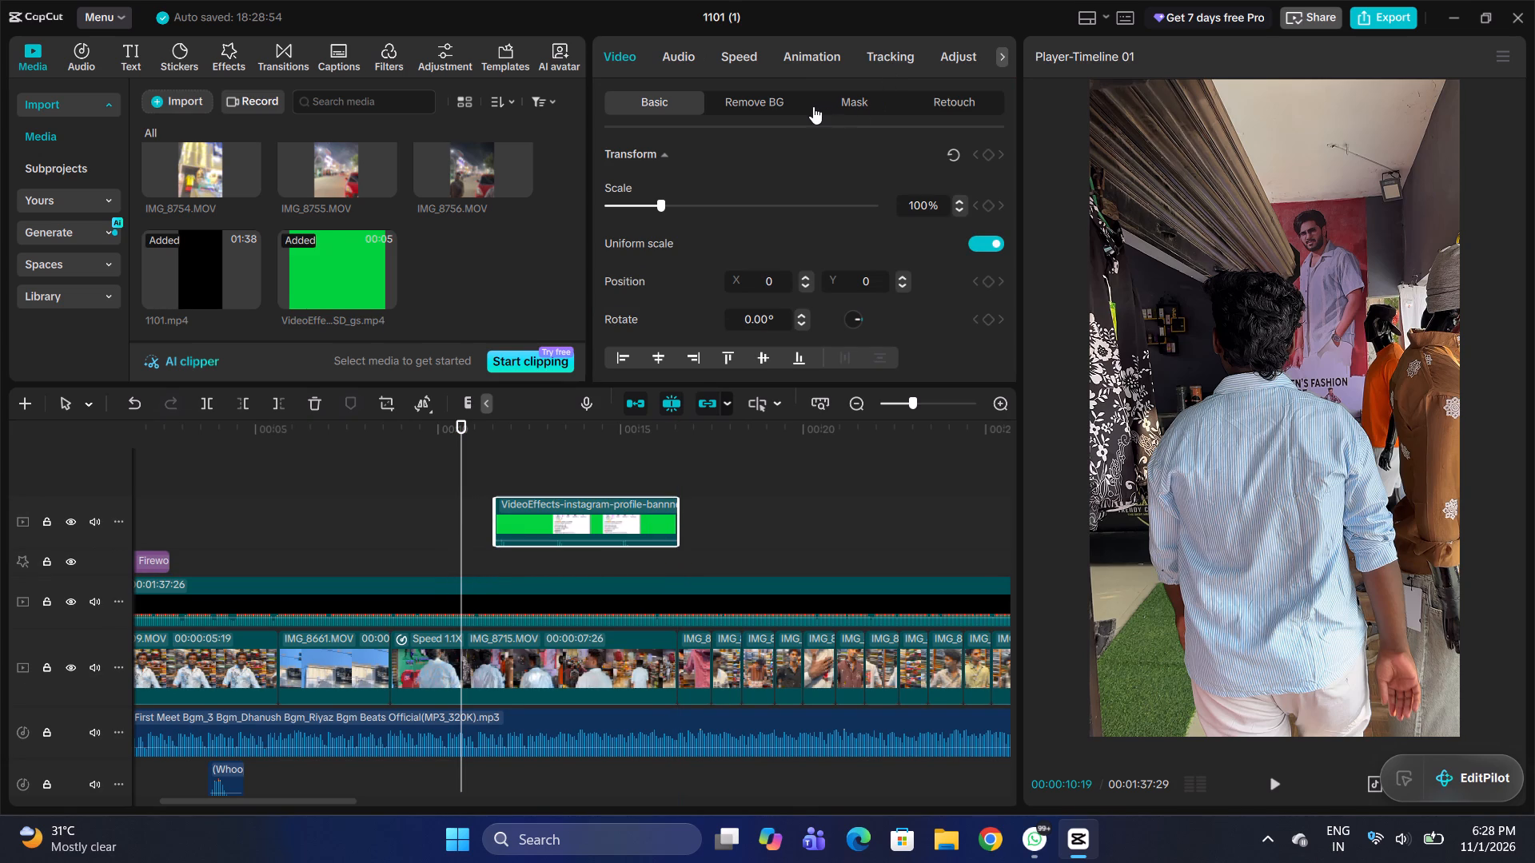
Remove the banner clip's green background with Chroma key, sampling the green beside the profile card at 00:00:13:11.
click(785, 108)
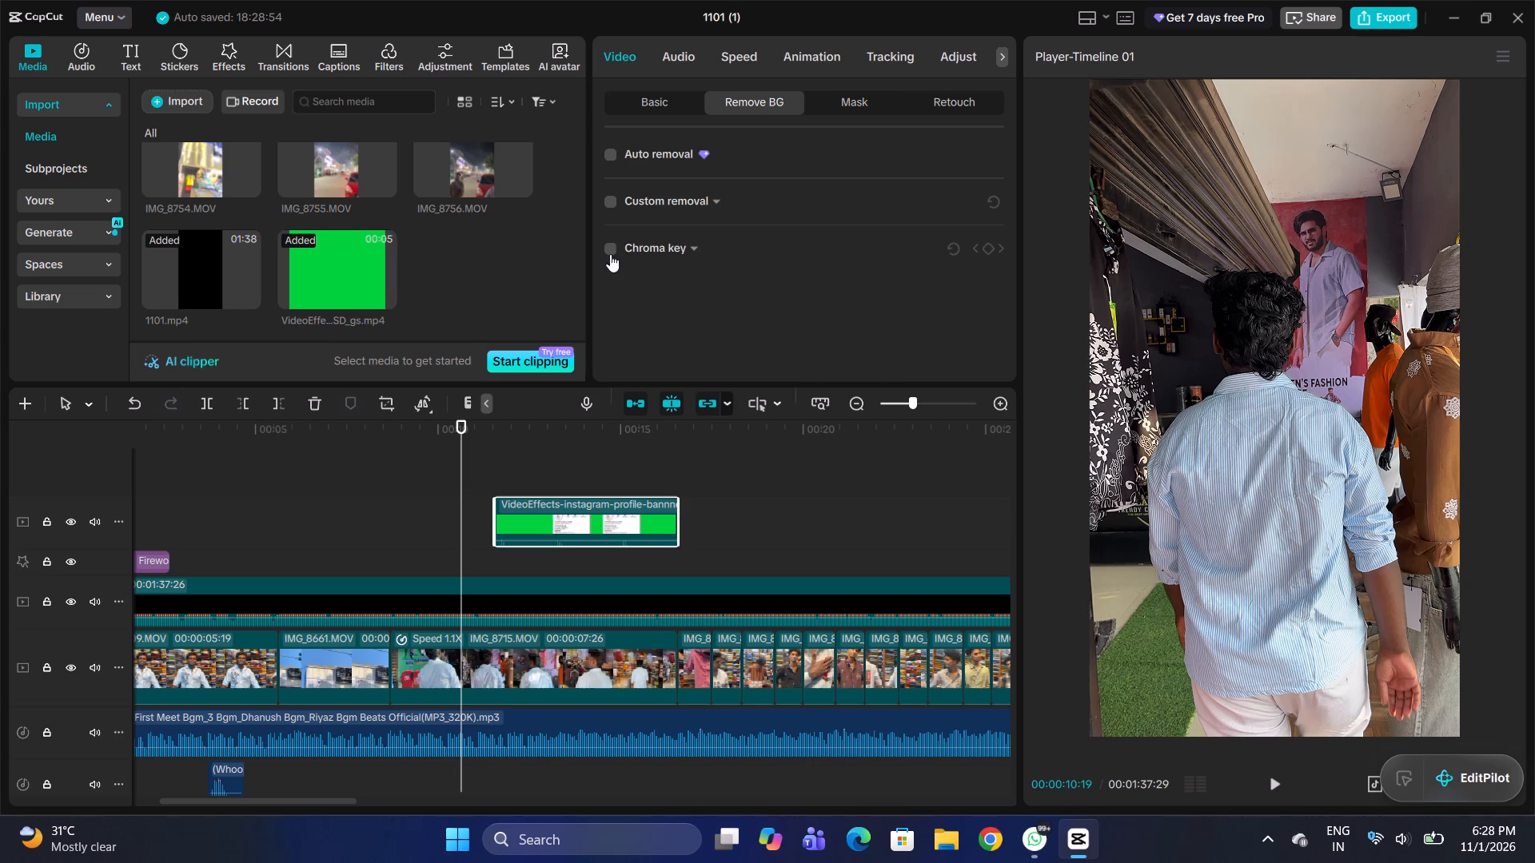
click(615, 253)
double_click(556, 455)
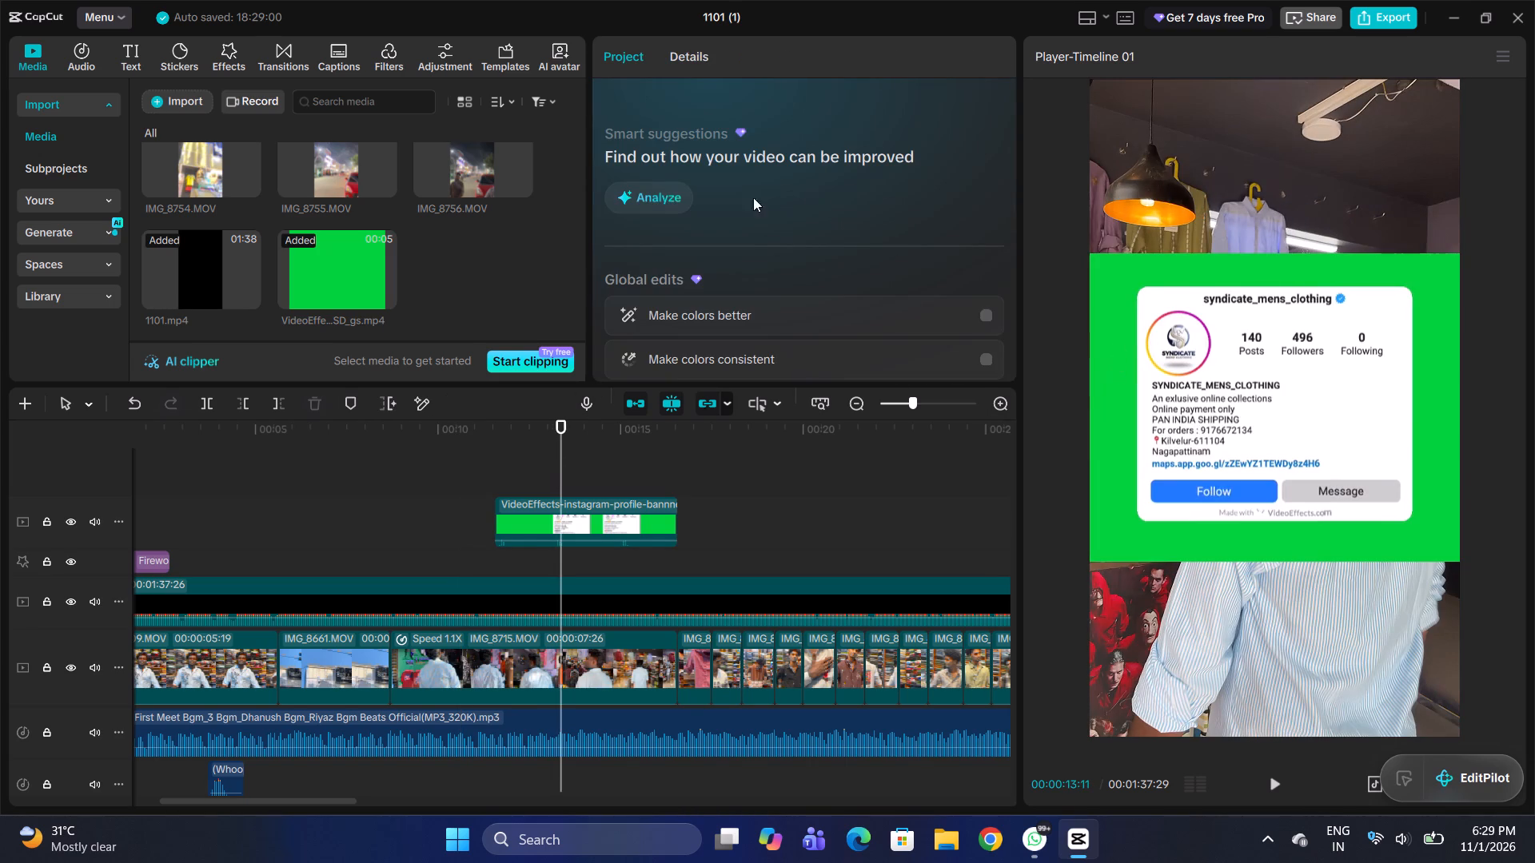
click(560, 517)
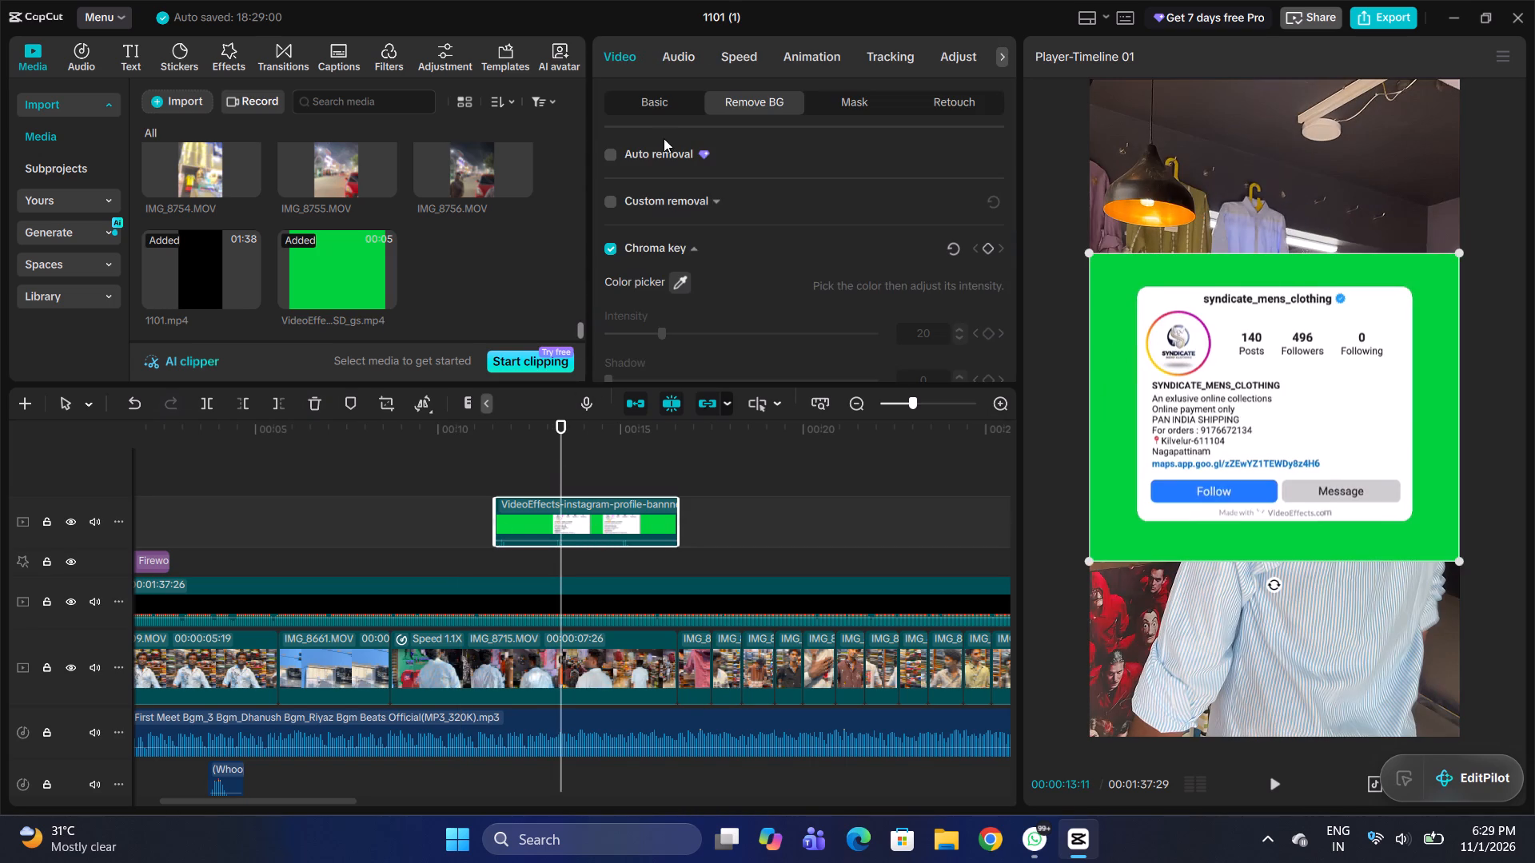
click(612, 248)
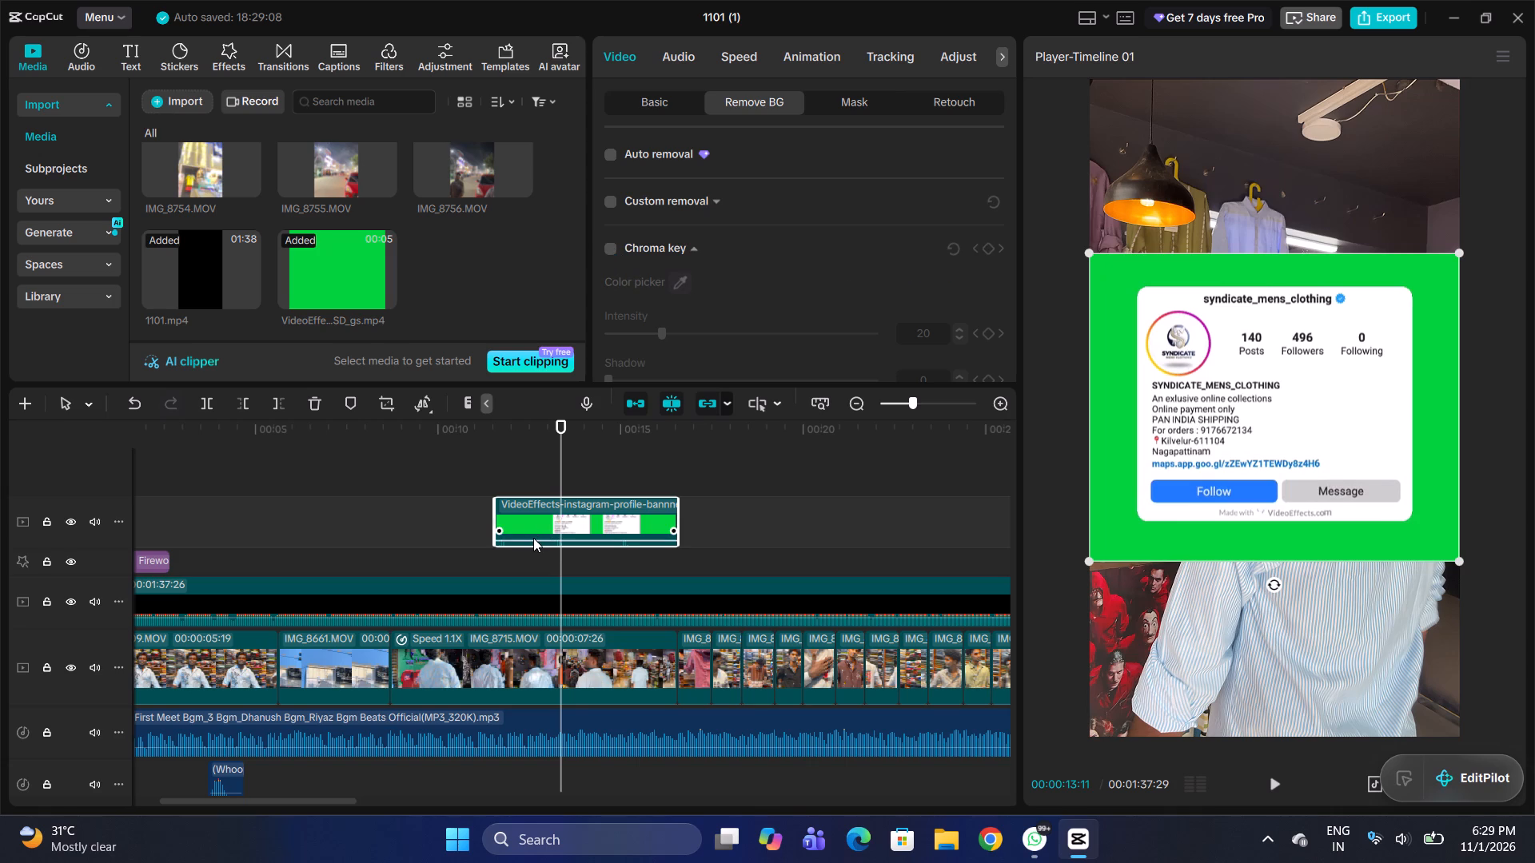
drag(524, 543, 524, 581)
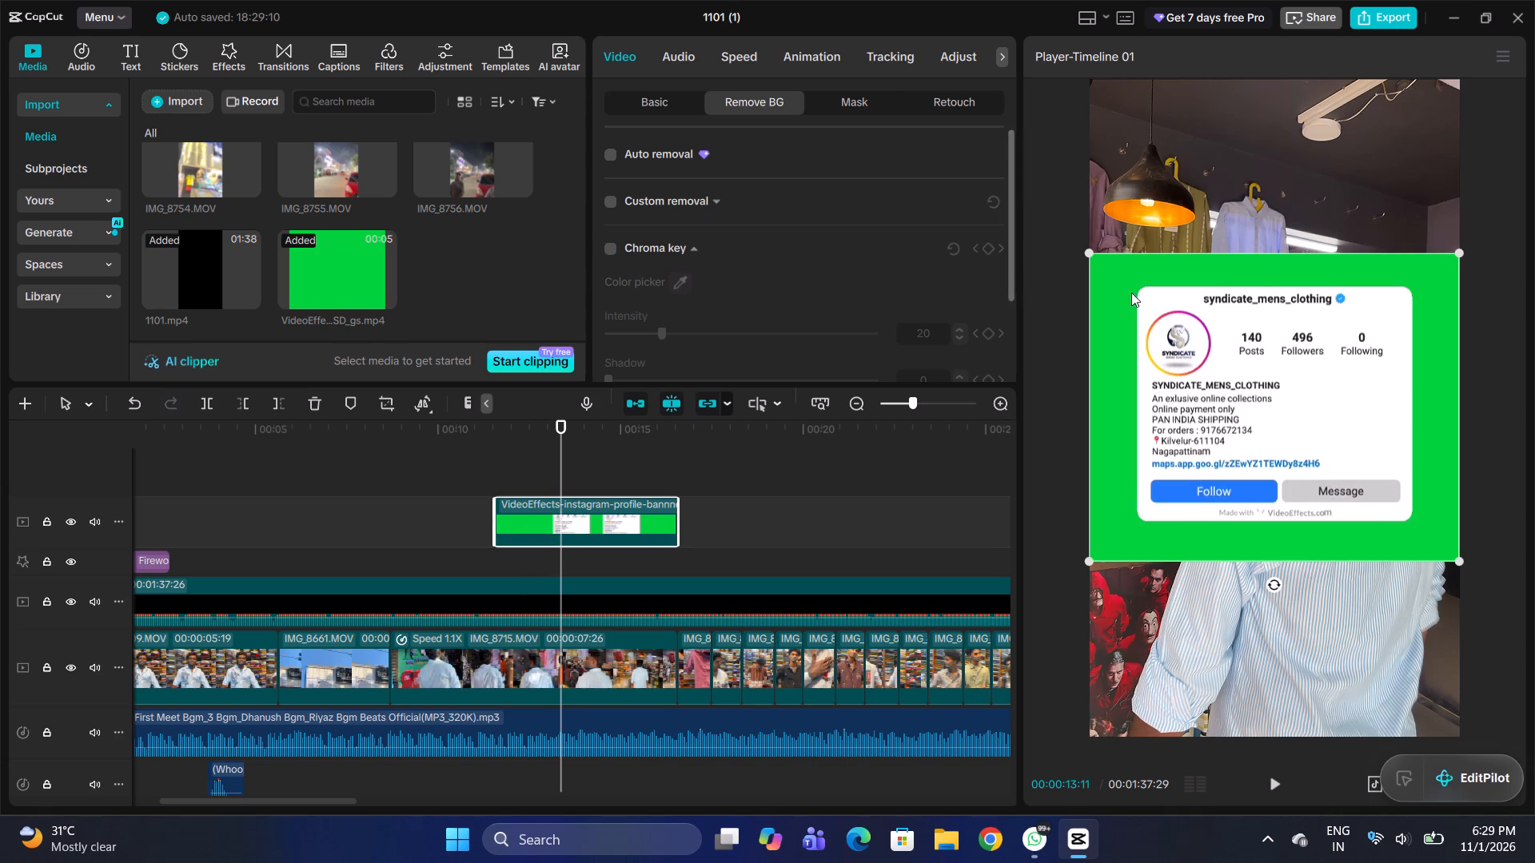
click(1105, 288)
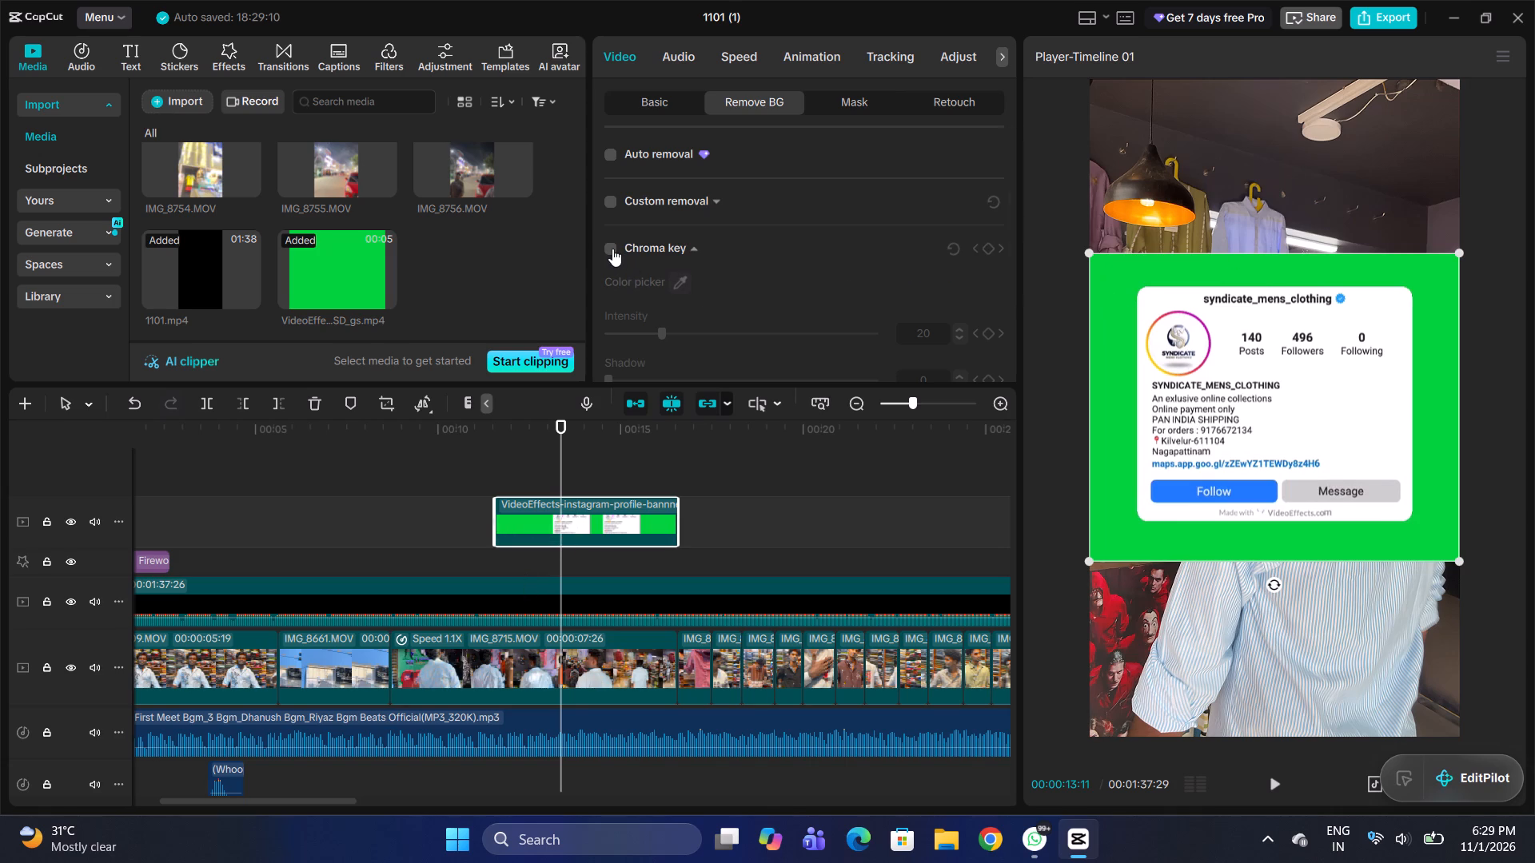
click(608, 249)
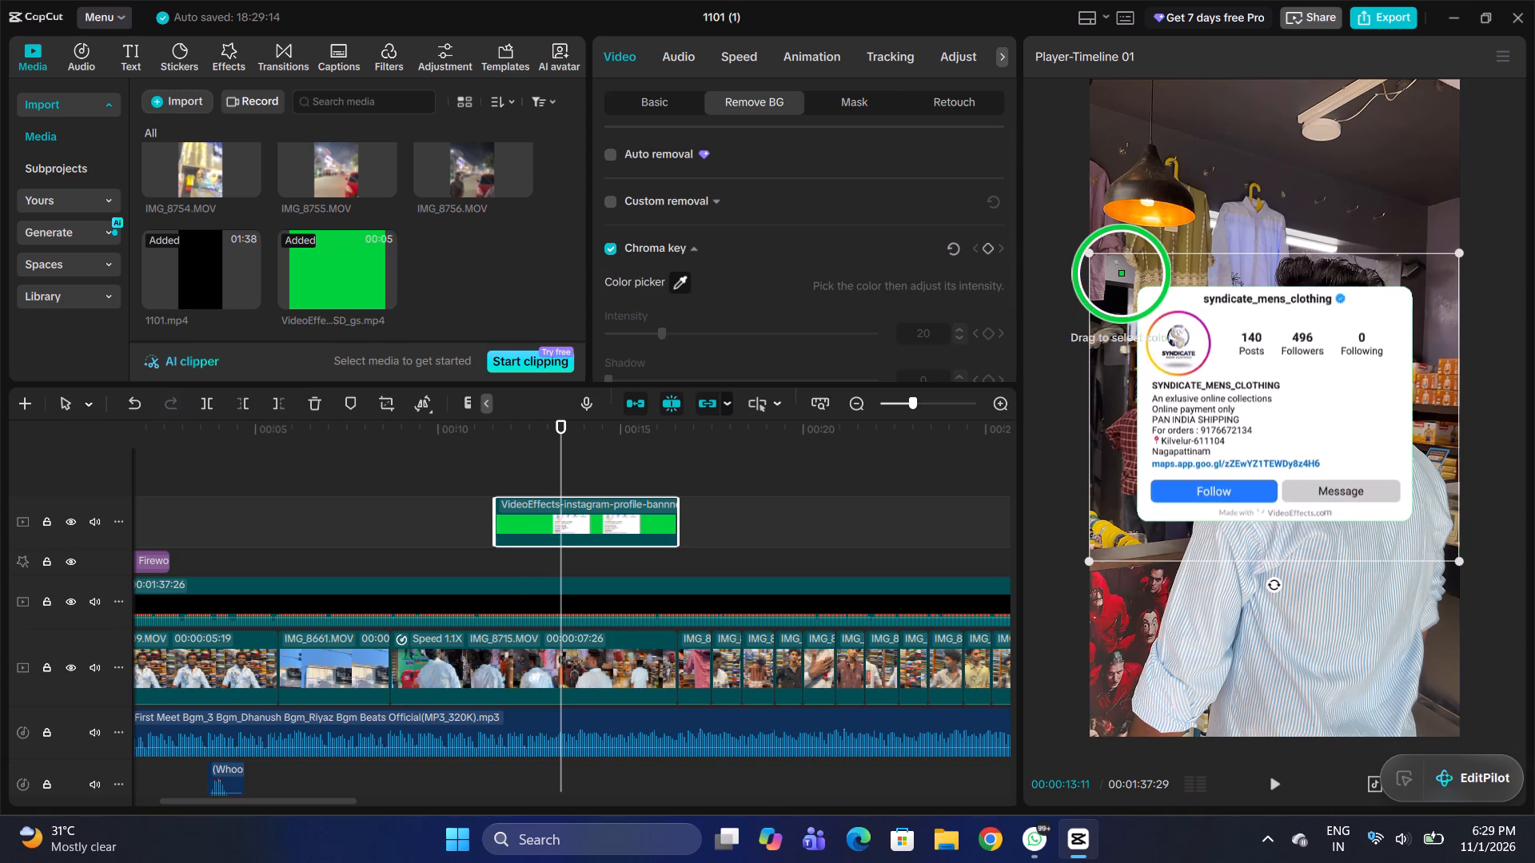
click(1122, 273)
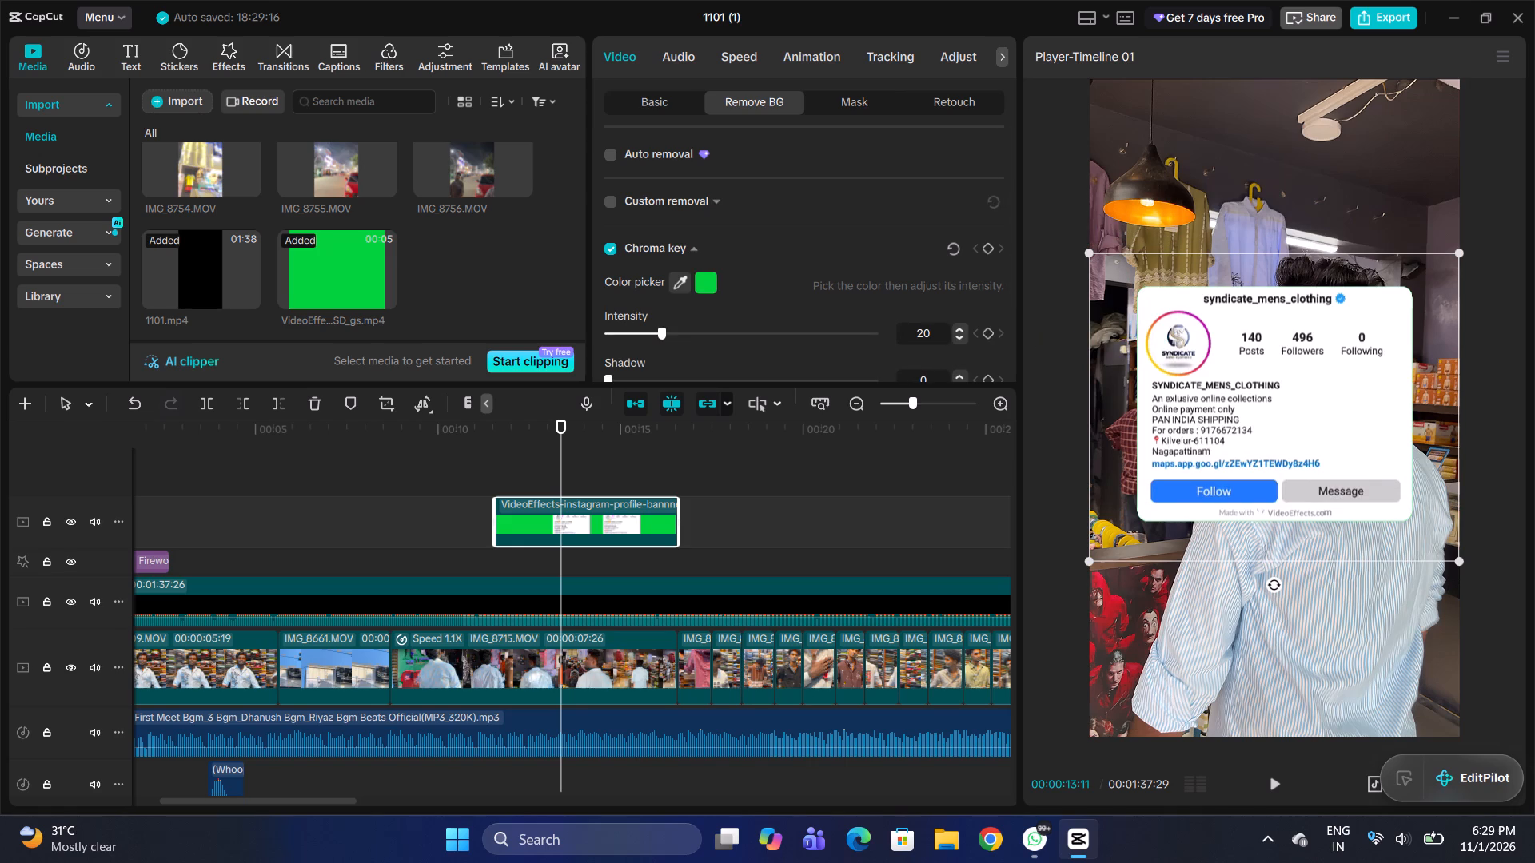
Shrink the Instagram profile banner to about three-quarters of its size and centre it in the lower part of the frame.
drag(1274, 357, 1278, 516)
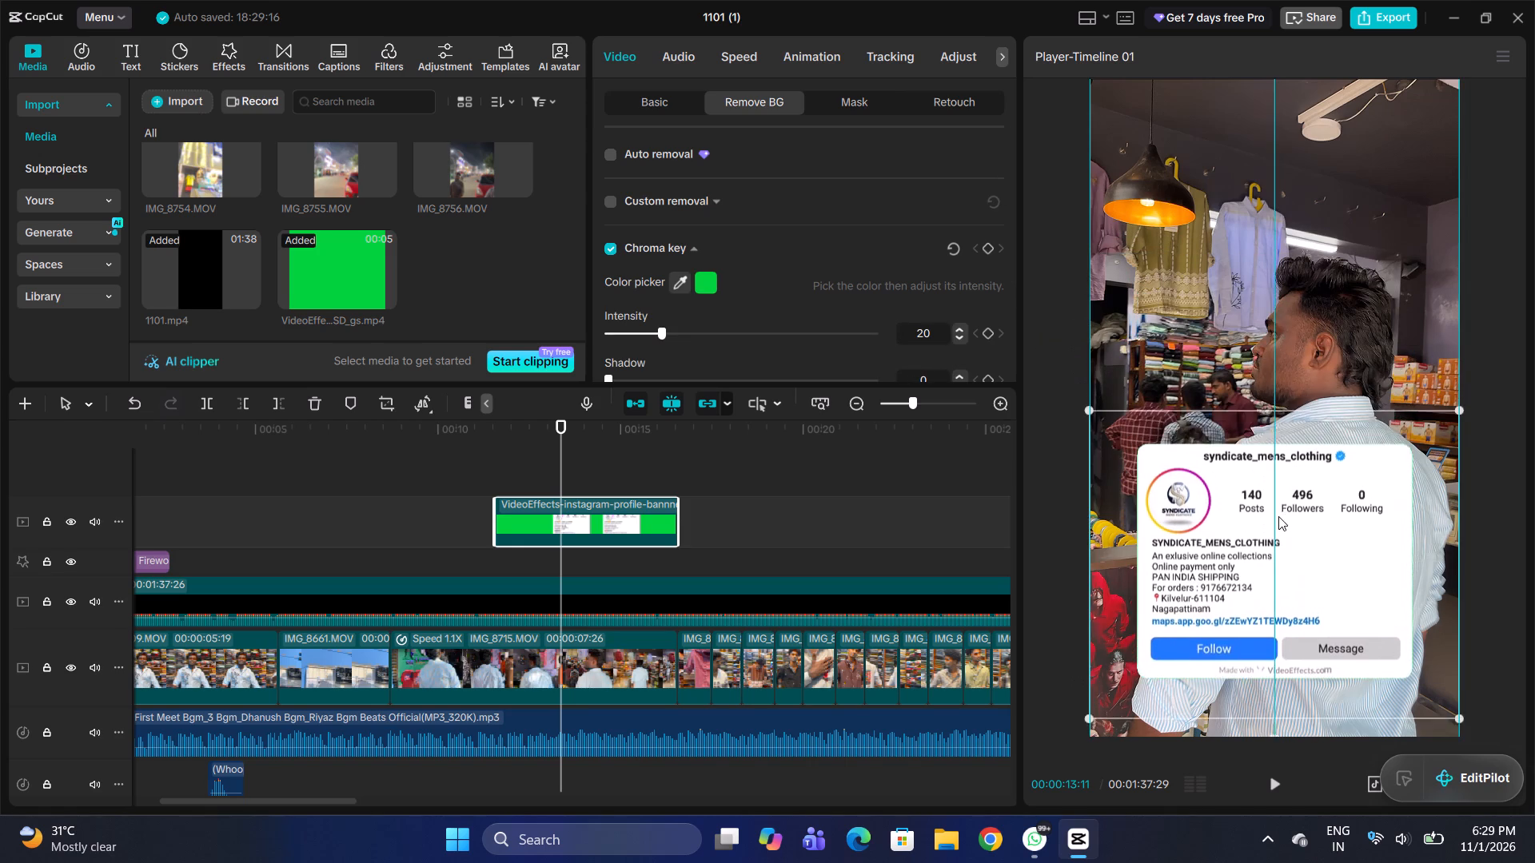
drag(1278, 516, 1280, 542)
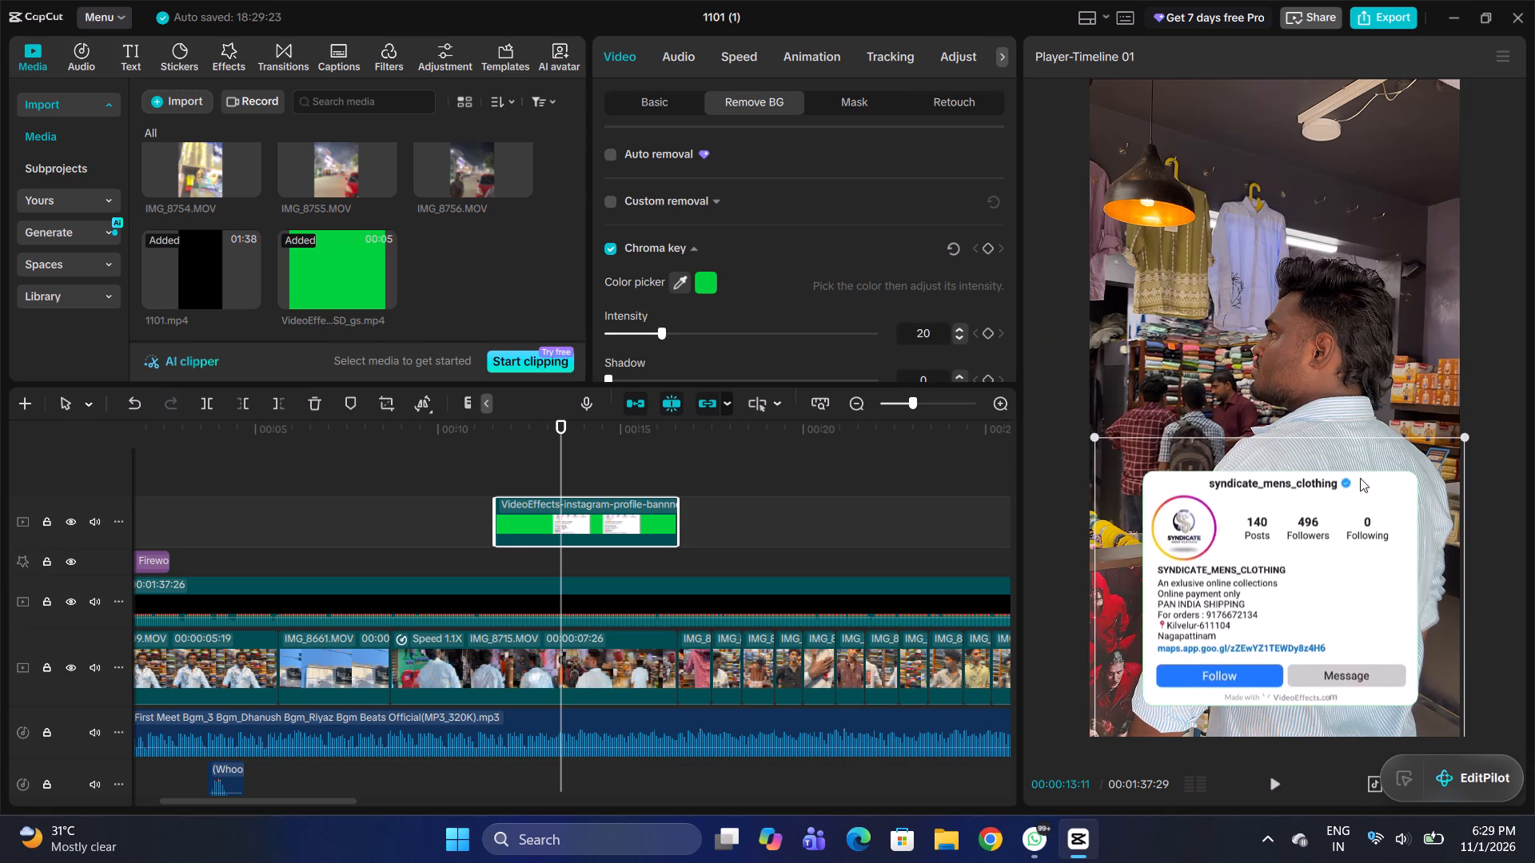
drag(1468, 441, 1417, 500)
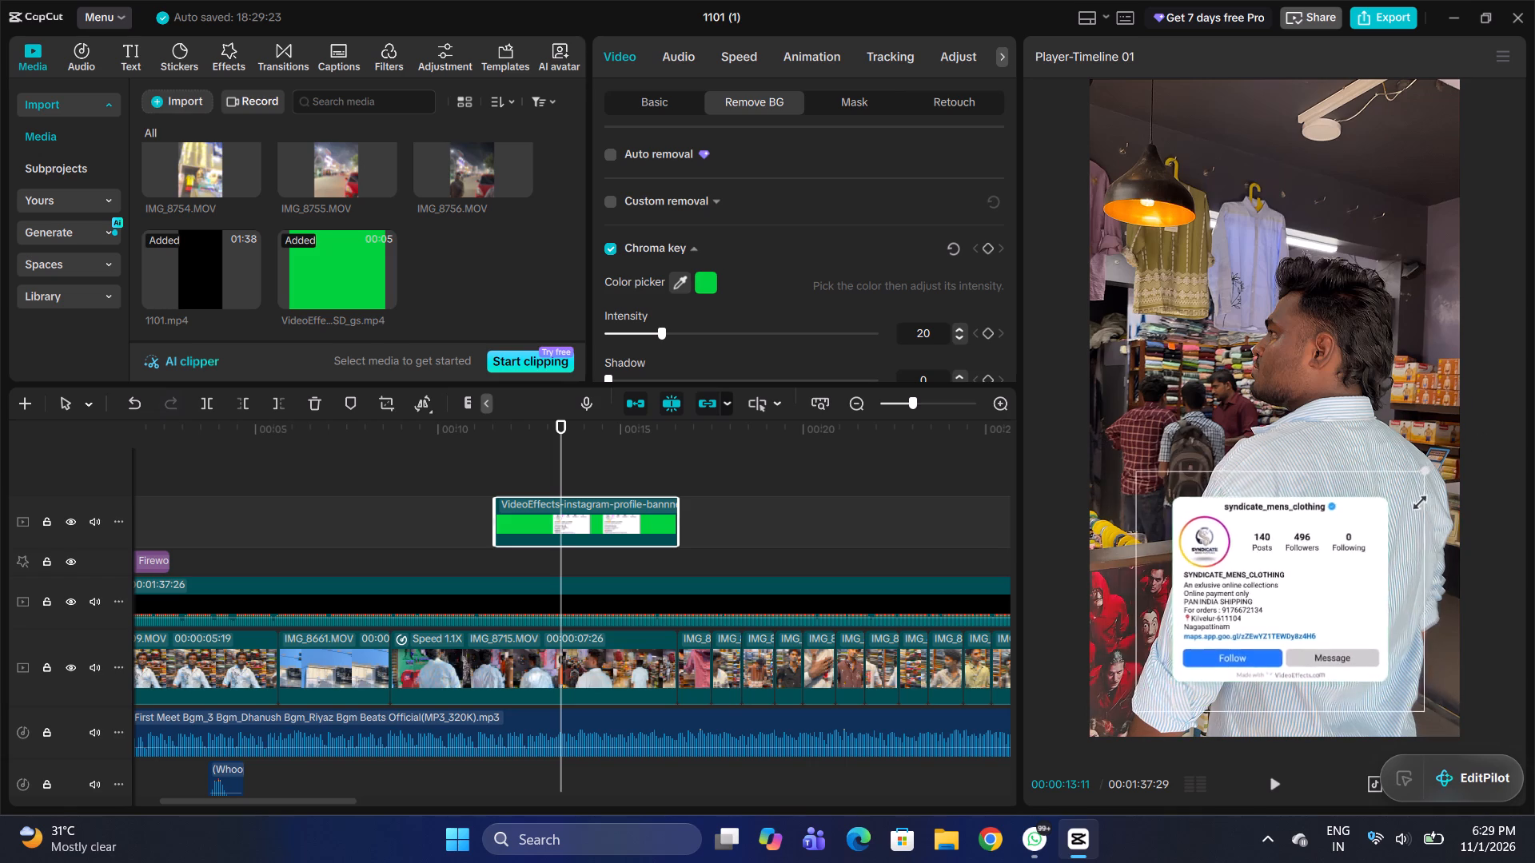
drag(1417, 500, 1413, 504)
drag(1315, 555, 1319, 568)
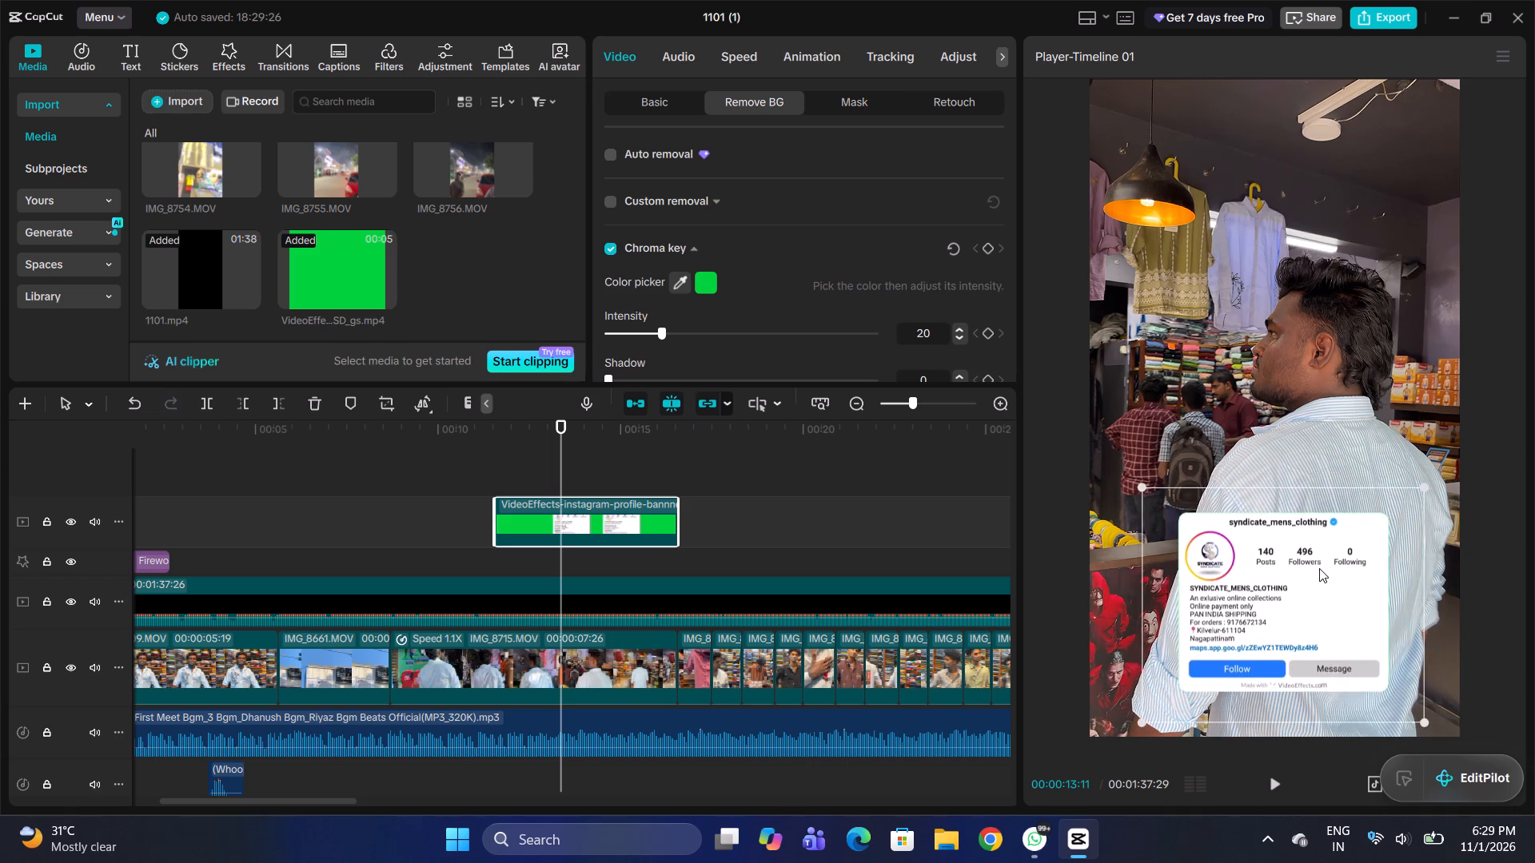
drag(1319, 568, 1310, 560)
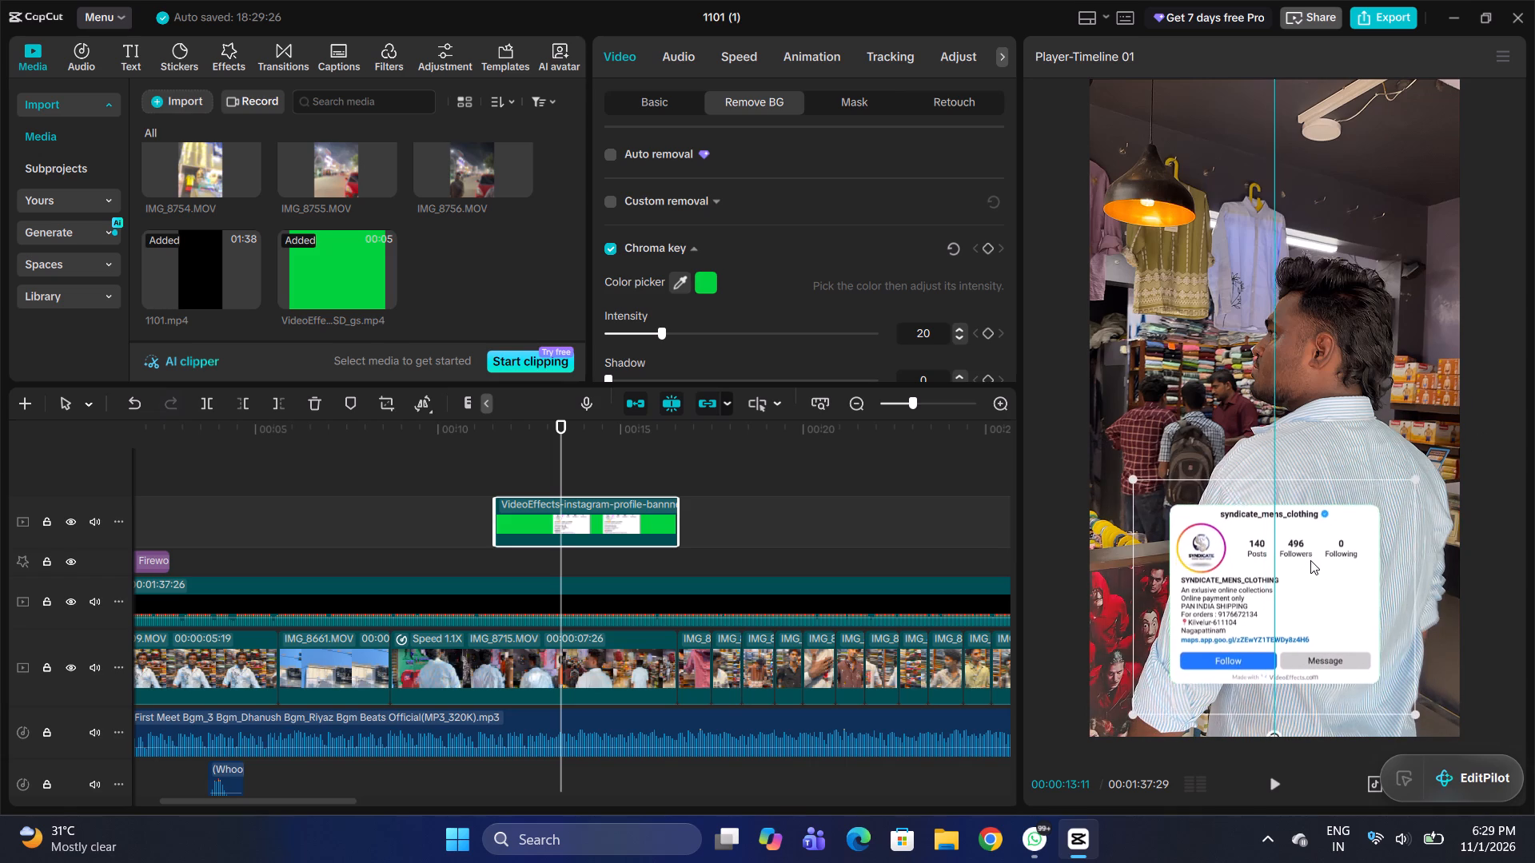
drag(1310, 560, 1310, 562)
Slow the Instagram profile banner clip to 0.91x speed and reposition it to start at about 11.1 s.
double_click(346, 466)
key(space)
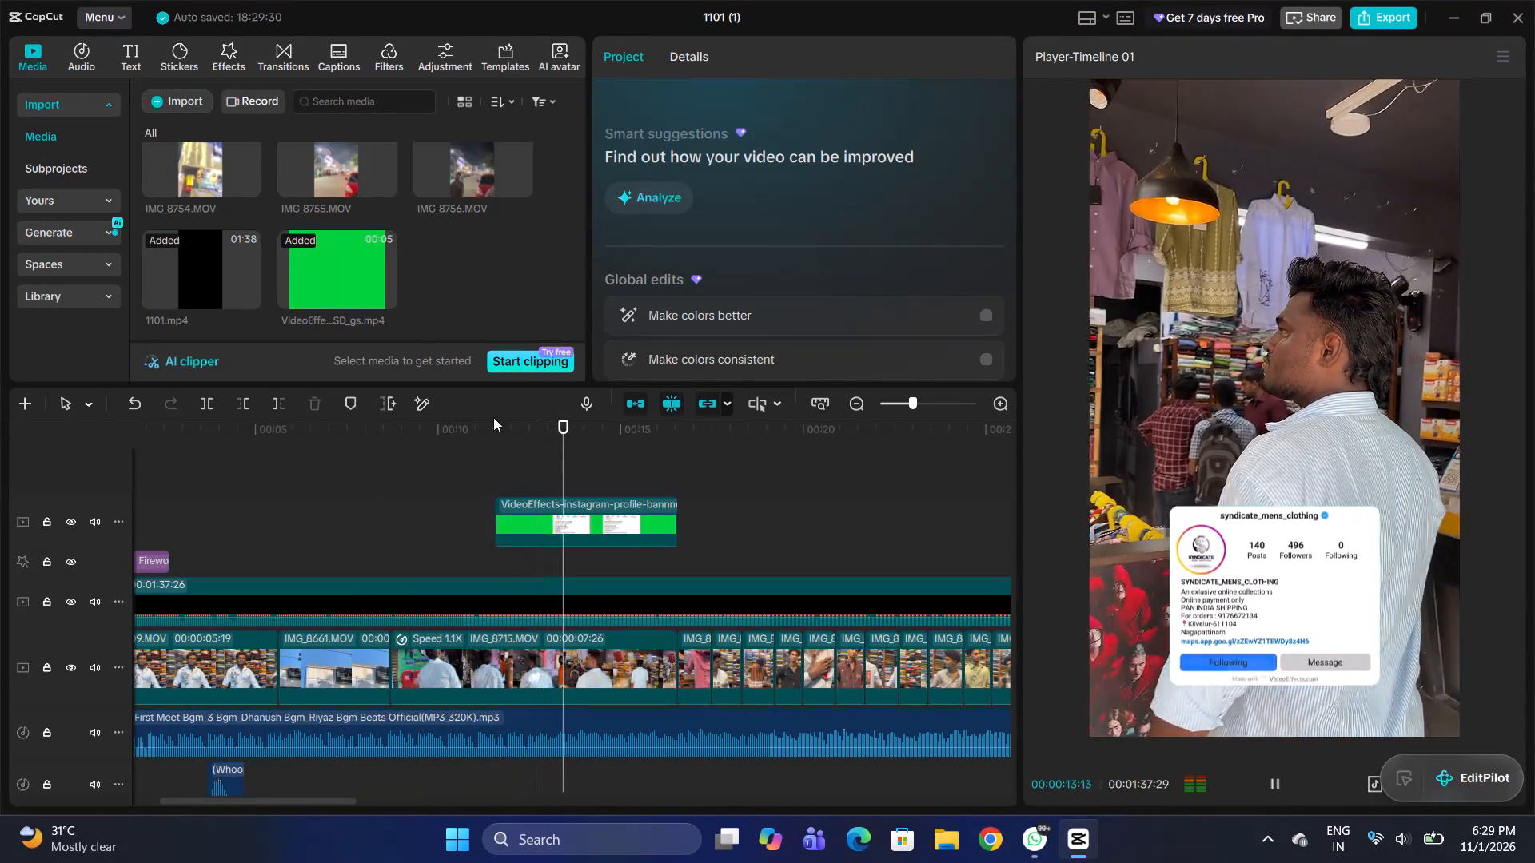
drag(563, 520, 541, 521)
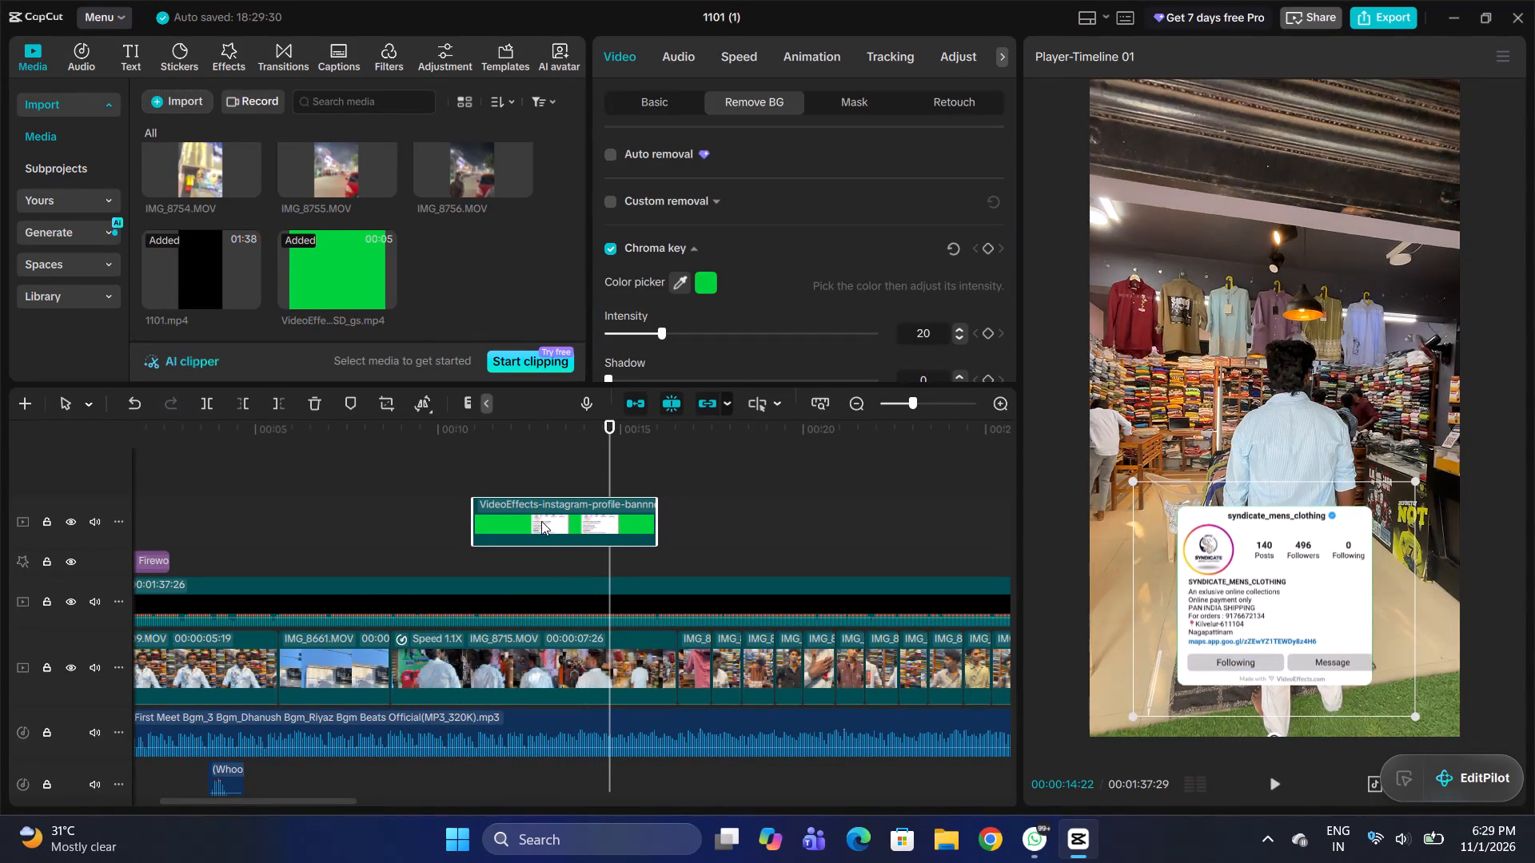
drag(541, 521, 528, 520)
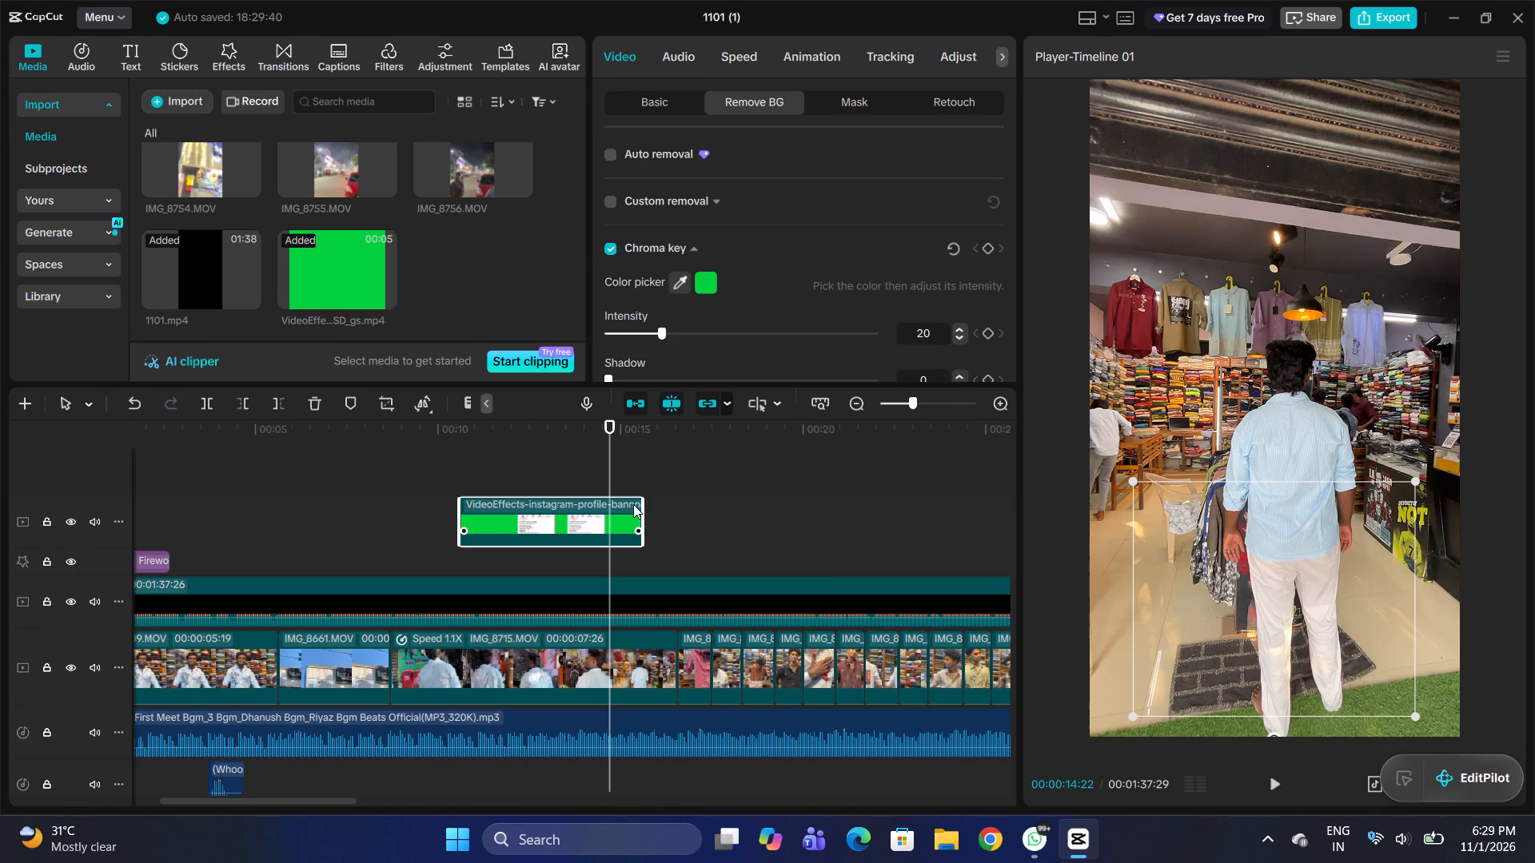
click(740, 68)
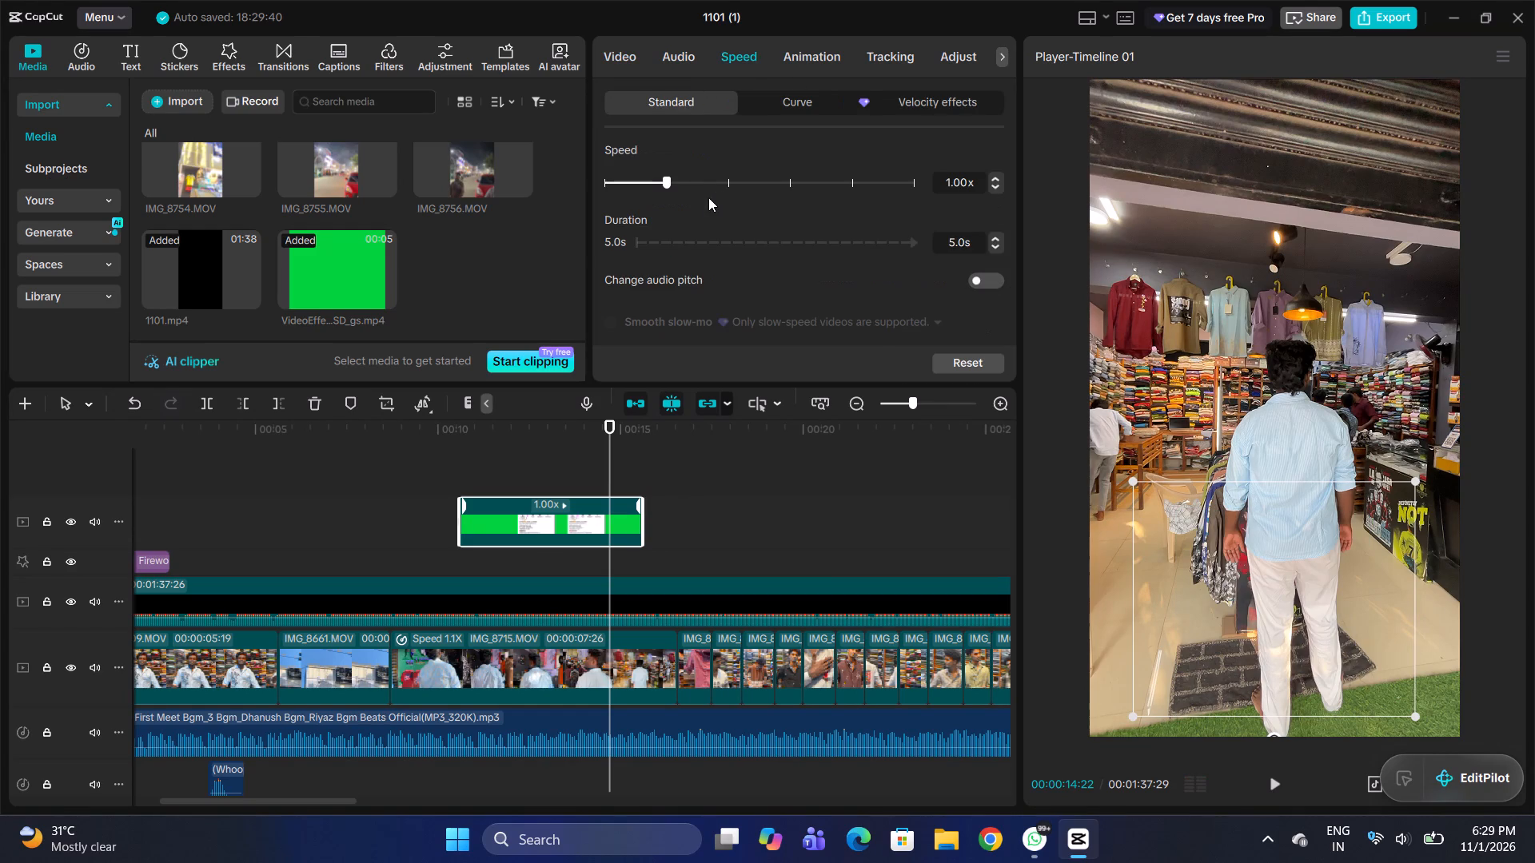
click(653, 180)
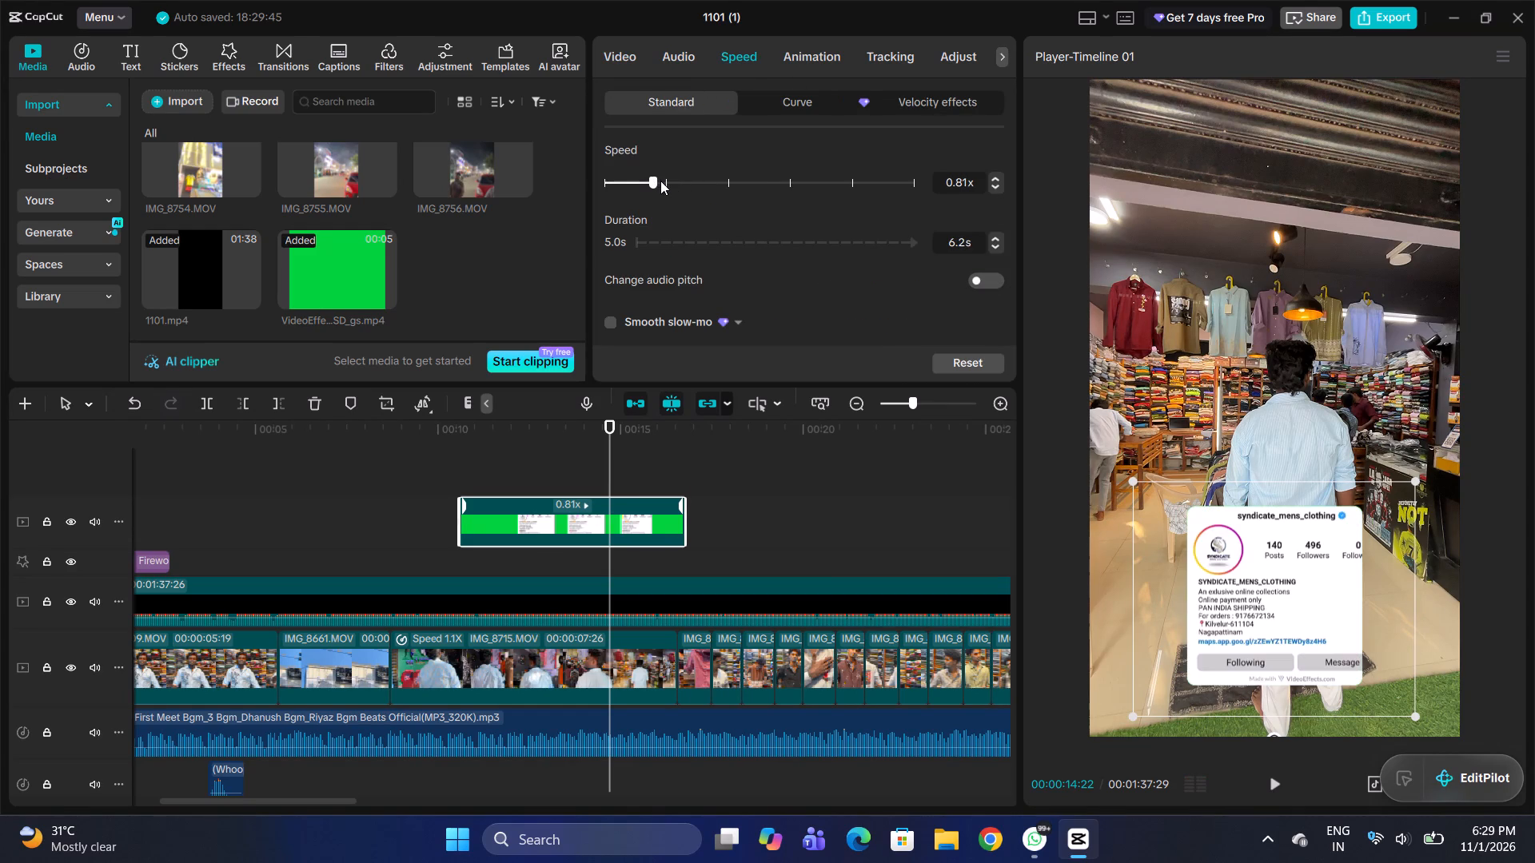
click(660, 181)
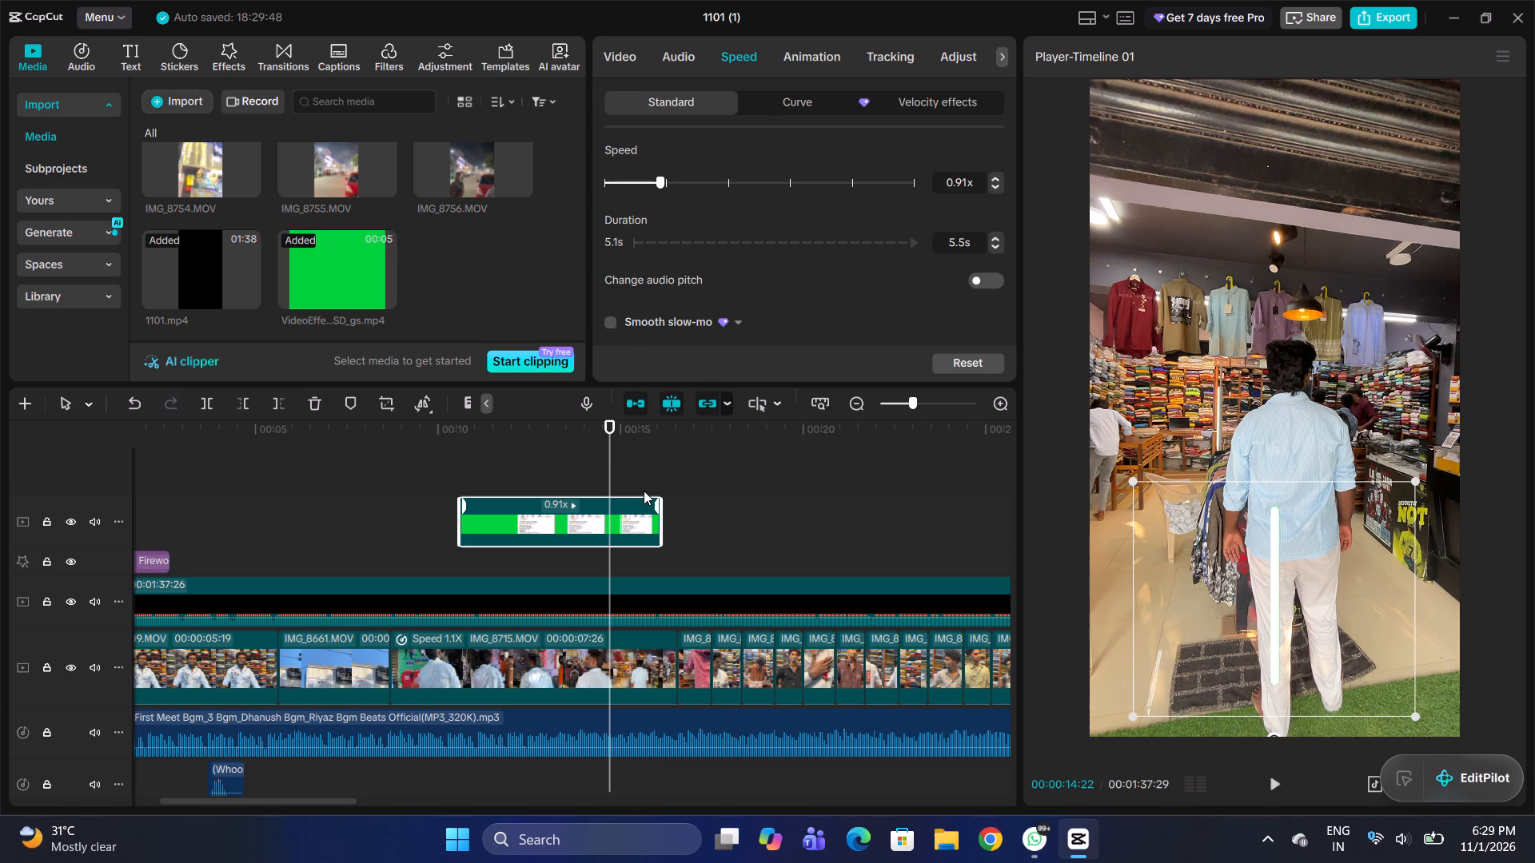
drag(564, 504, 593, 512)
drag(593, 512, 608, 515)
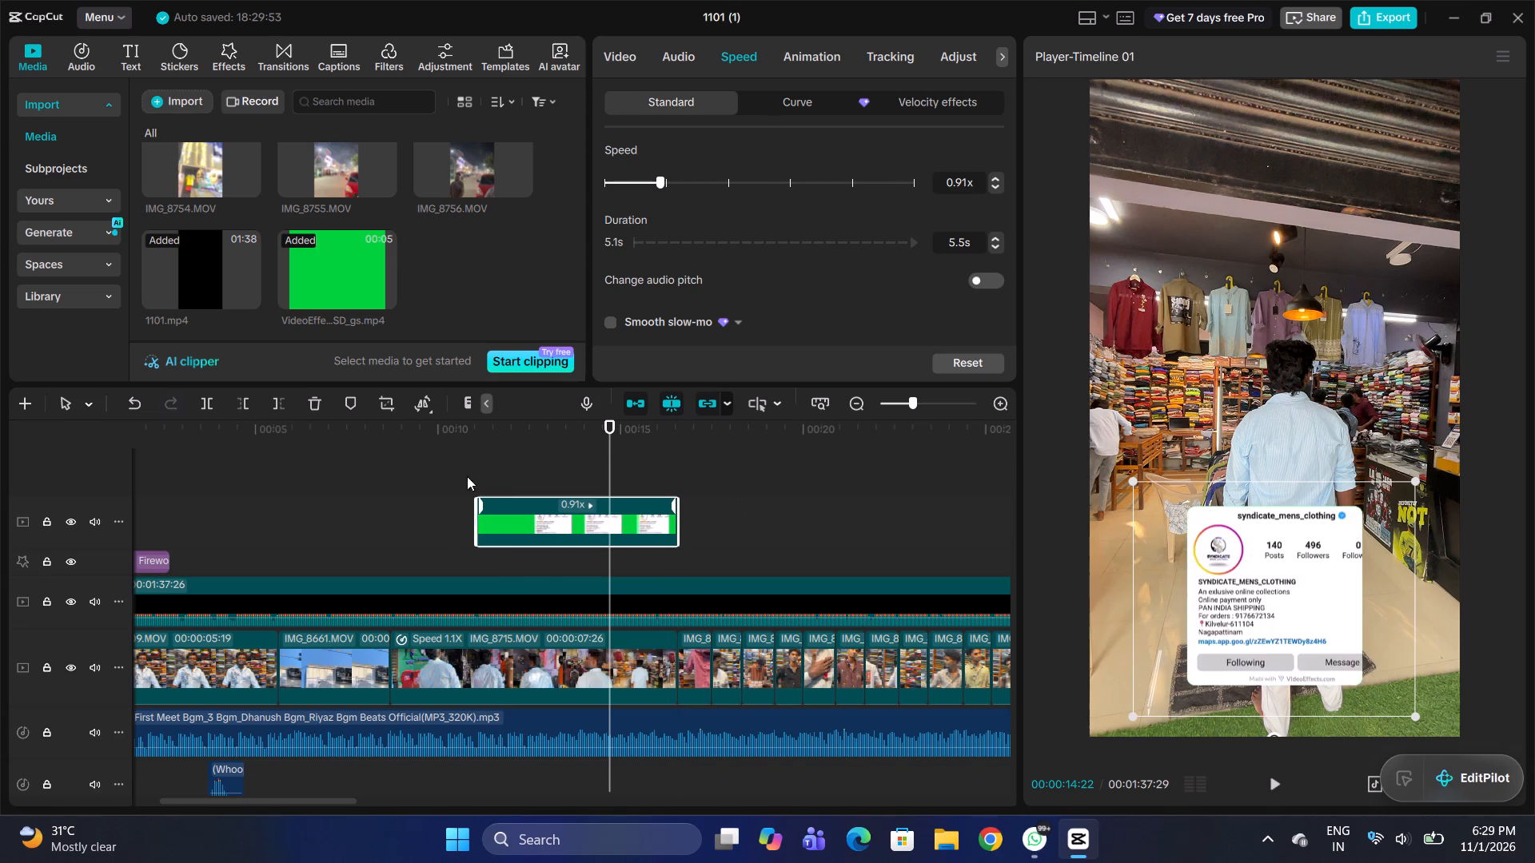
Play from about 9 s and again from 00:00:06:00 to review the profile banner's timing against the footage.
click(450, 464)
drag(450, 464, 400, 489)
key(space)
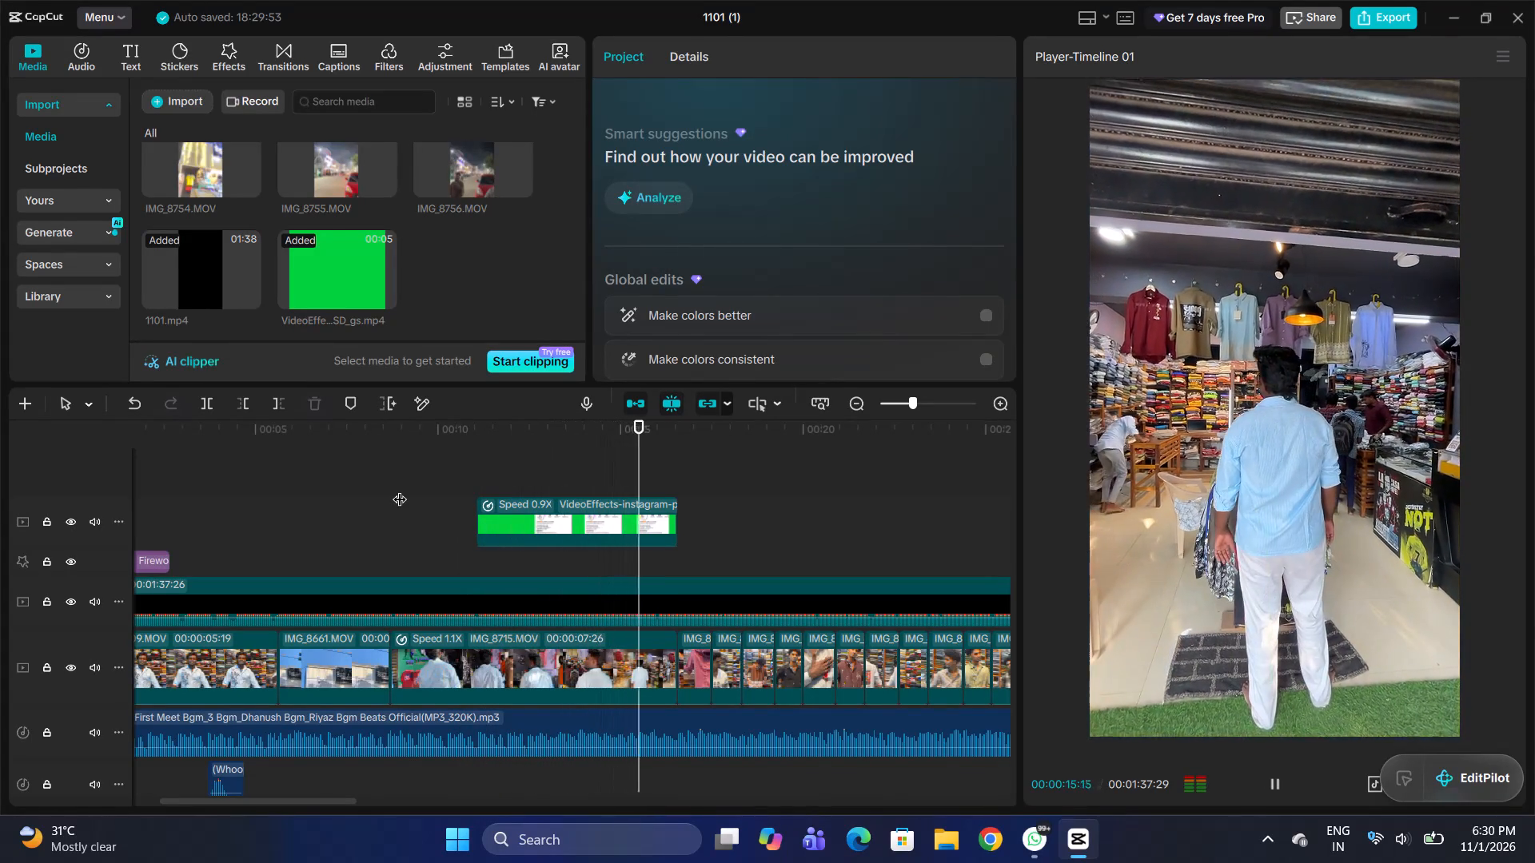
double_click(412, 465)
drag(412, 465, 292, 519)
key(space)
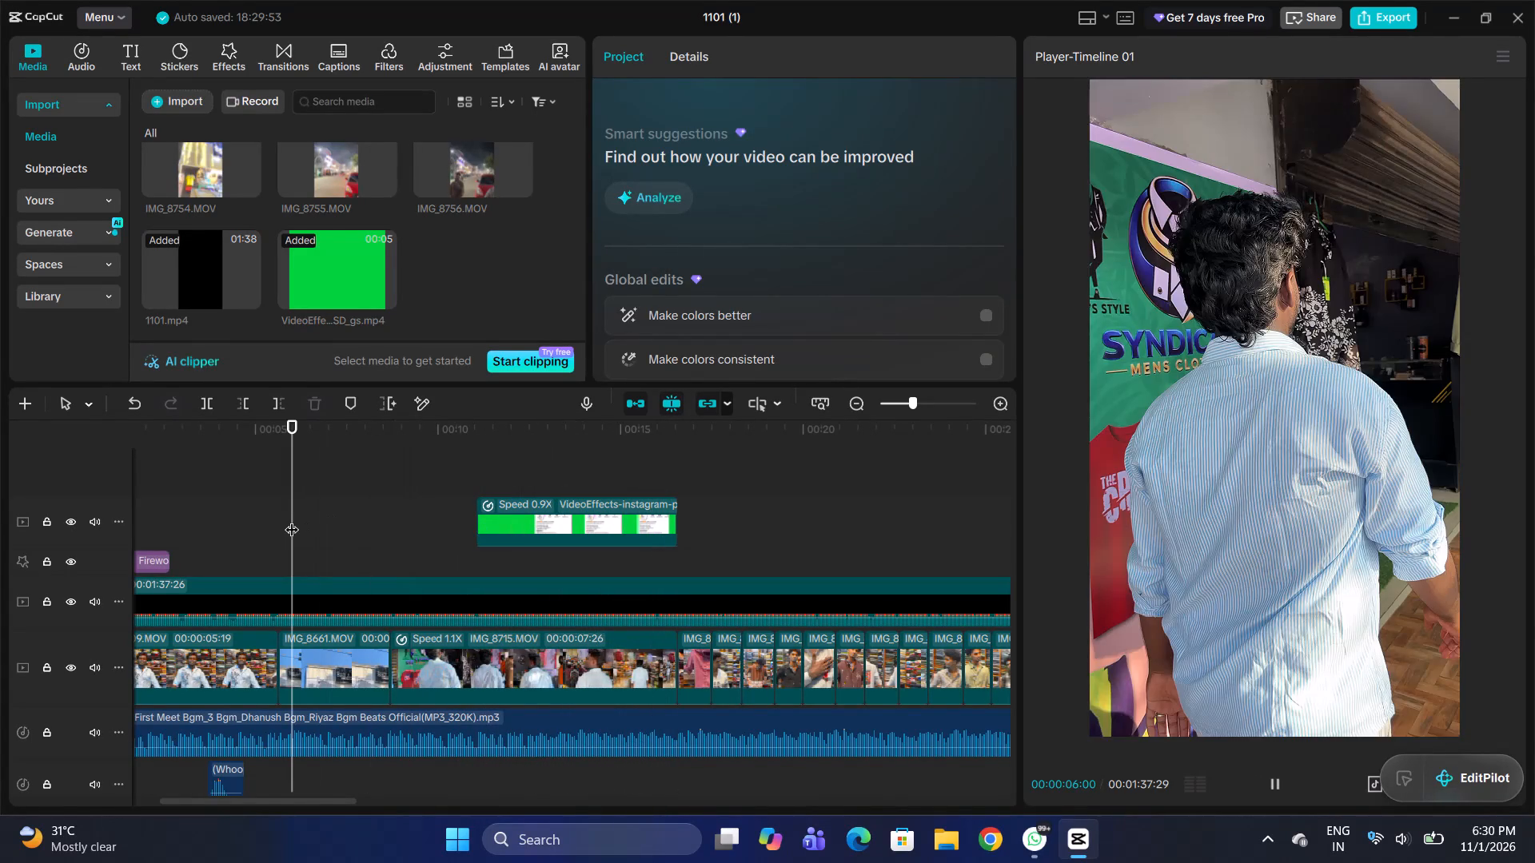
key(space)
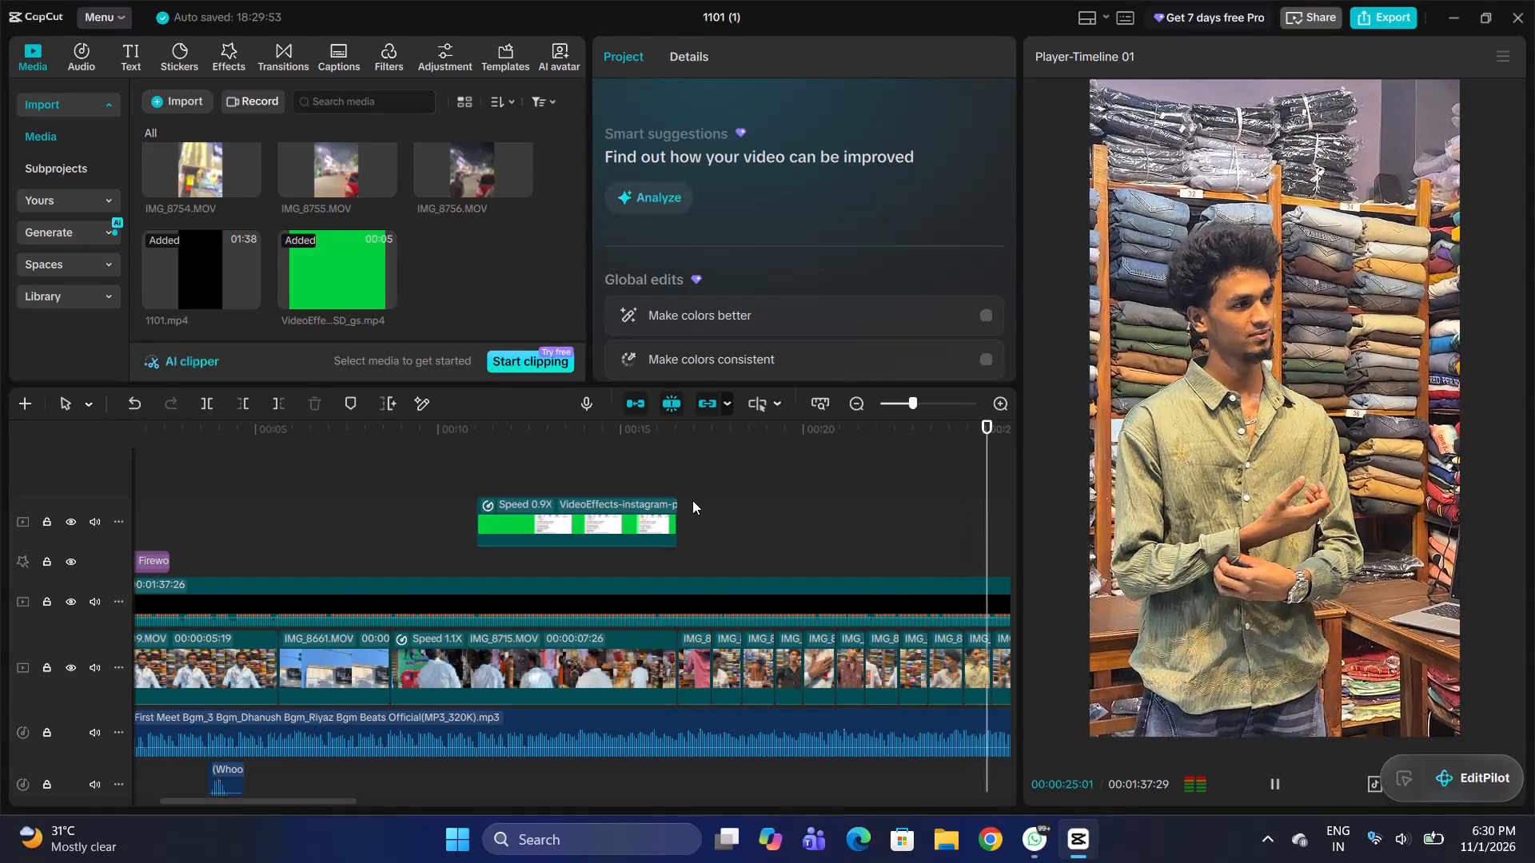
Play the video from the very start to review the opening shots.
scroll(342, 488, down, 4)
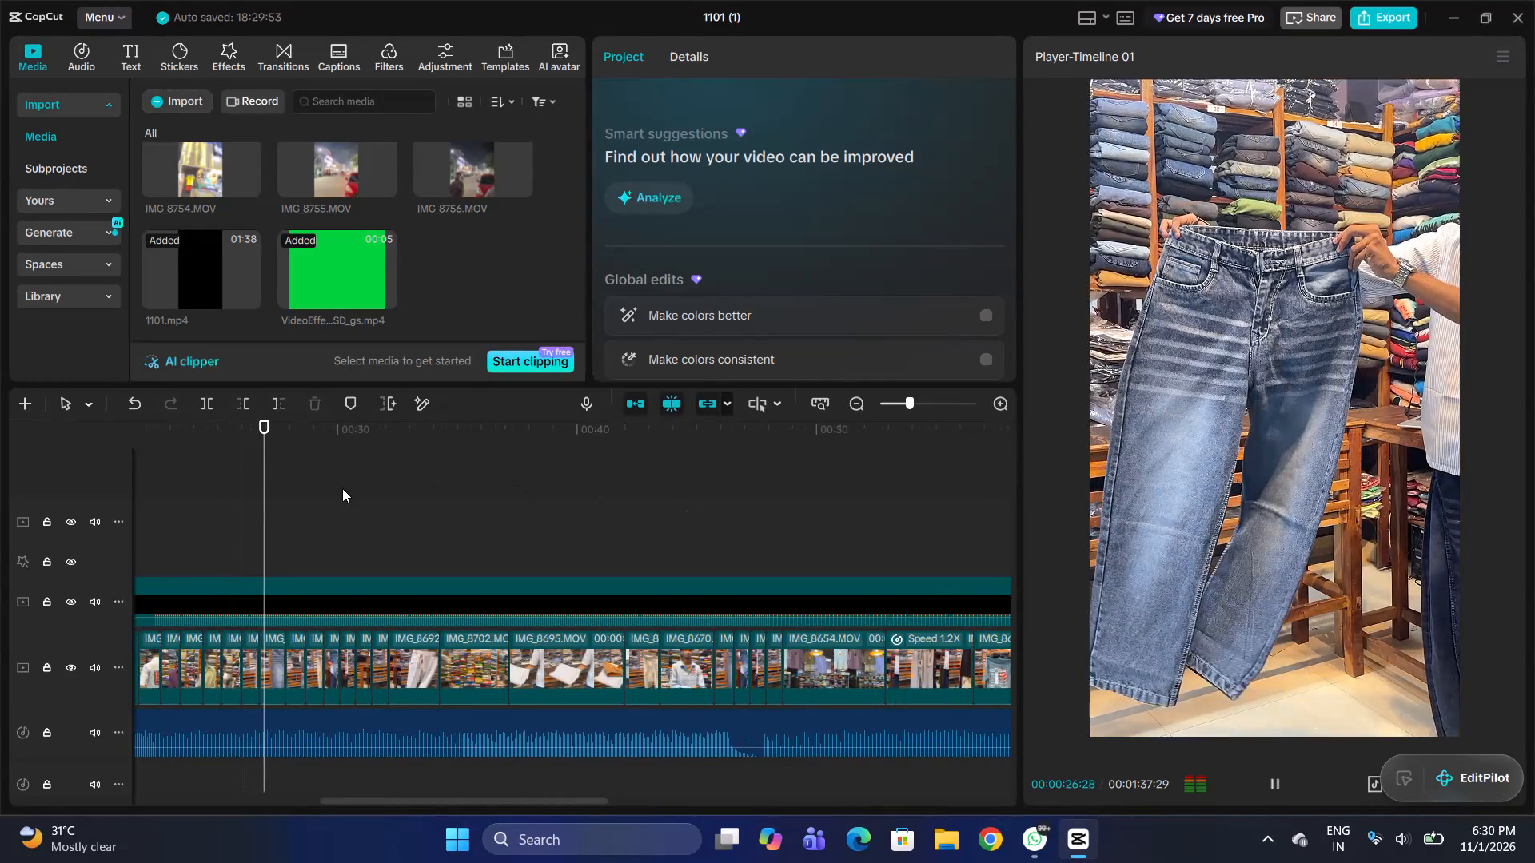
ctrl+scroll(342, 488, down, 3)
scroll(342, 488, right, 1)
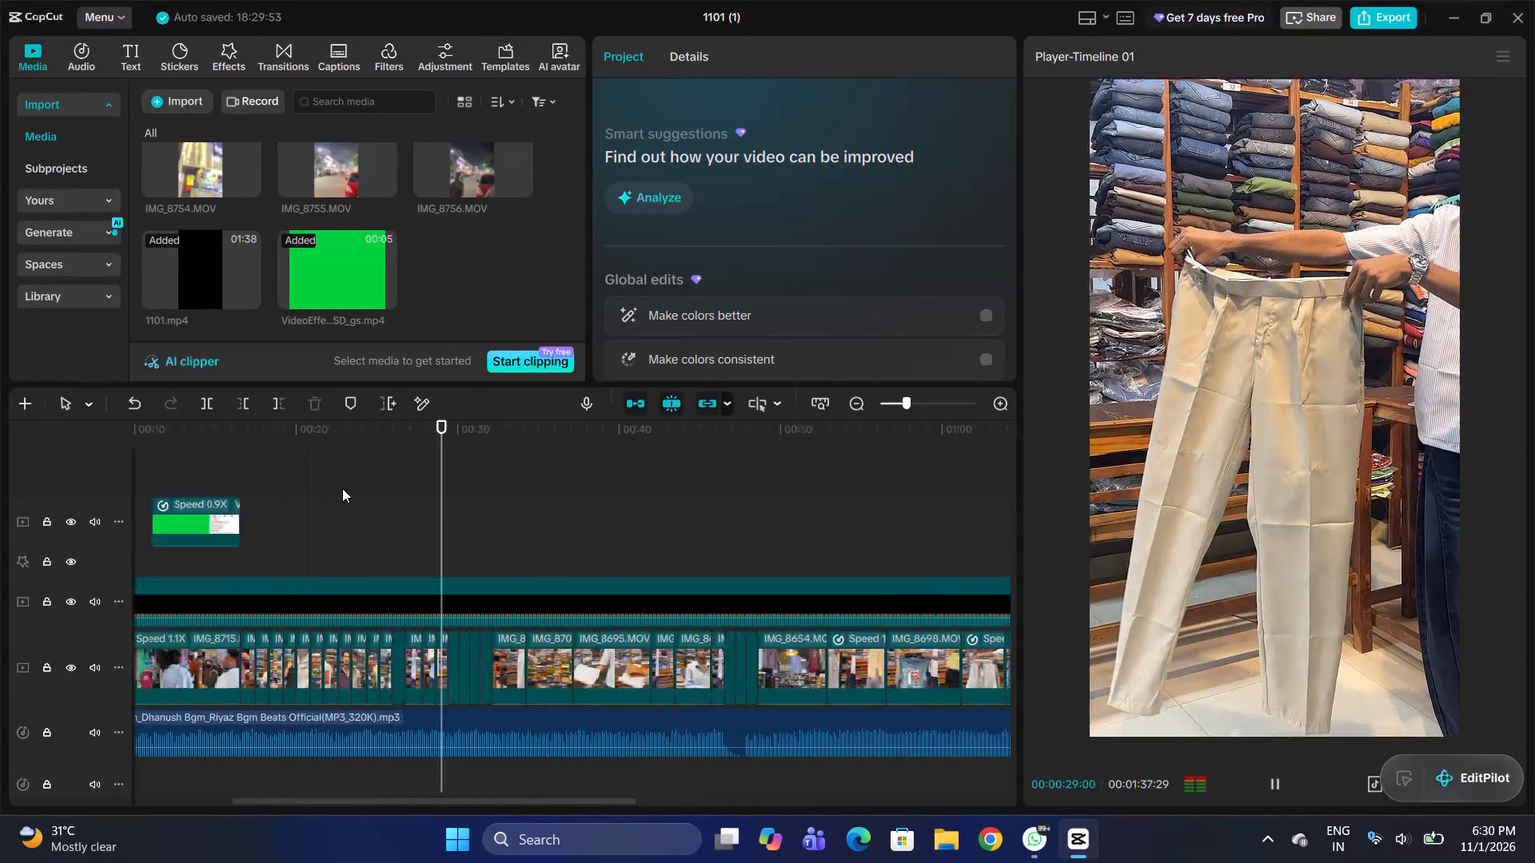
scroll(342, 488, right, 1)
triple_click(342, 488)
drag(342, 488, 154, 555)
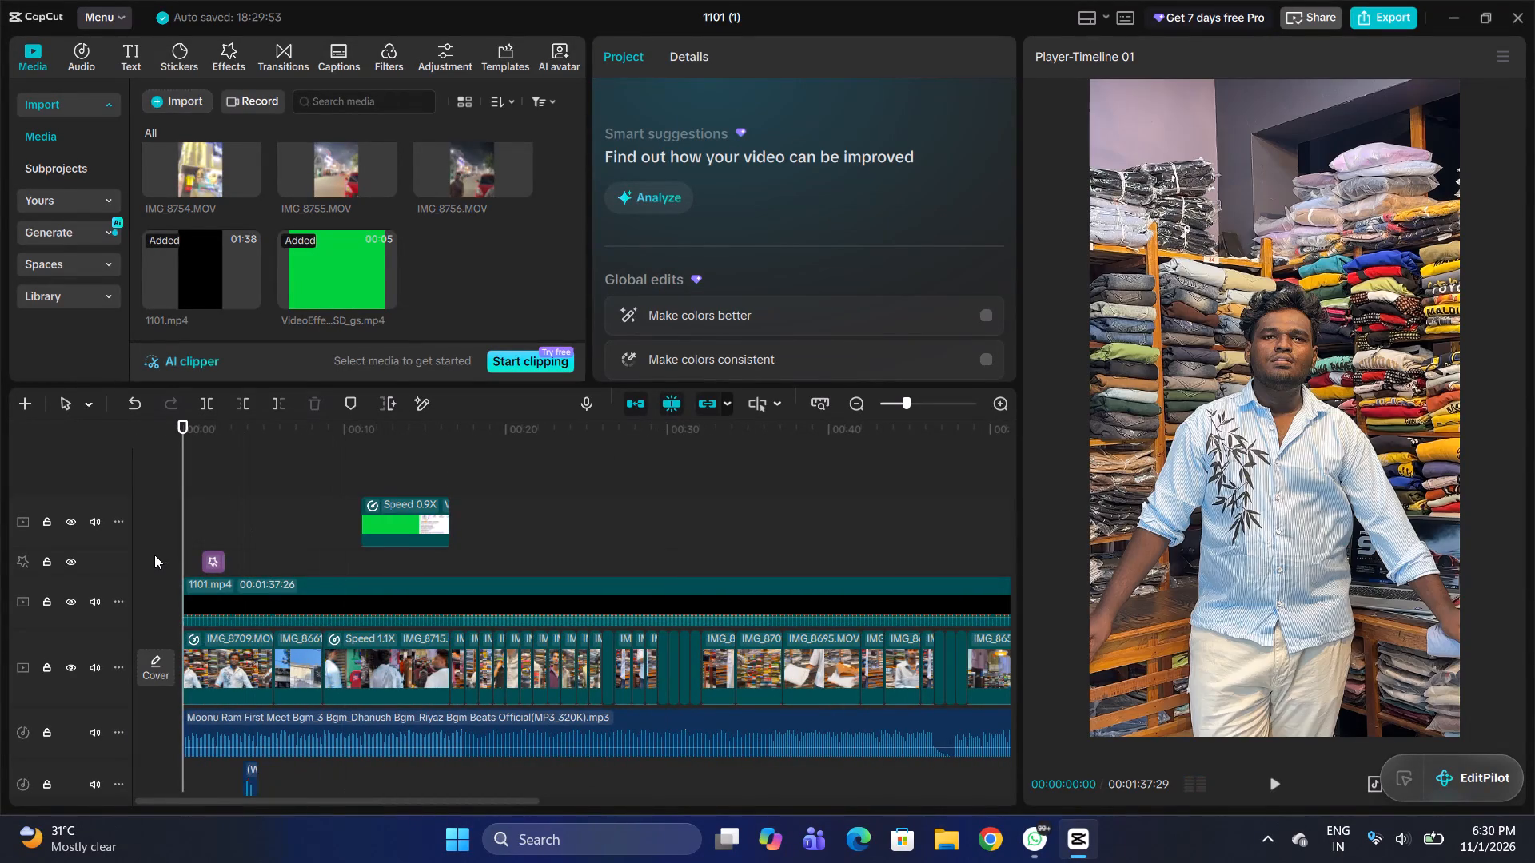
key(space)
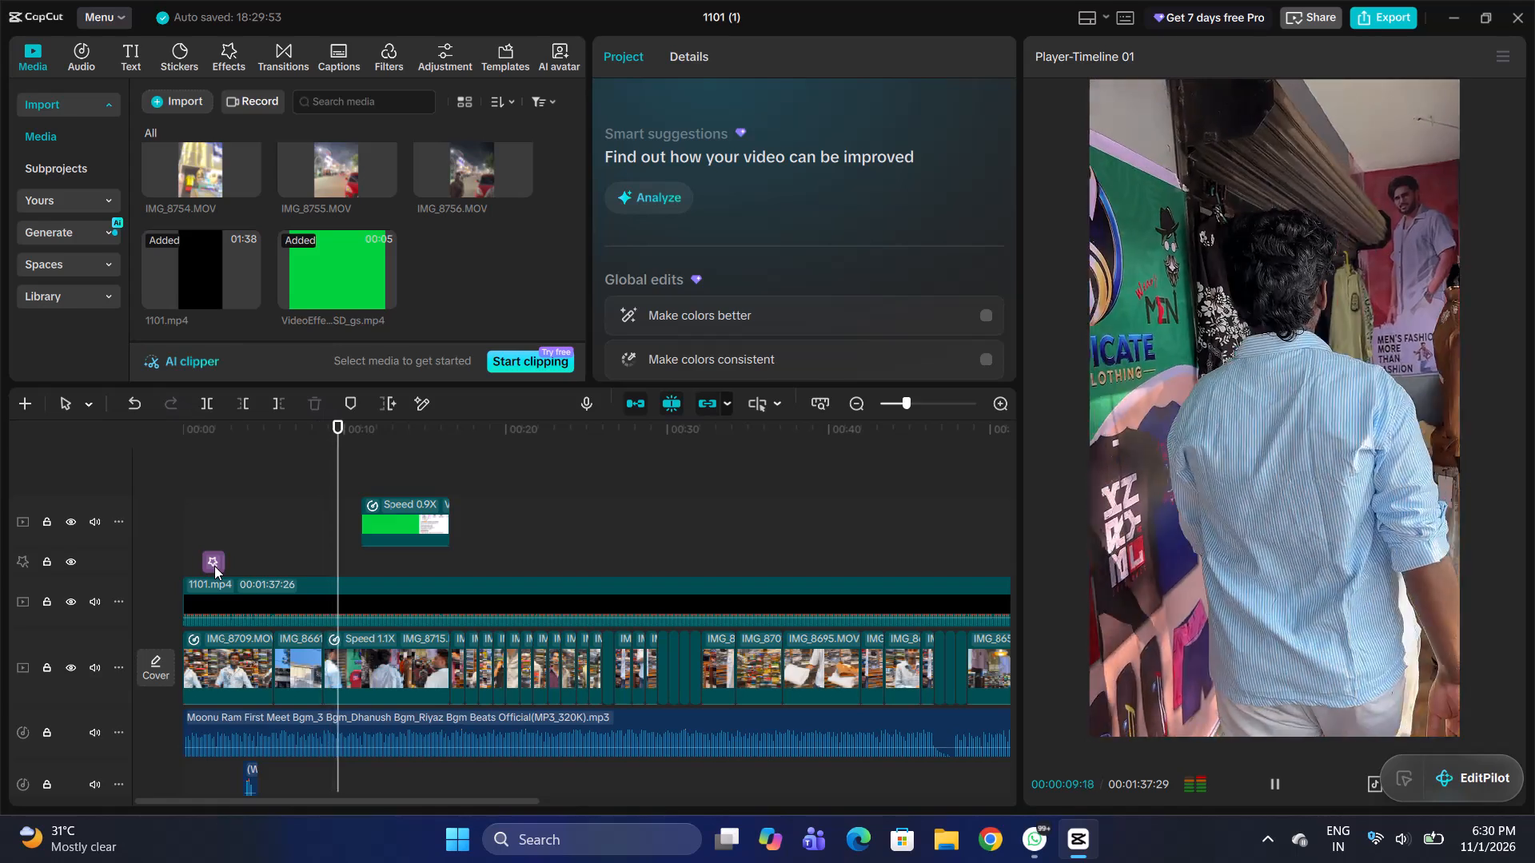
Replay the storefront sign shot from several points between about 5 s and 8 s, stopping at frame 00:00:08:11.
double_click(297, 523)
drag(297, 523, 311, 531)
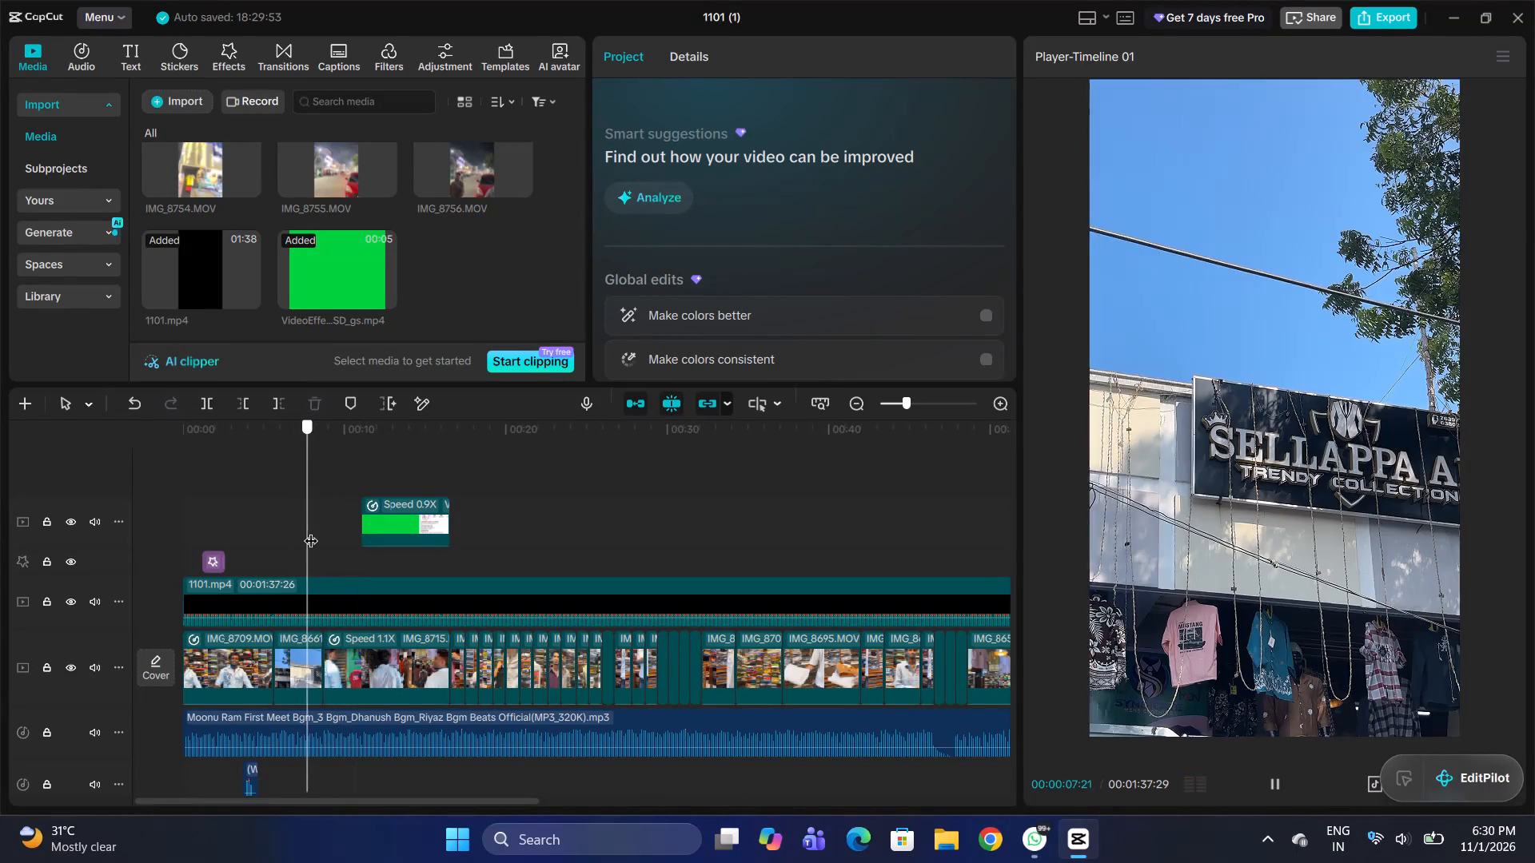
drag(311, 531, 314, 532)
key(space)
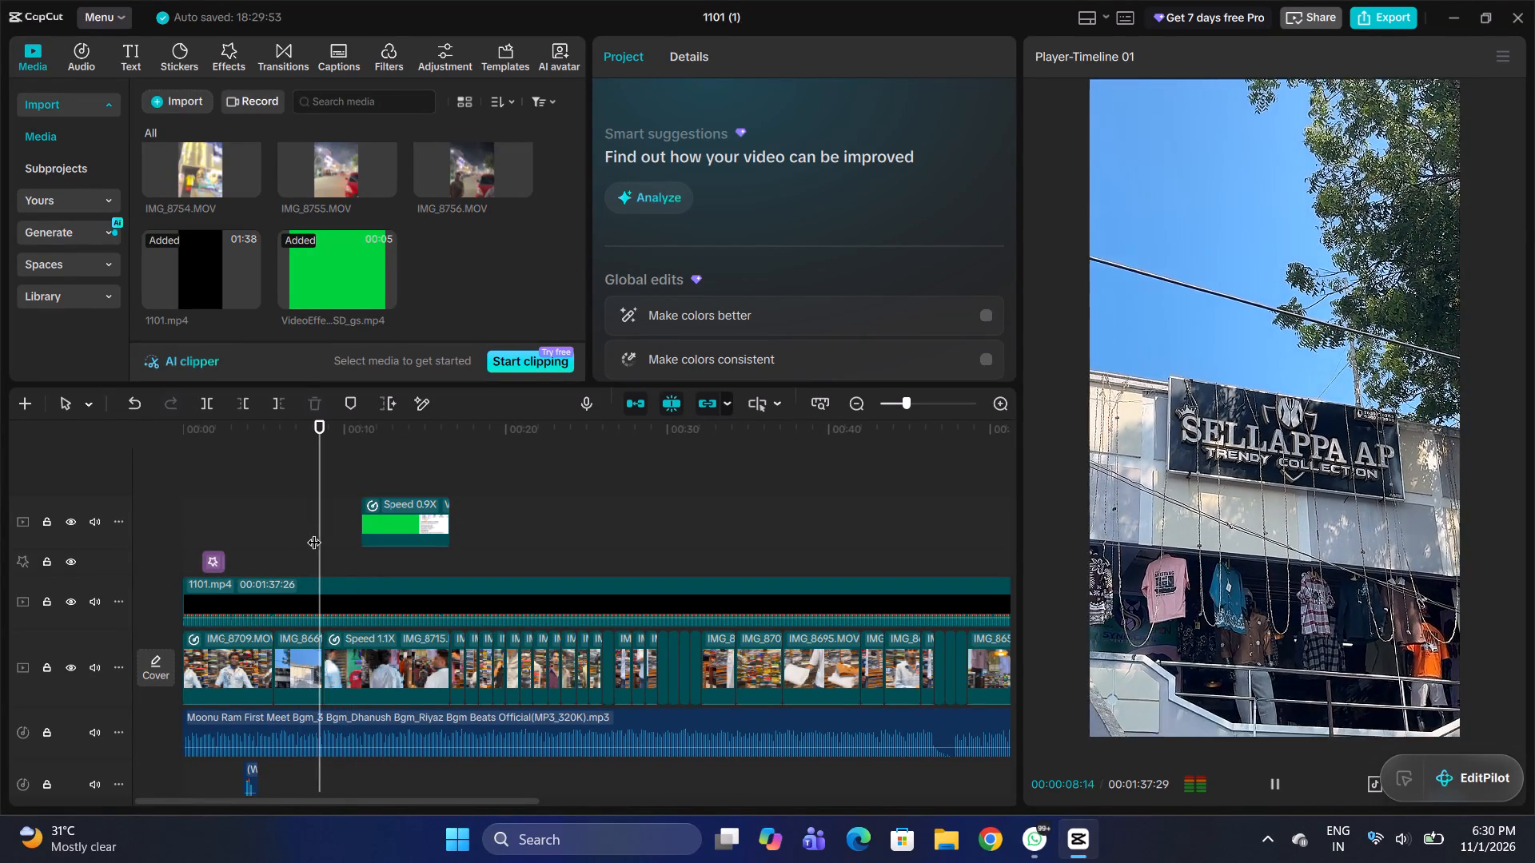
key(space)
click(314, 532)
drag(314, 532, 277, 552)
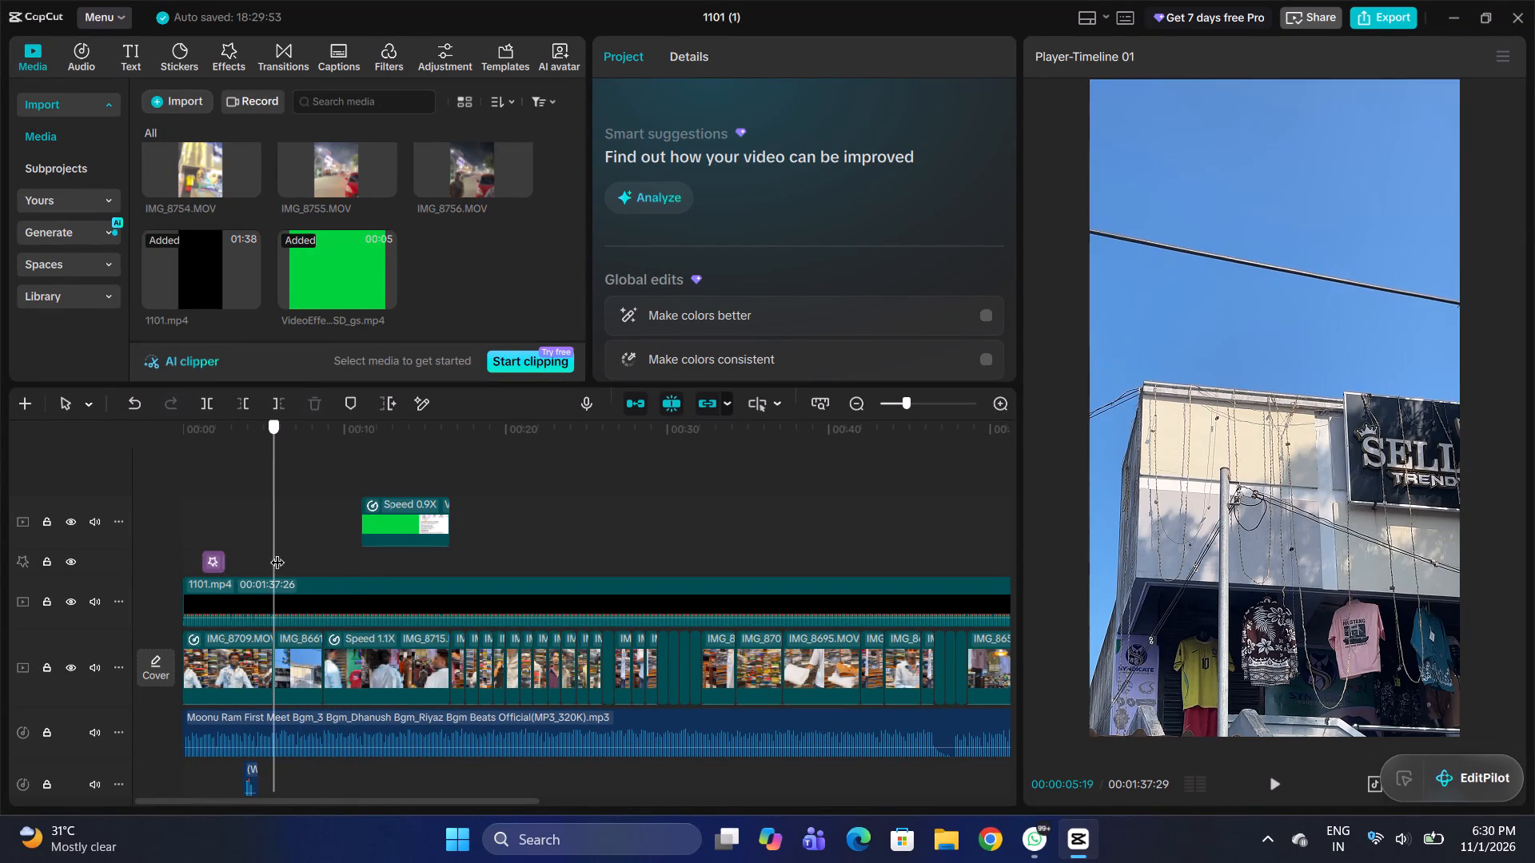
drag(277, 552, 288, 555)
key(space)
key(space)
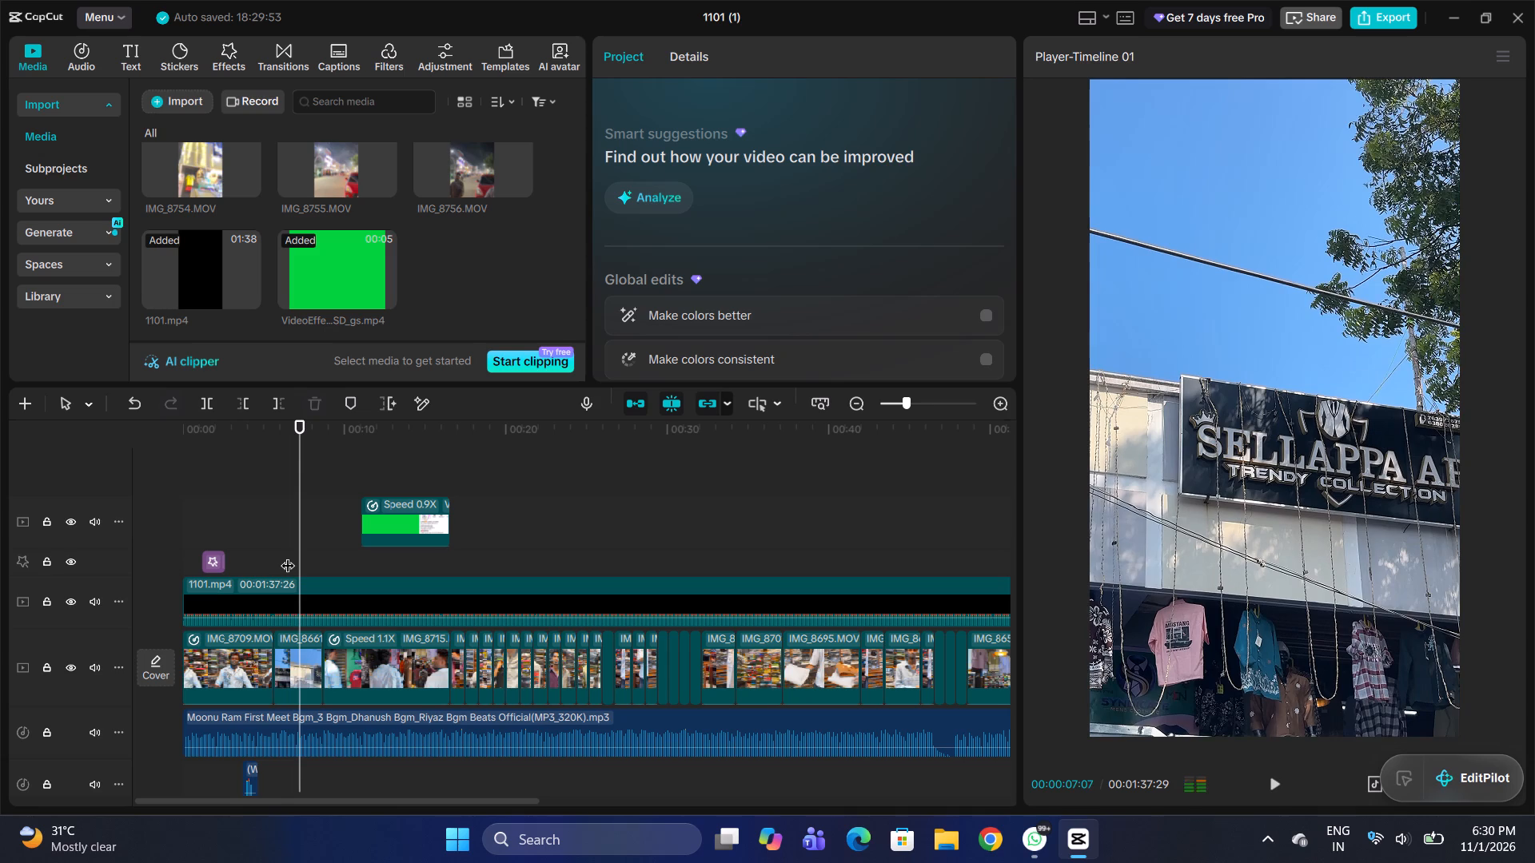
key(space)
key(space)
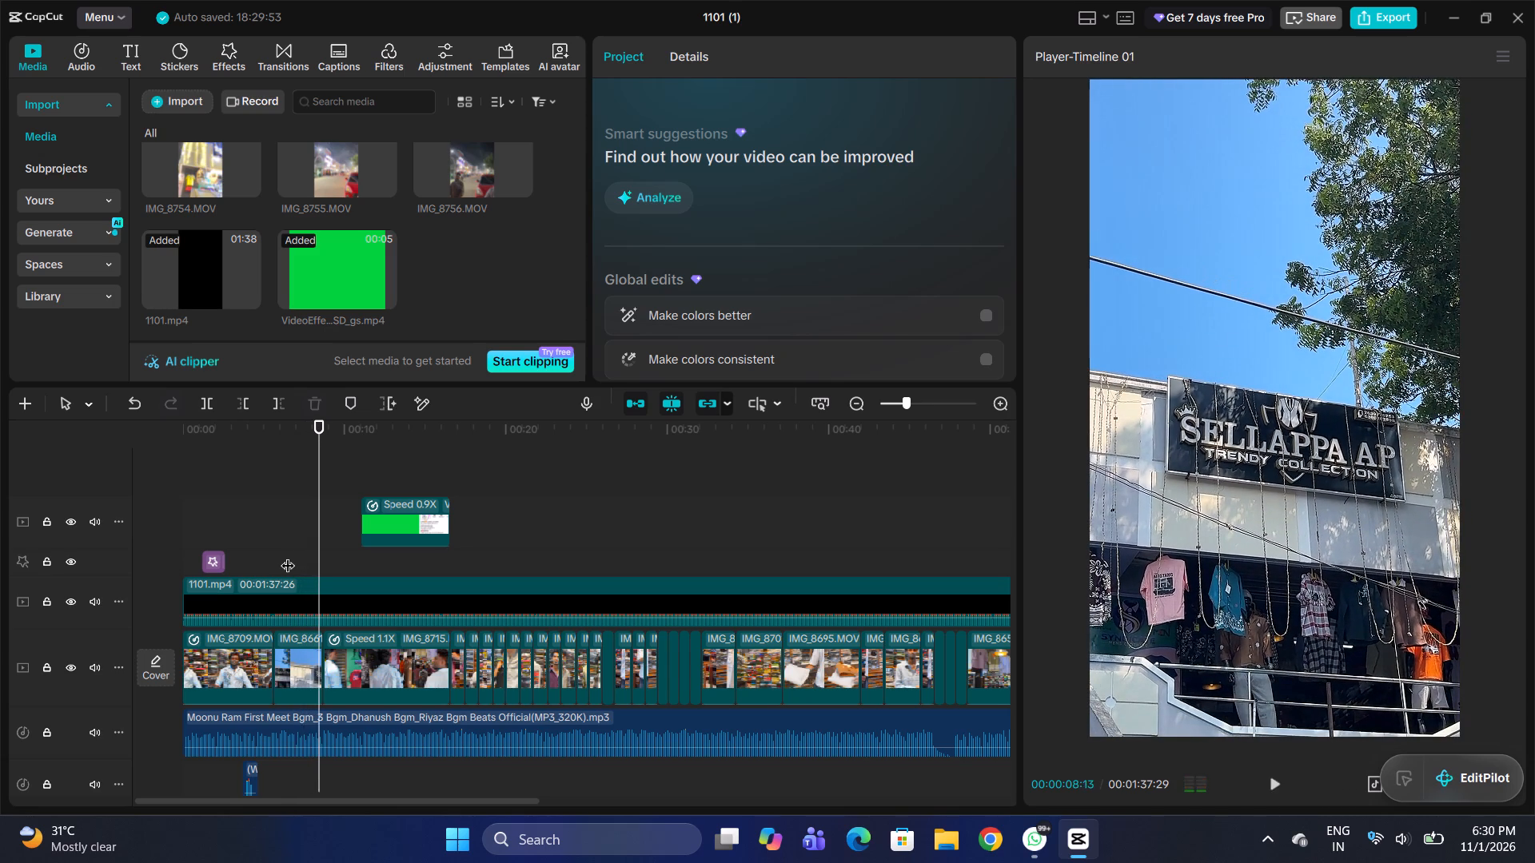
key(Left)
key(Left)
Add a default text clip at 00:00:08:11 over the storefront sign shot and set its wording to "kizhvelur".
click(142, 54)
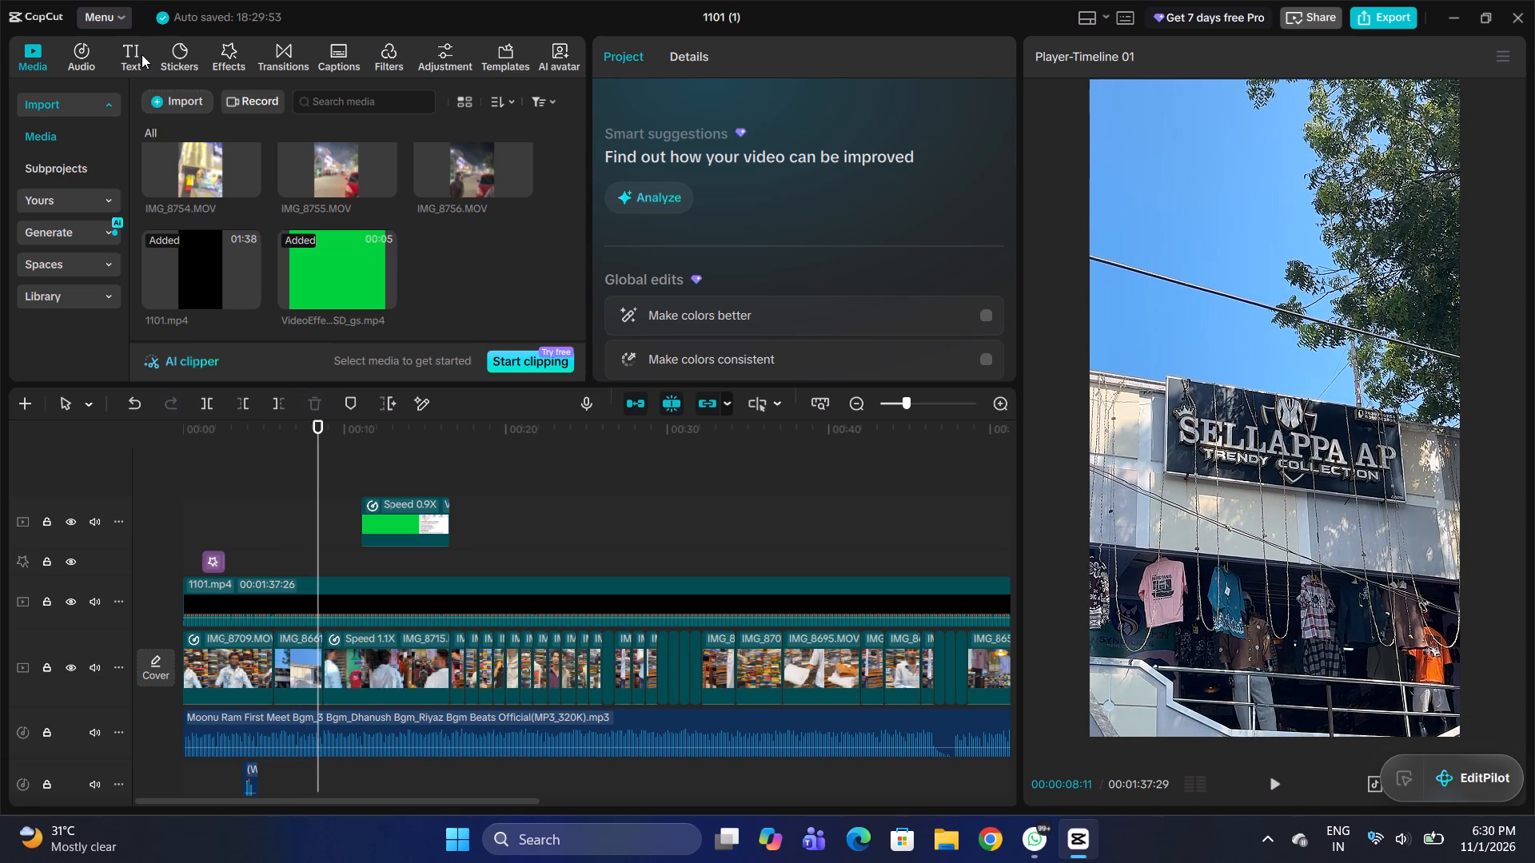
drag(175, 122, 319, 507)
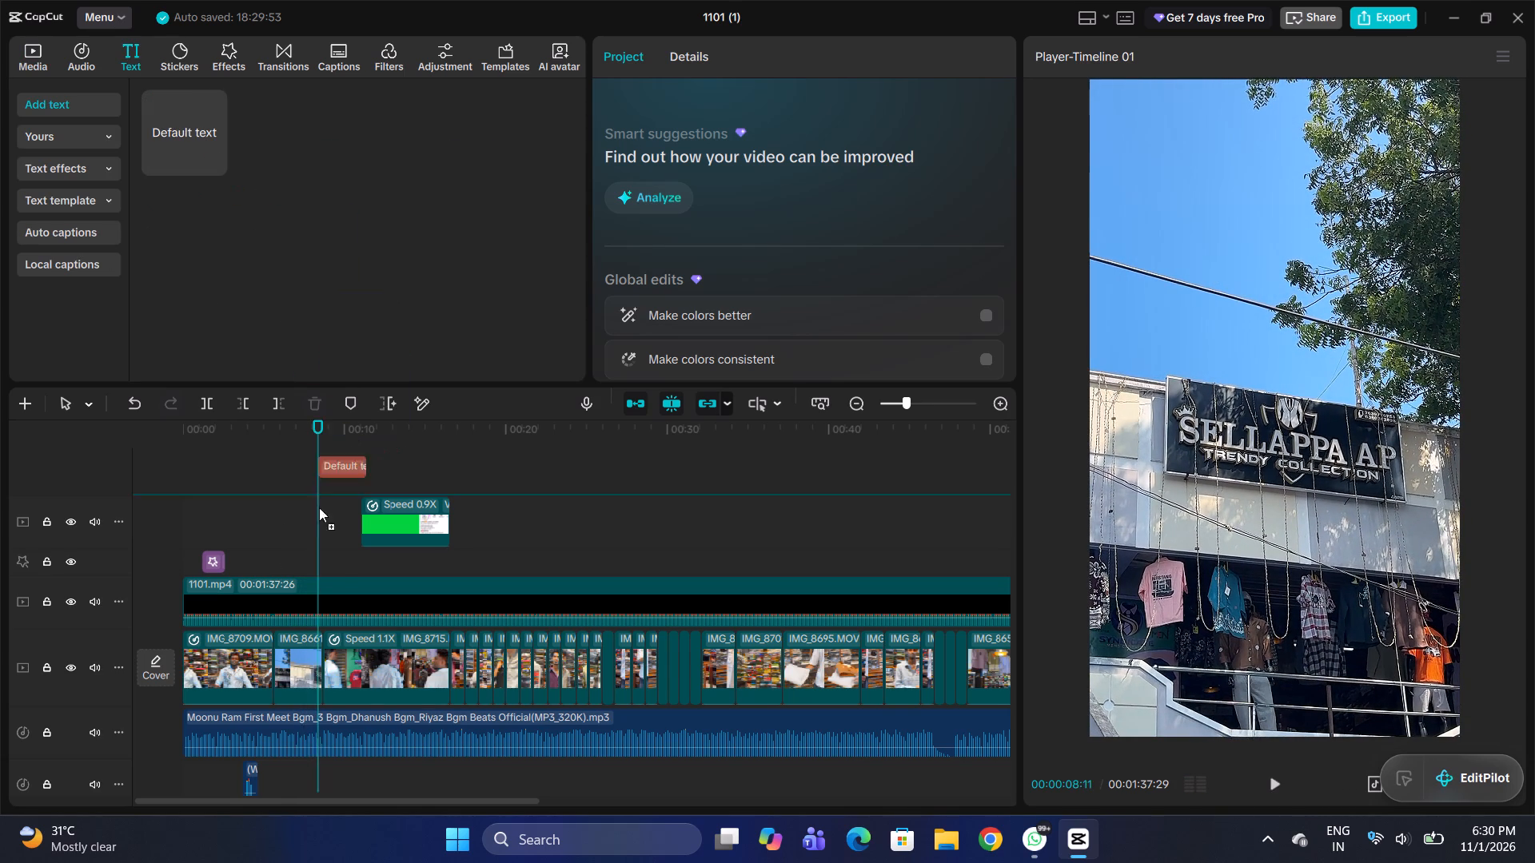
drag(319, 507, 314, 571)
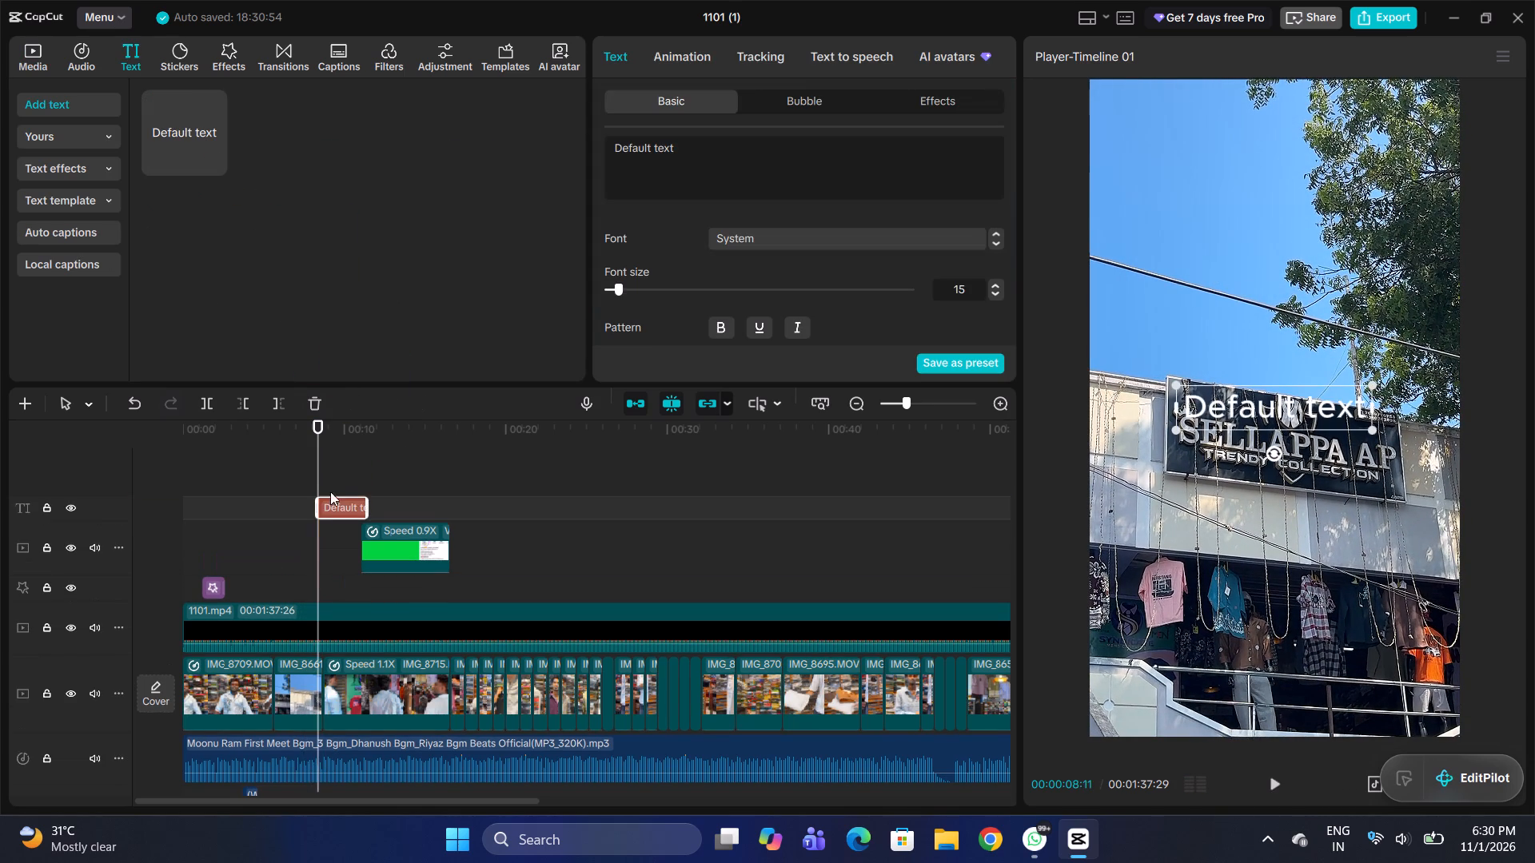
drag(689, 158, 597, 148)
key(BackSpace)
text(kil)
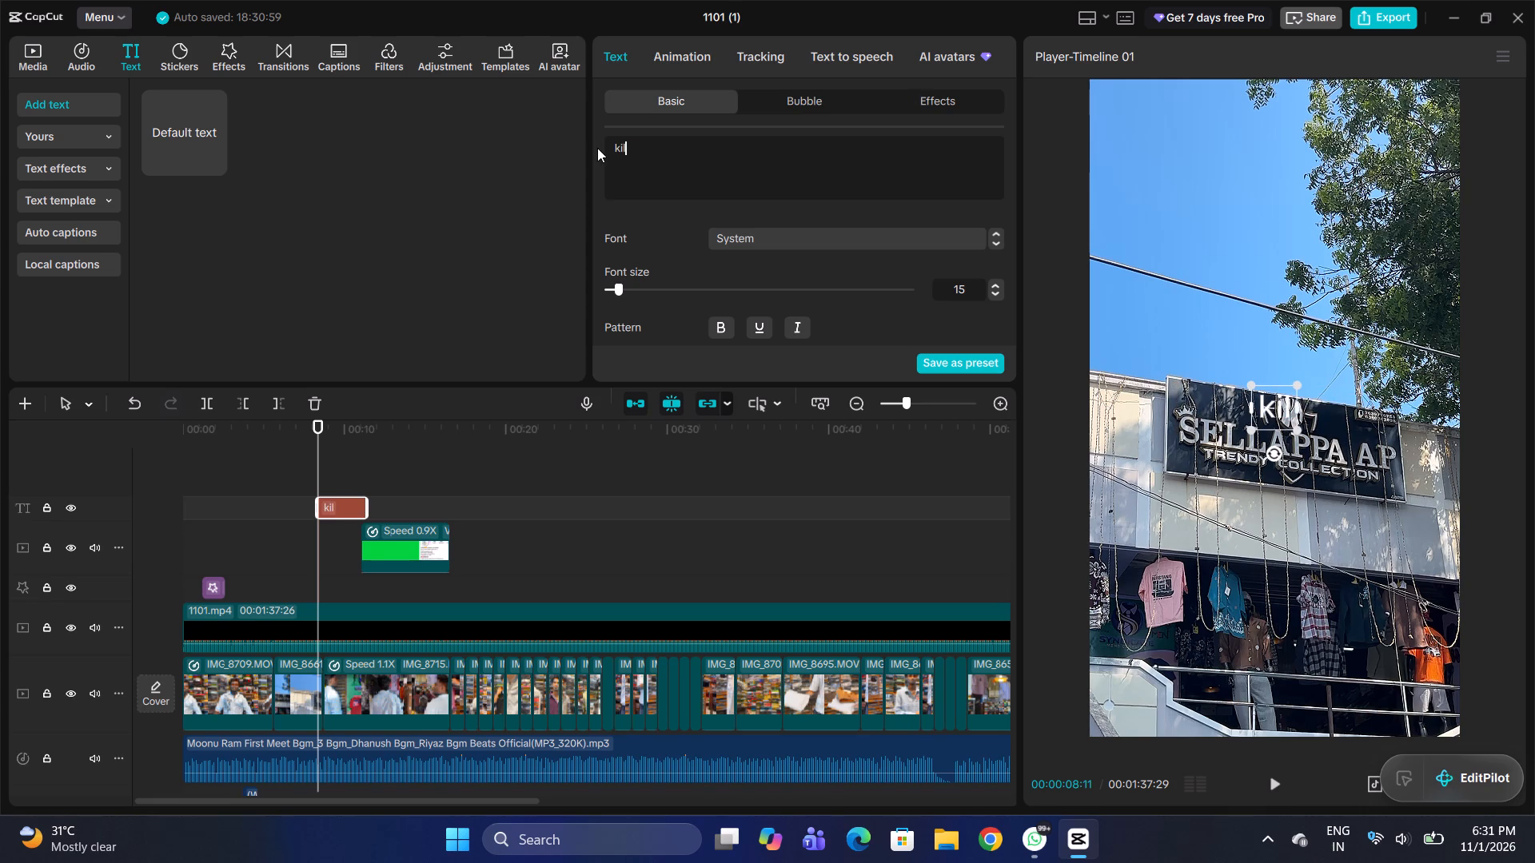
key(BackSpace)
text(zh)
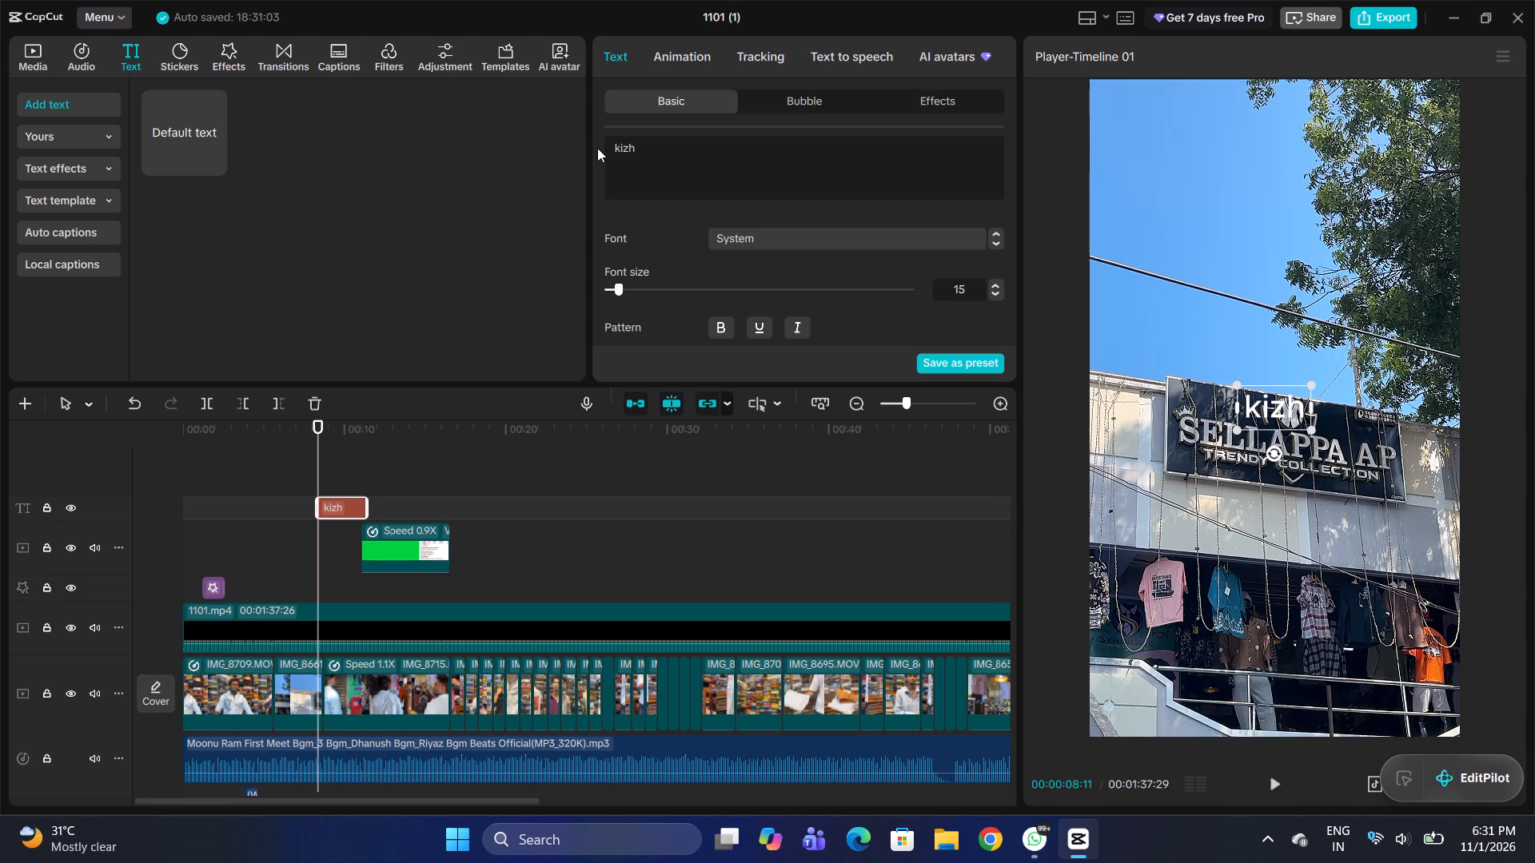
text(velur)
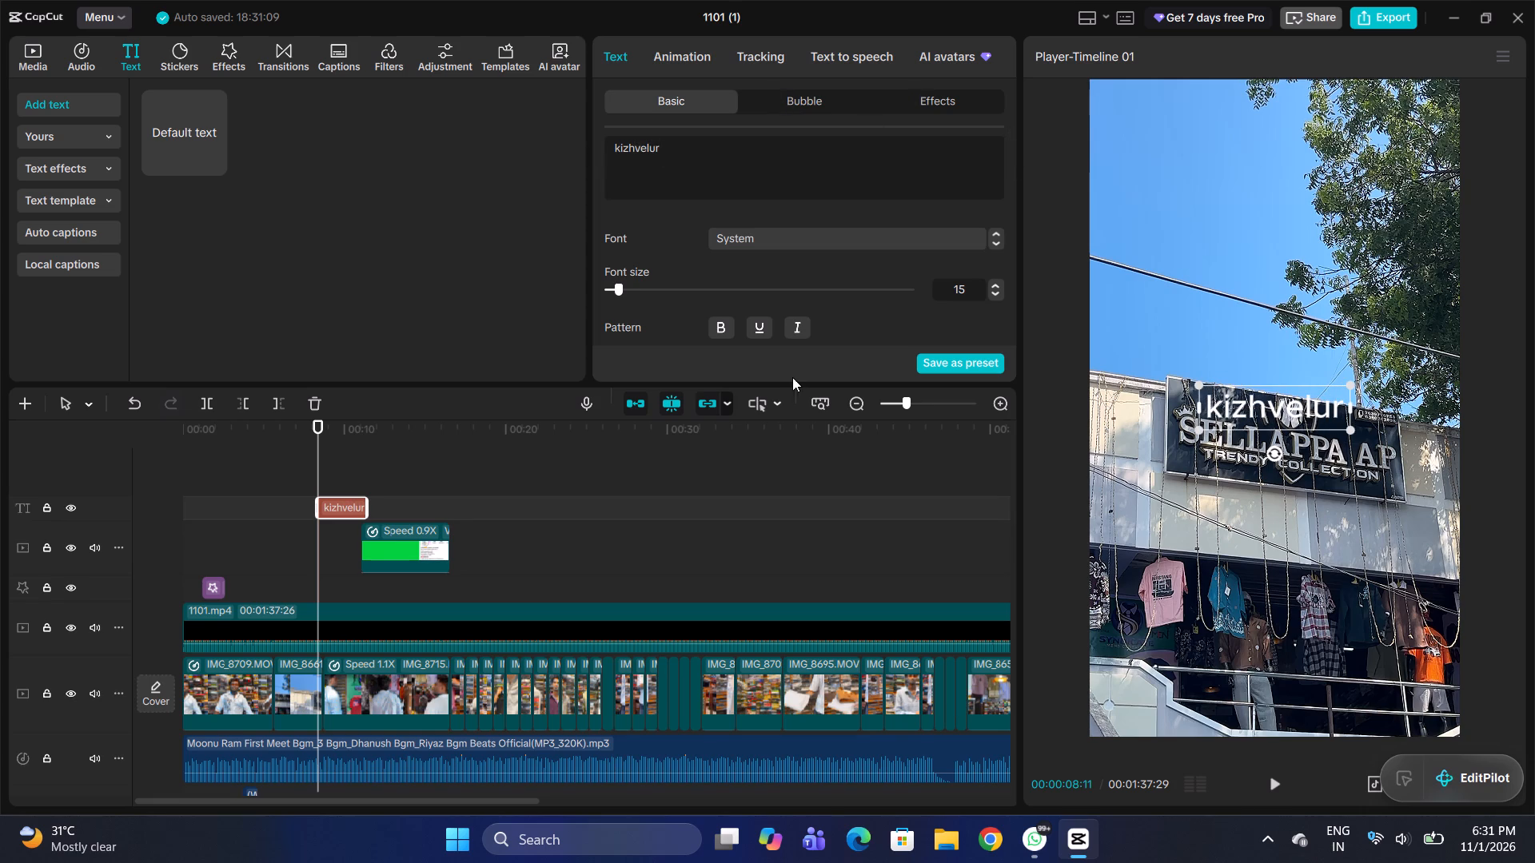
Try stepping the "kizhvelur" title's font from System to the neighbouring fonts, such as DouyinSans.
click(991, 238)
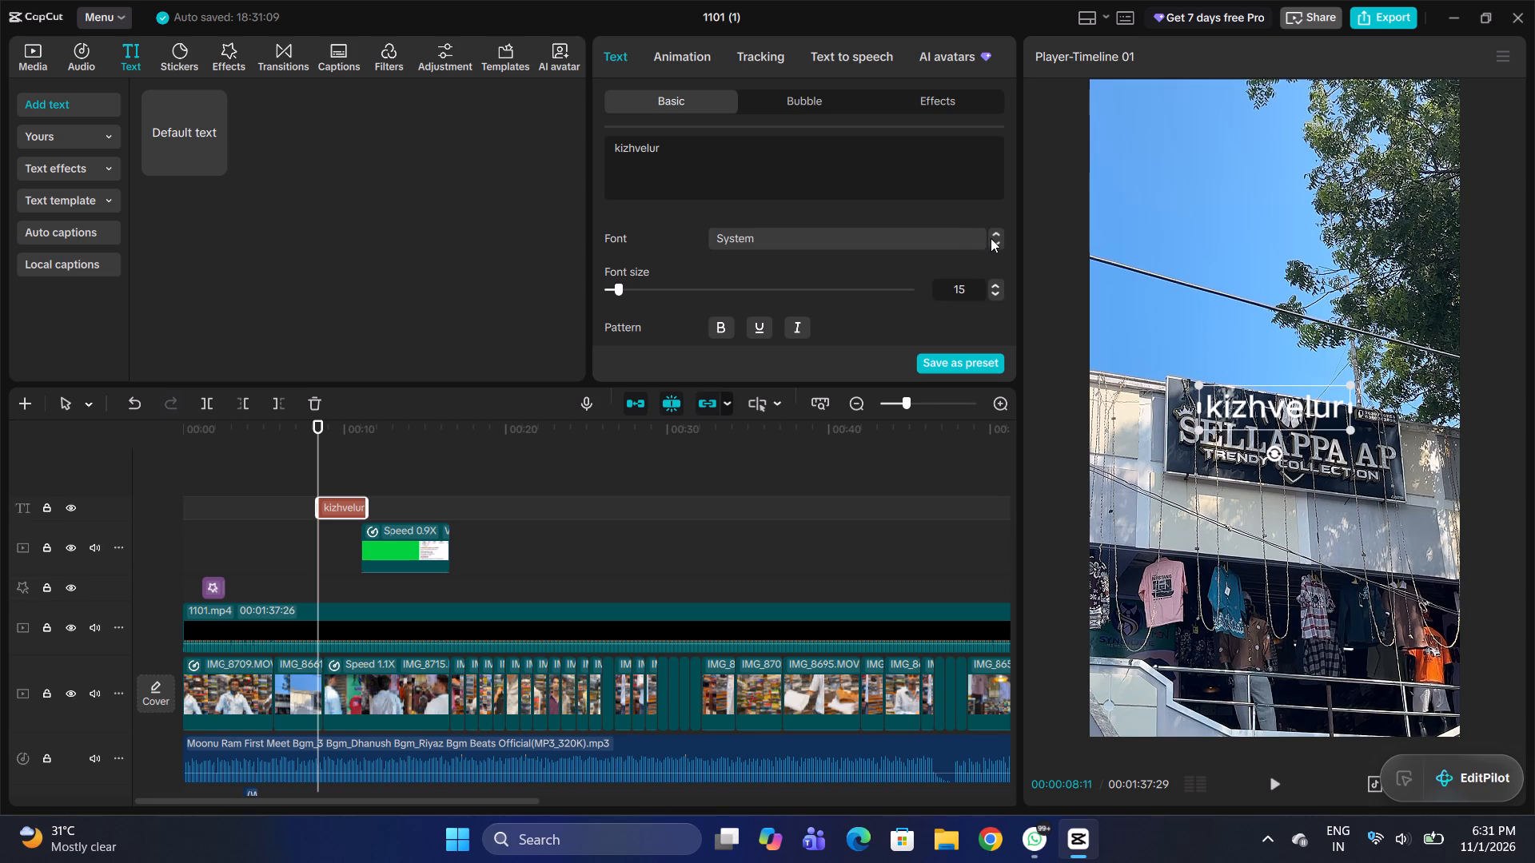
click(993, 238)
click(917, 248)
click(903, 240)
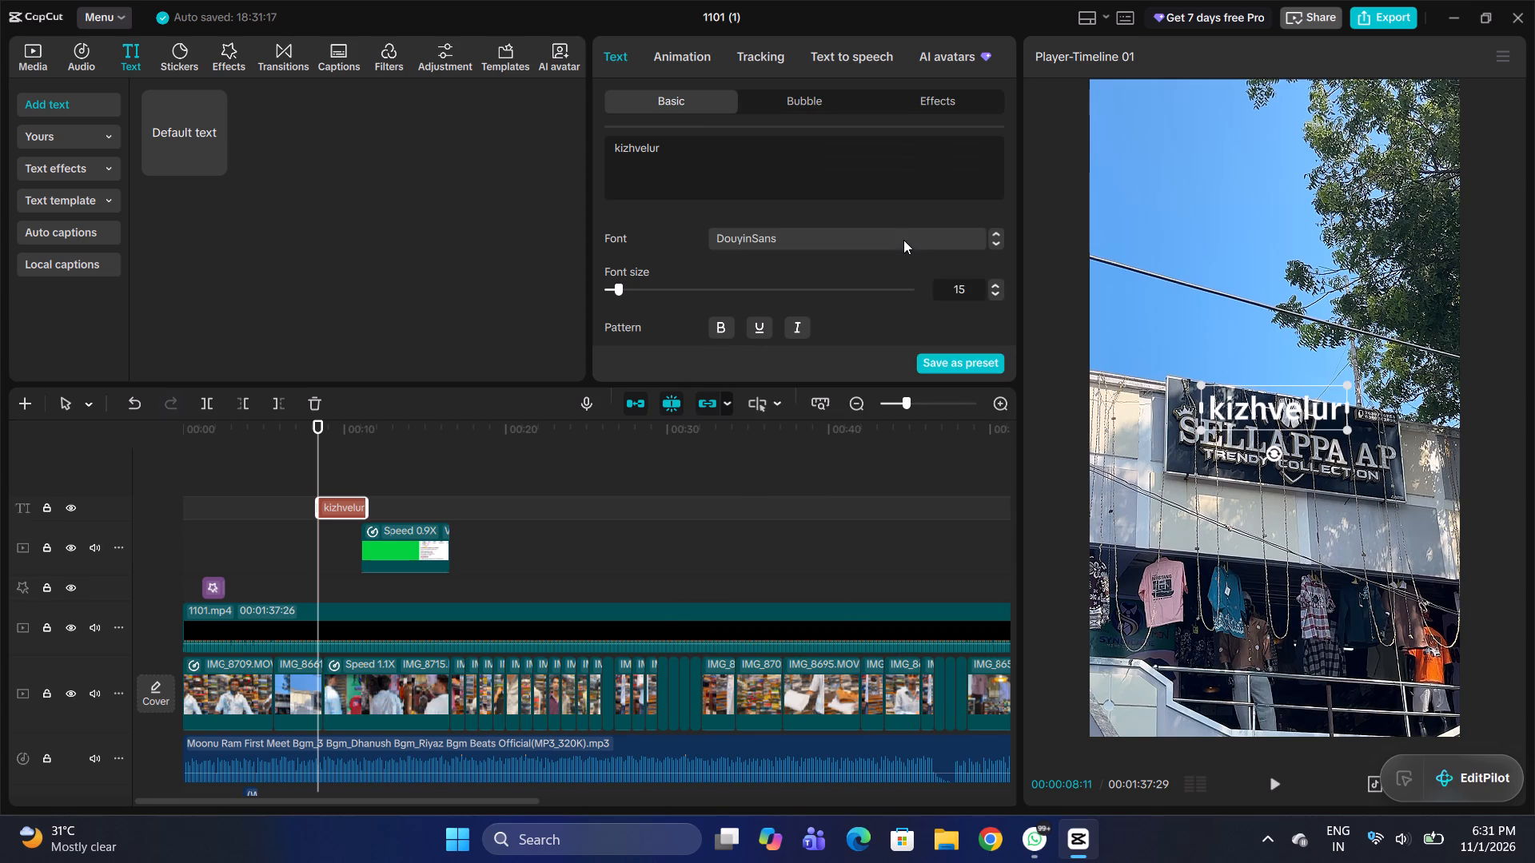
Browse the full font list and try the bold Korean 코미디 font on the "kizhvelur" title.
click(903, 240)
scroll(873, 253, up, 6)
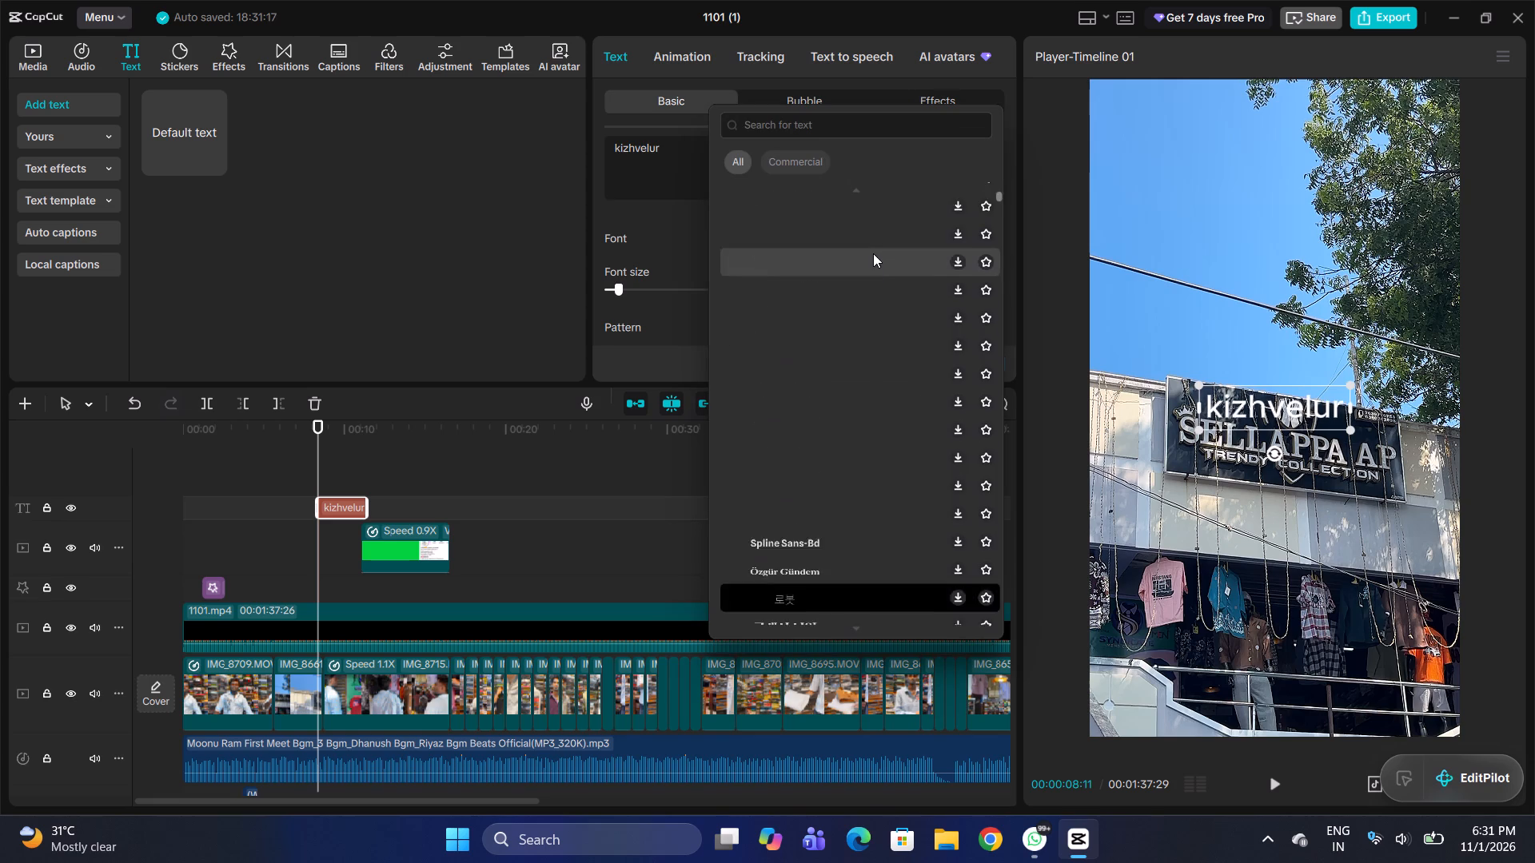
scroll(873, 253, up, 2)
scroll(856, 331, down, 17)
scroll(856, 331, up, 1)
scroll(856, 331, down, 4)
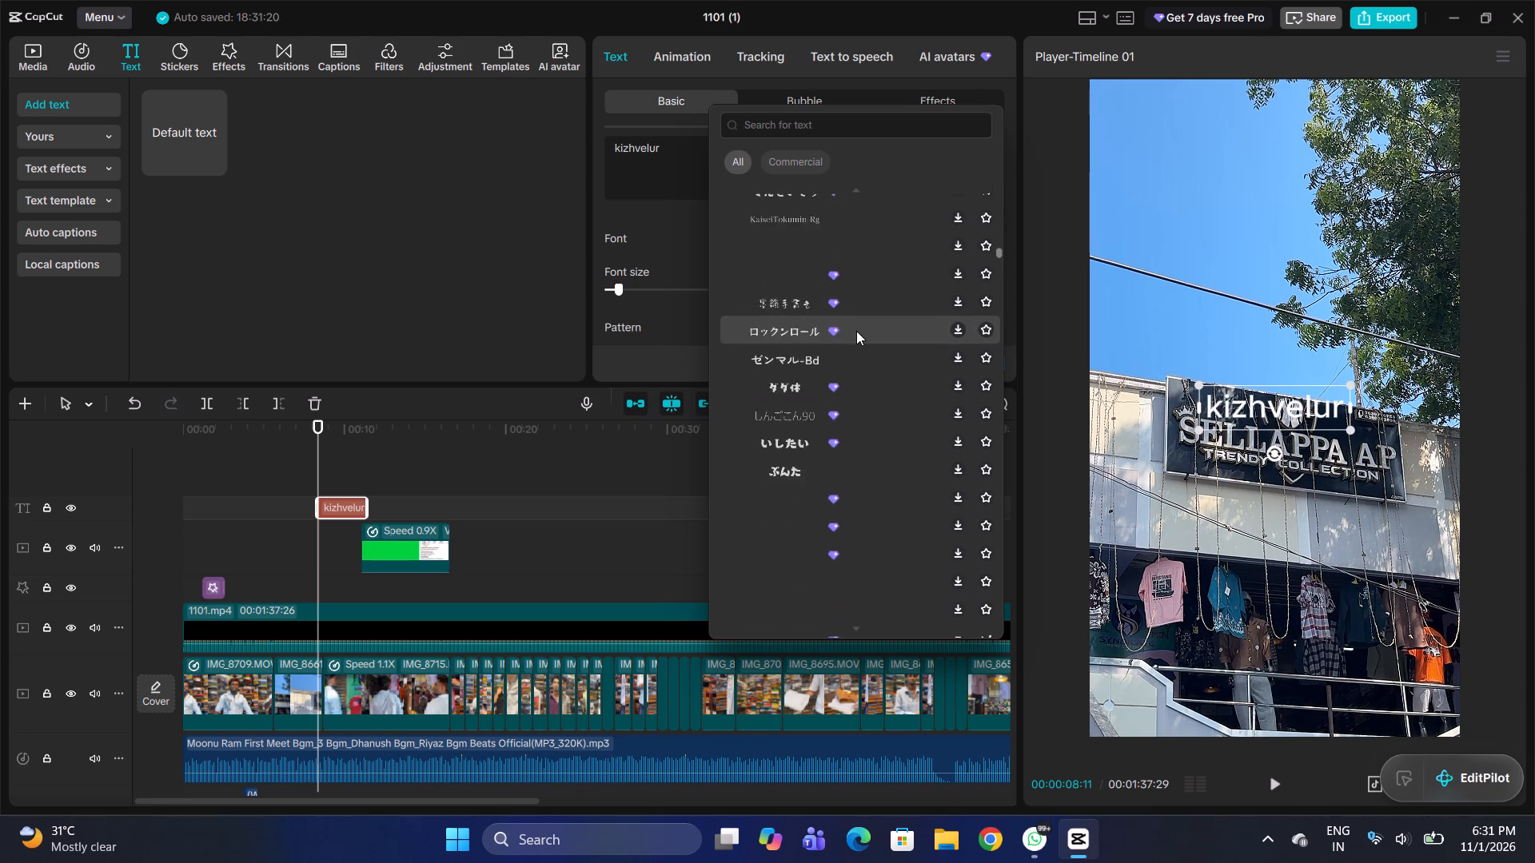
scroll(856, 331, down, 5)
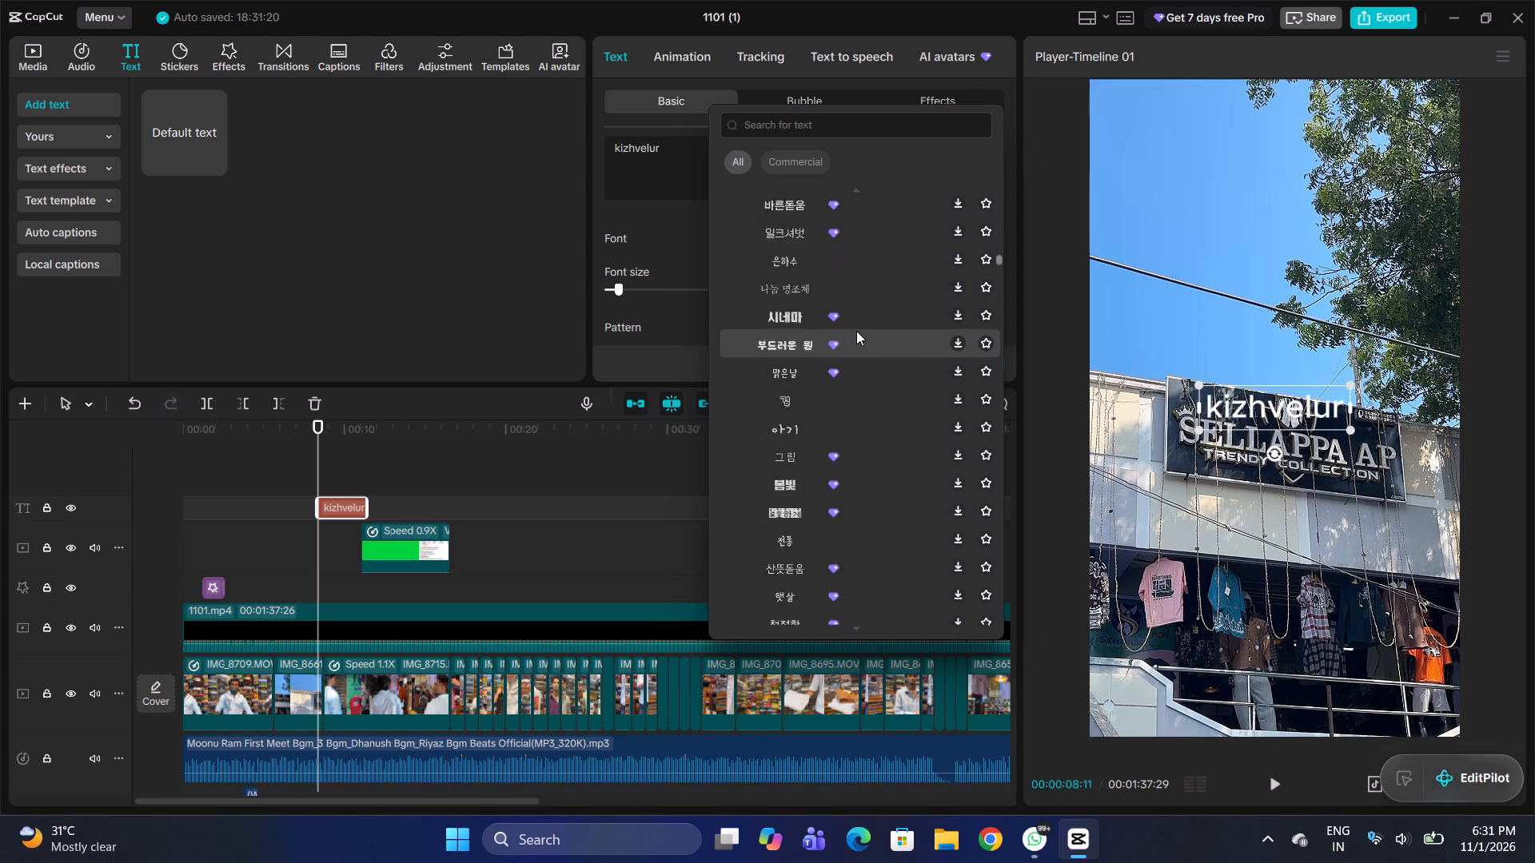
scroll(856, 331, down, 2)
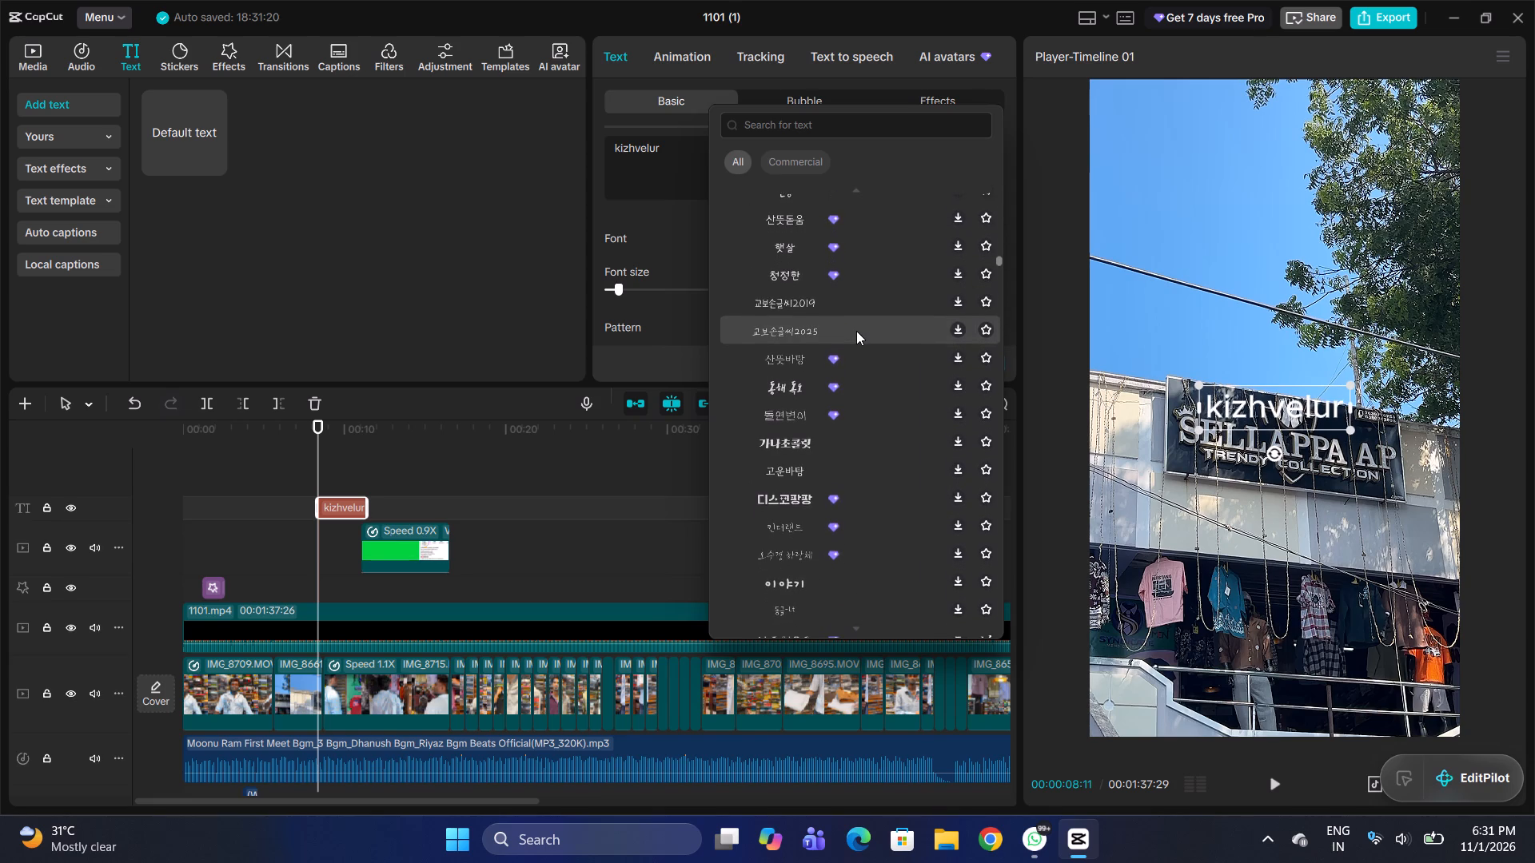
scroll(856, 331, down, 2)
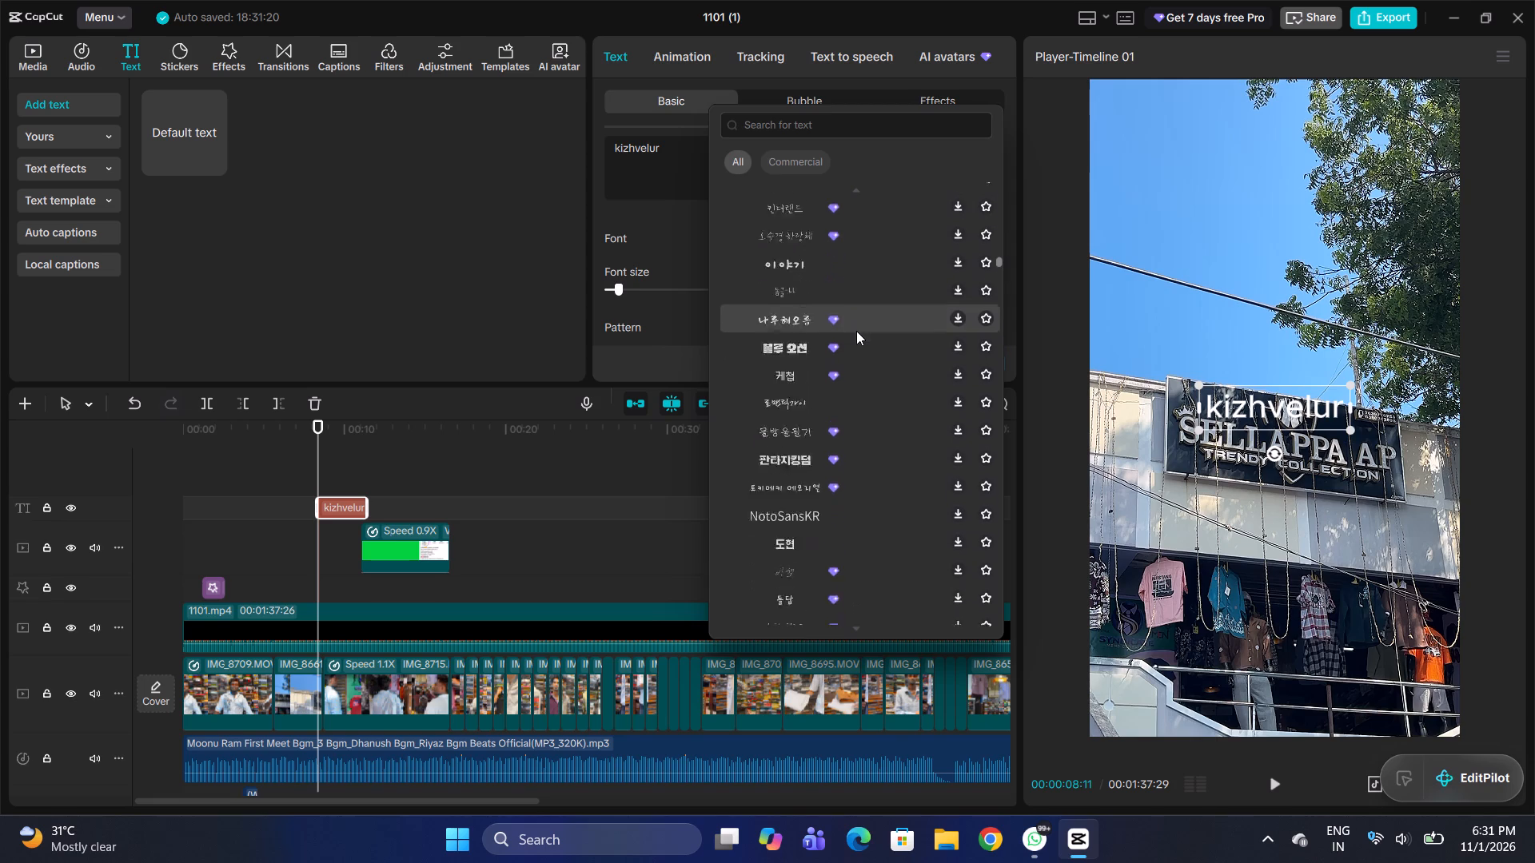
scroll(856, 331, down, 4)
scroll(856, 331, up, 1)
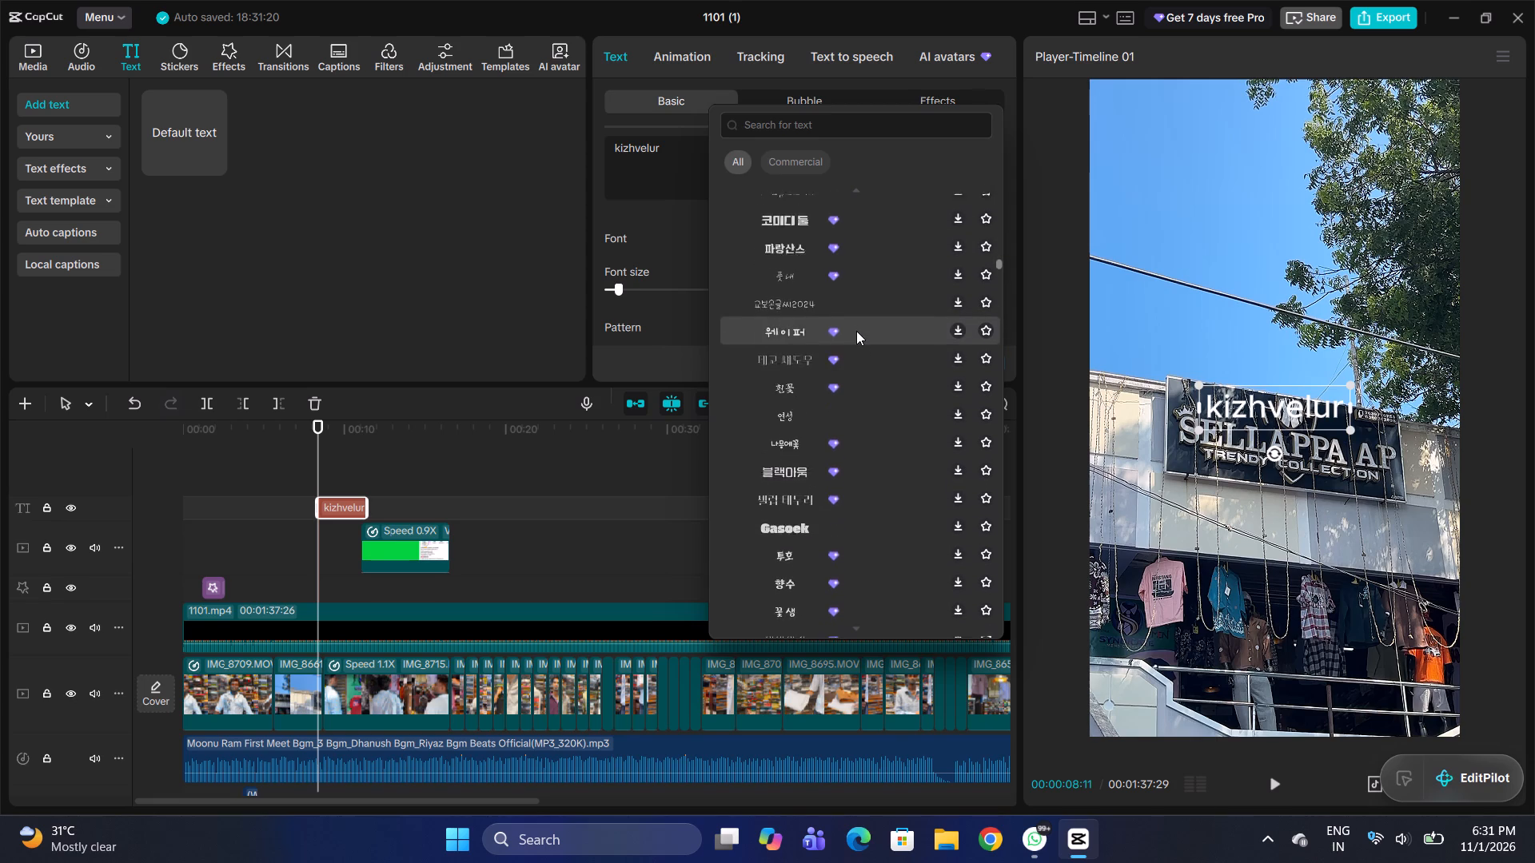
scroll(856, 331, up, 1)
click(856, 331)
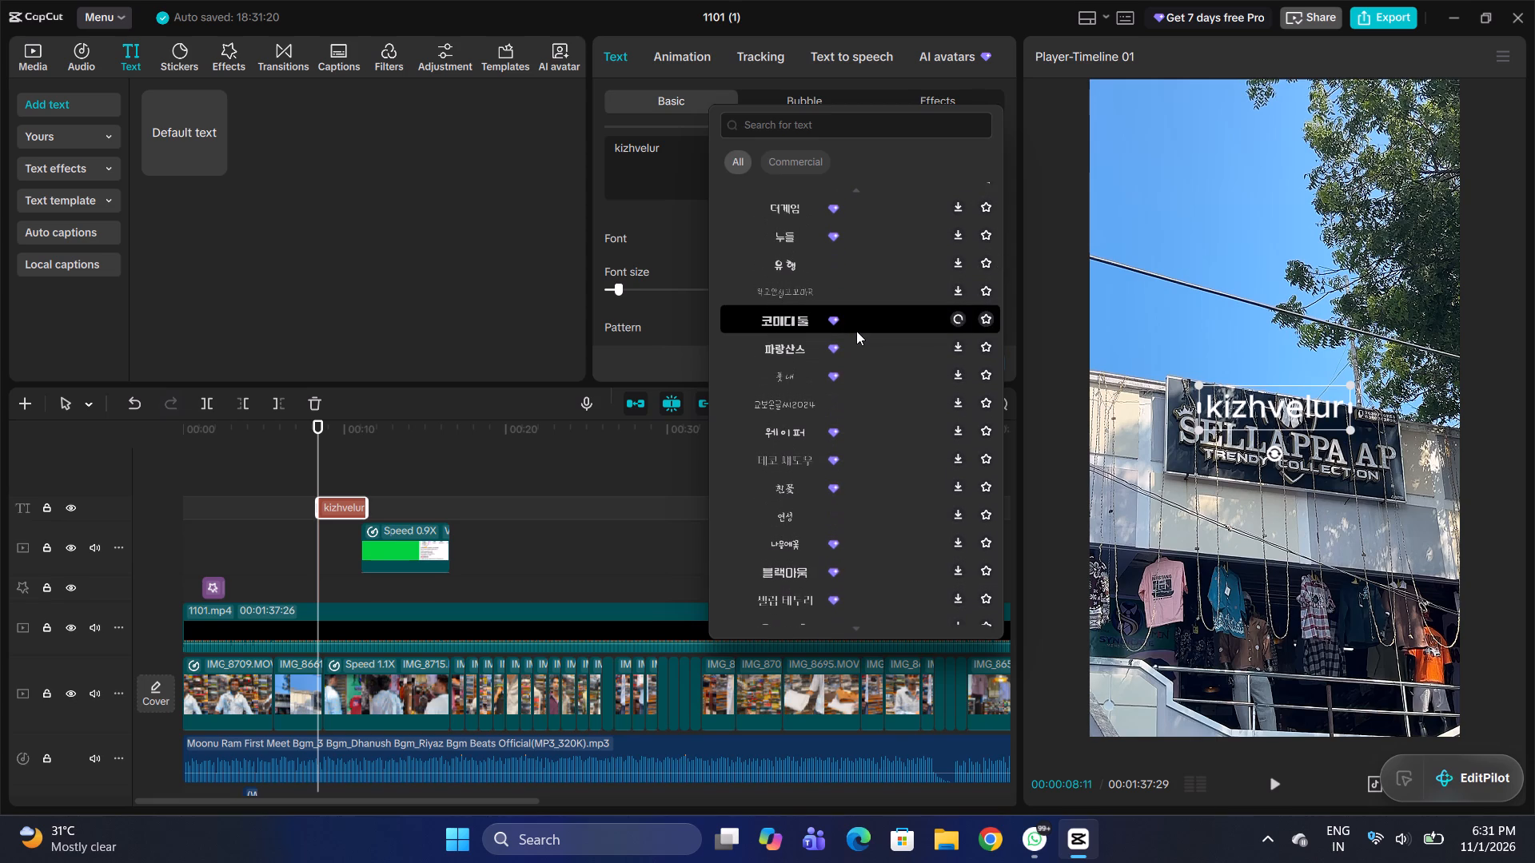
Set the "kizhvelur" title's font to the heavy Gasoek typeface.
scroll(856, 331, down, 1)
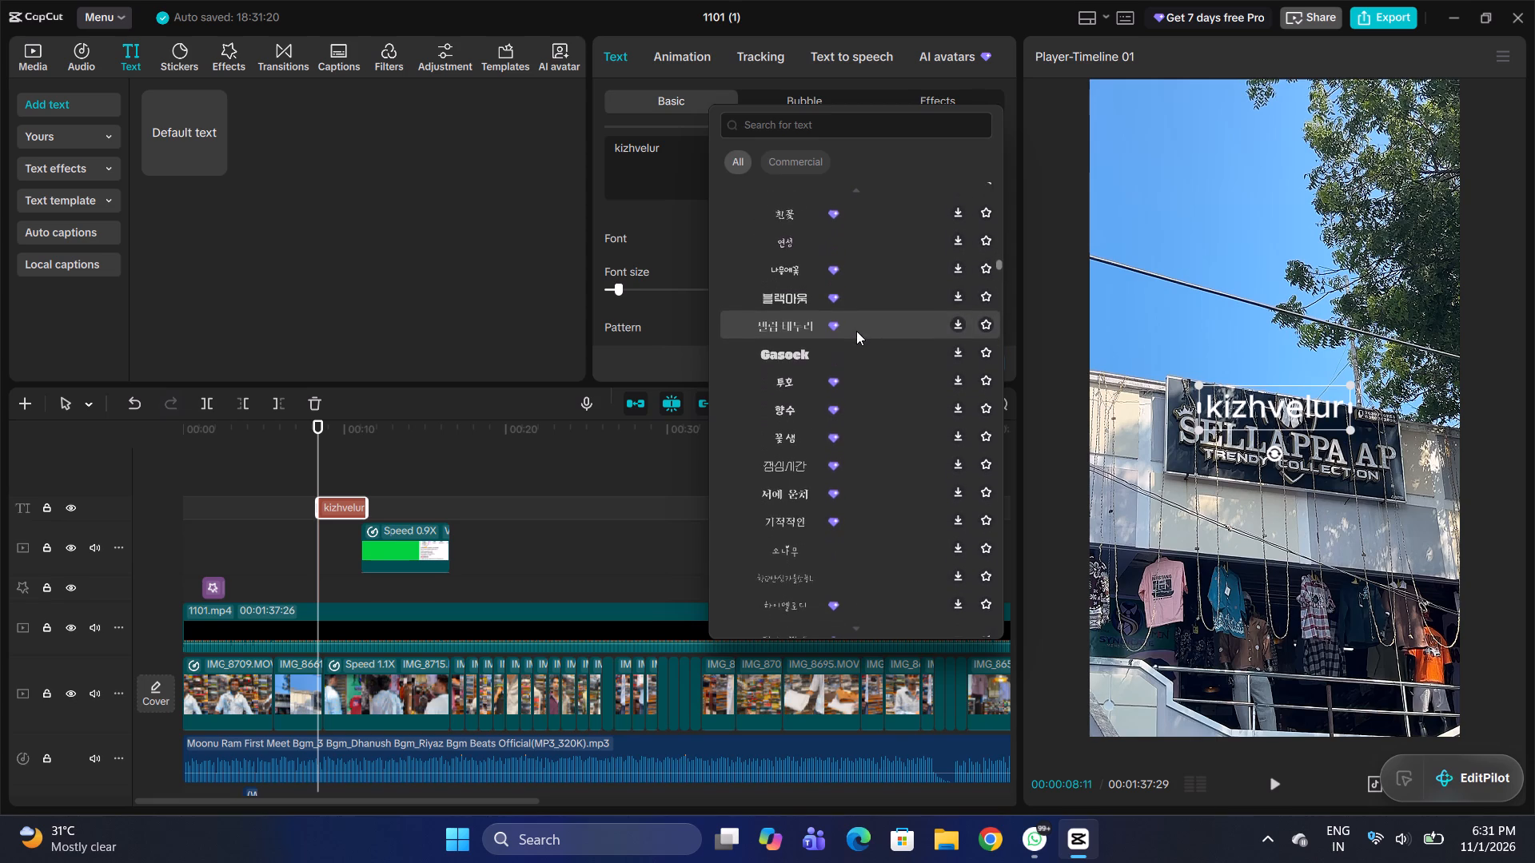
scroll(856, 331, down, 1)
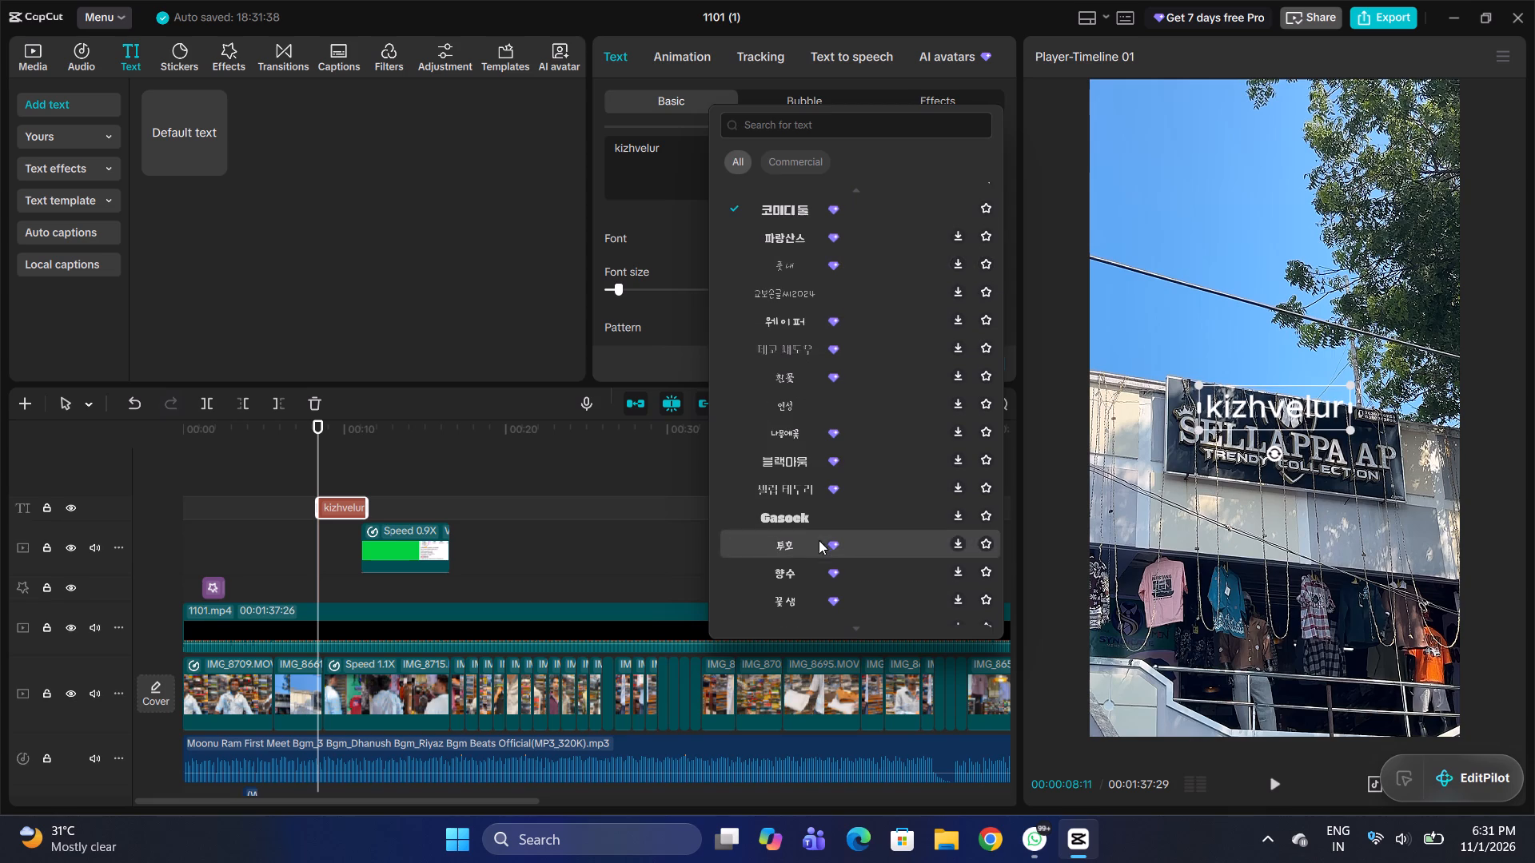
click(807, 520)
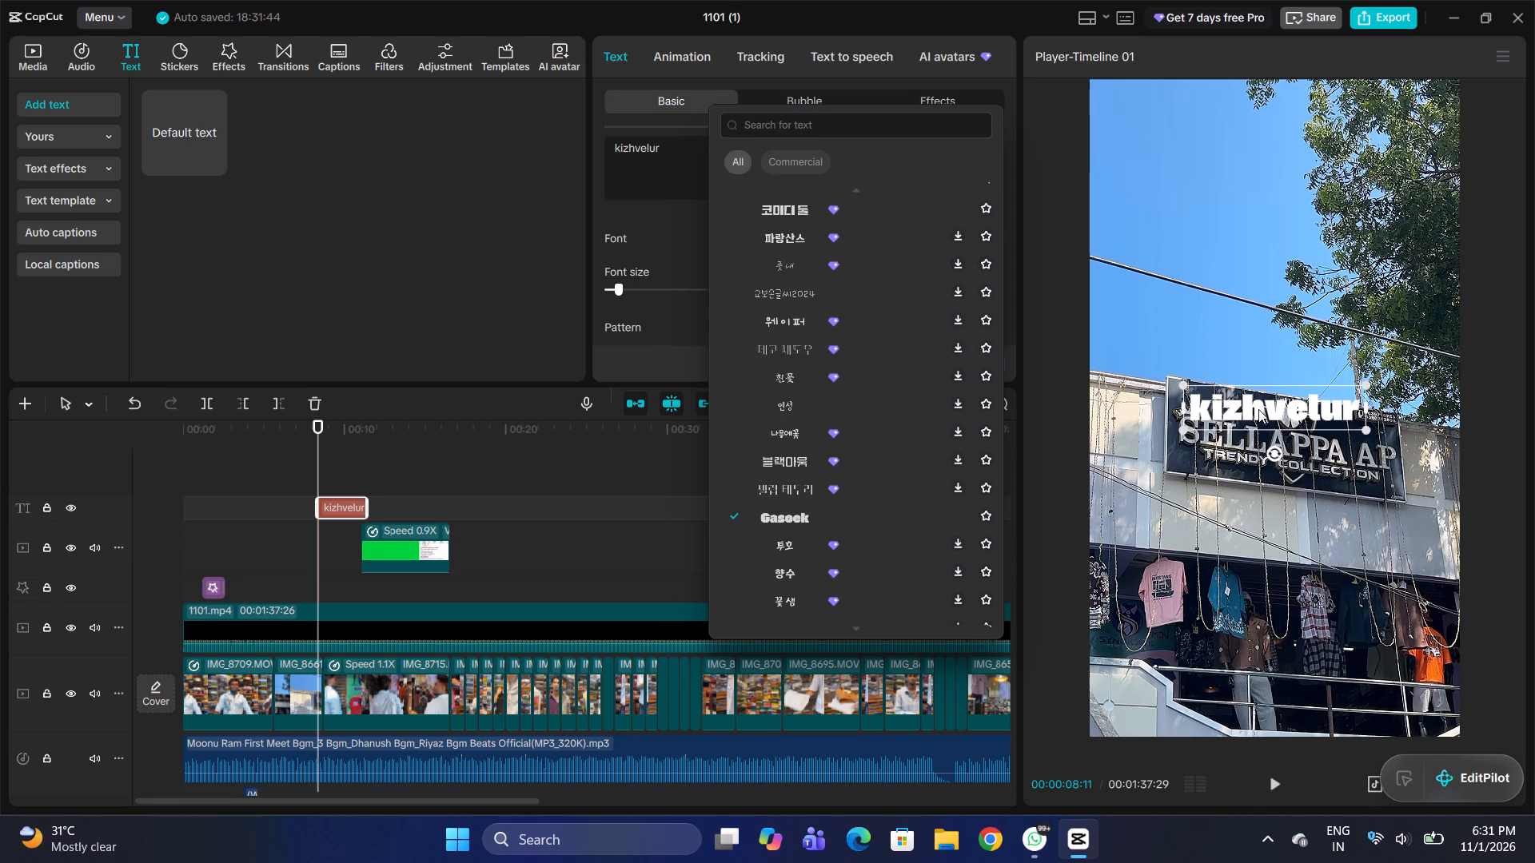
click(824, 515)
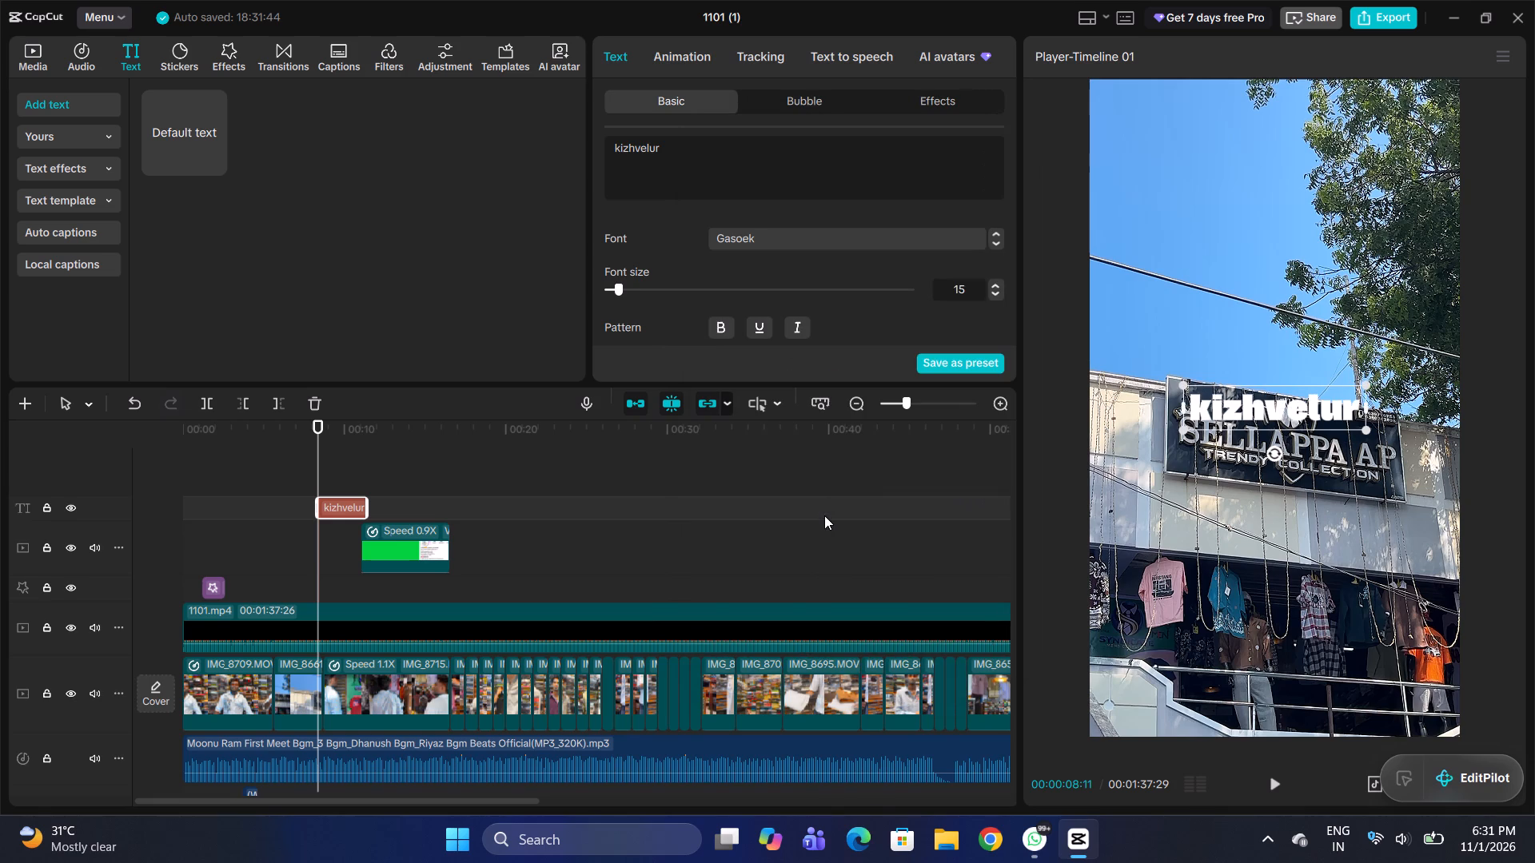
Look through the basic formatting, bubble and text effect options available for the "kizhvelur" title.
scroll(777, 272, down, 4)
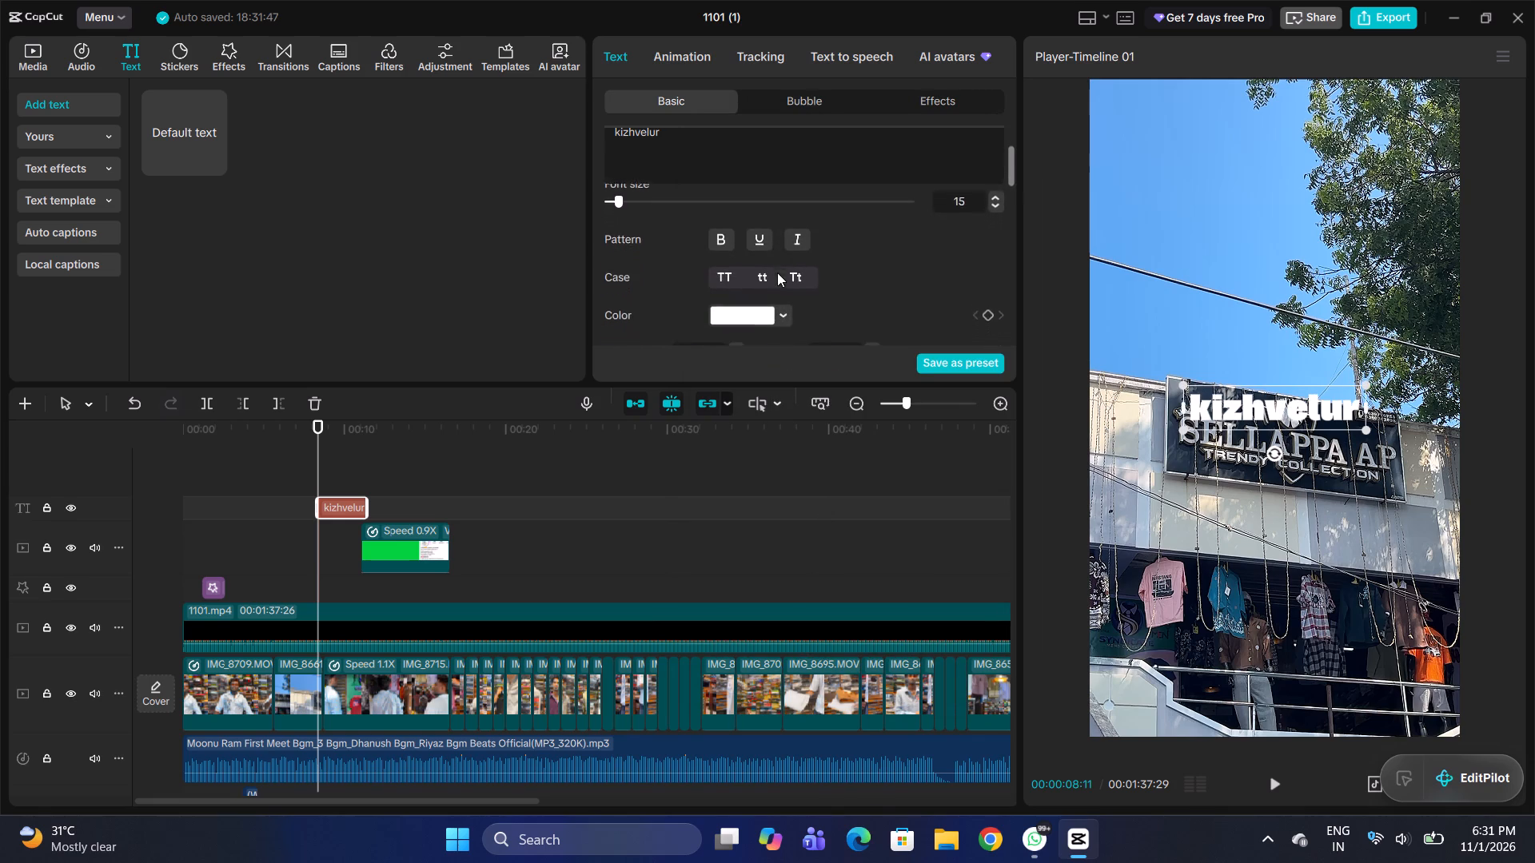
scroll(777, 272, down, 3)
scroll(777, 272, up, 4)
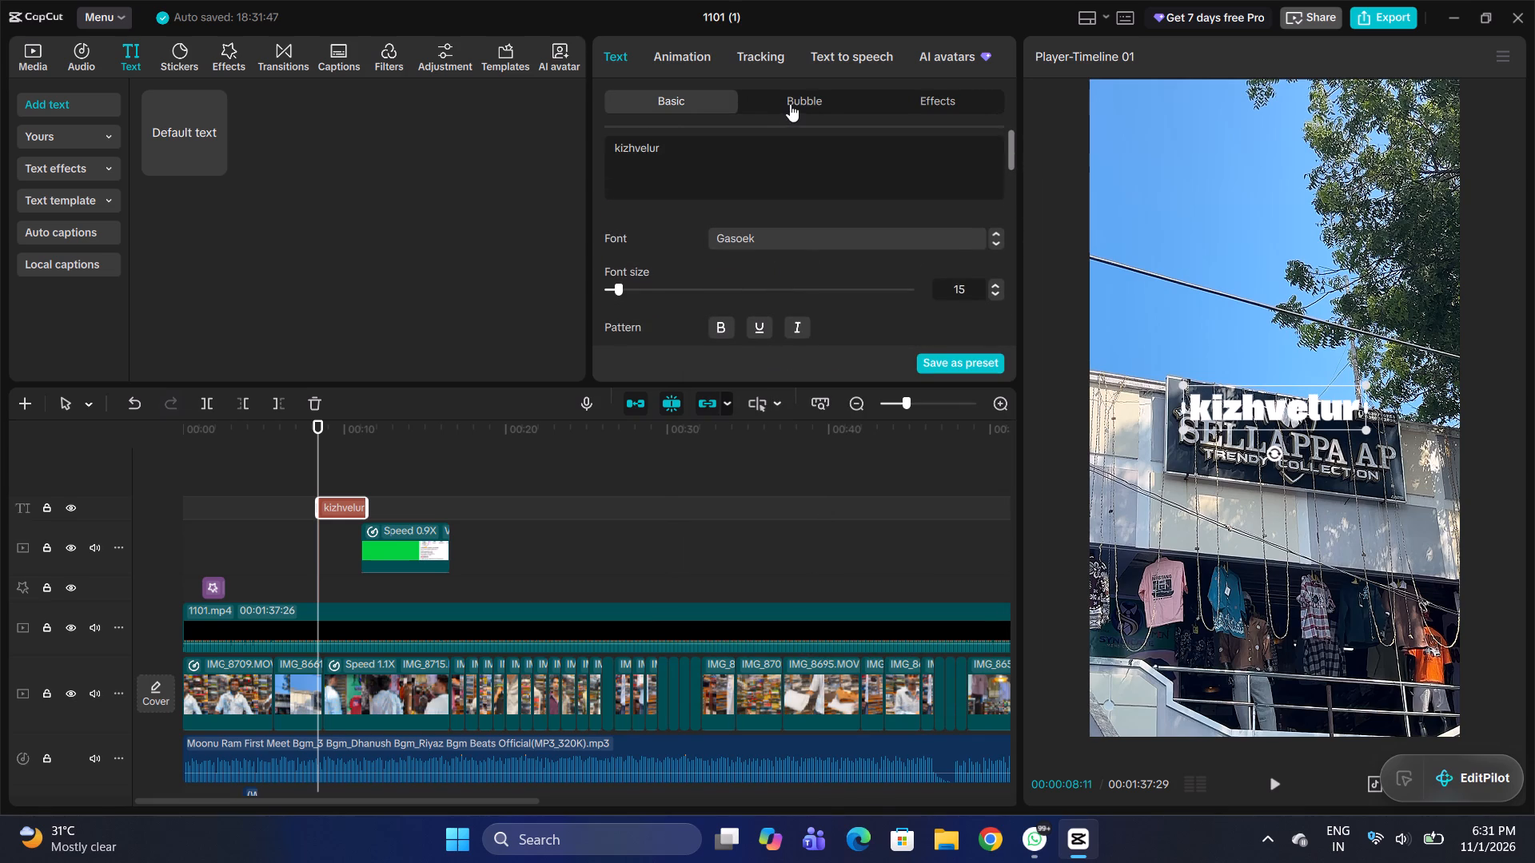
click(798, 104)
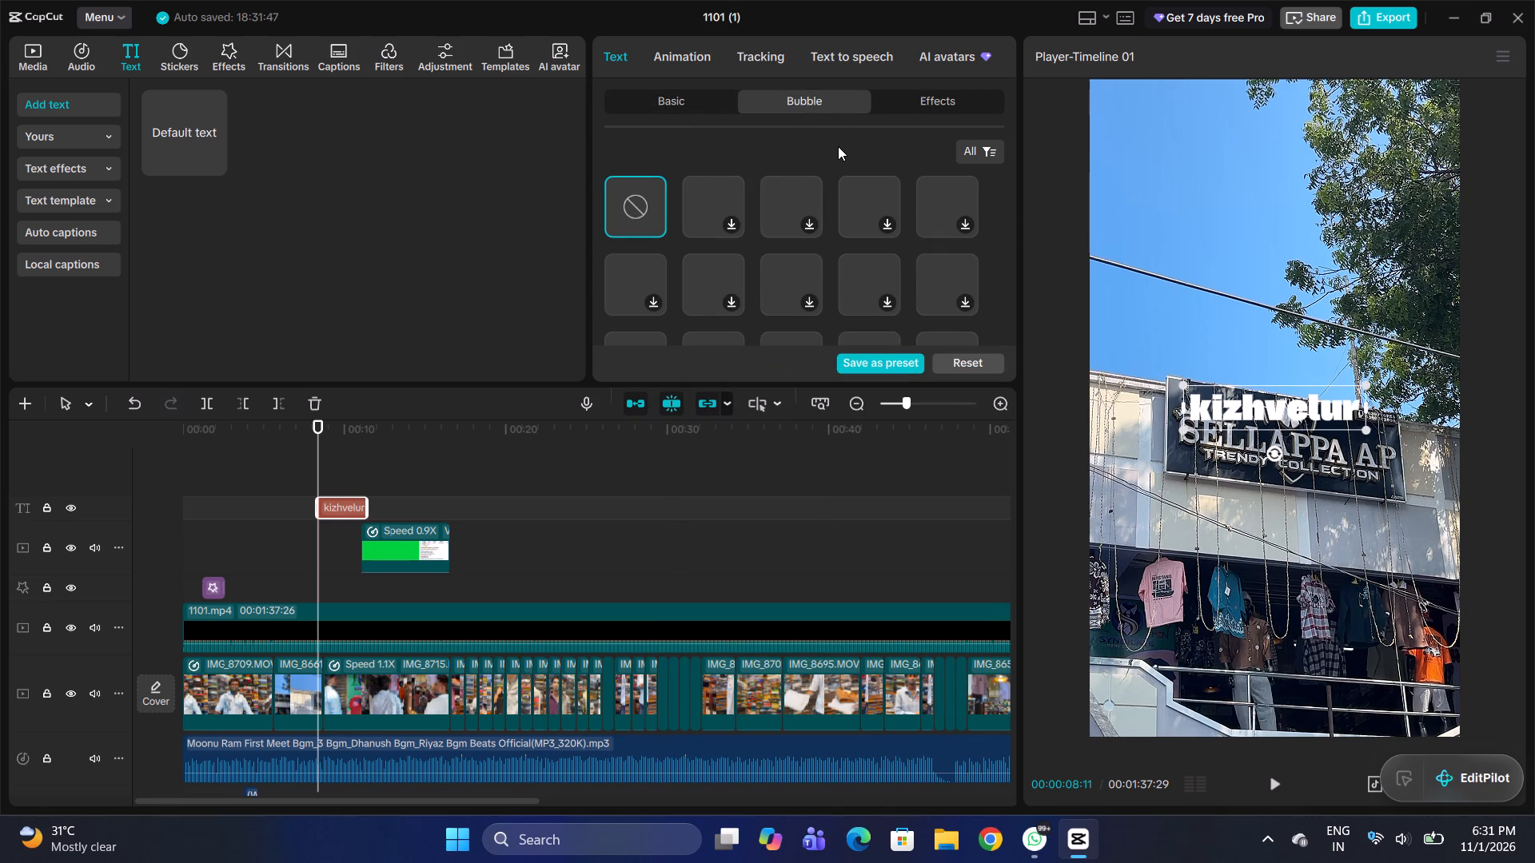
click(927, 107)
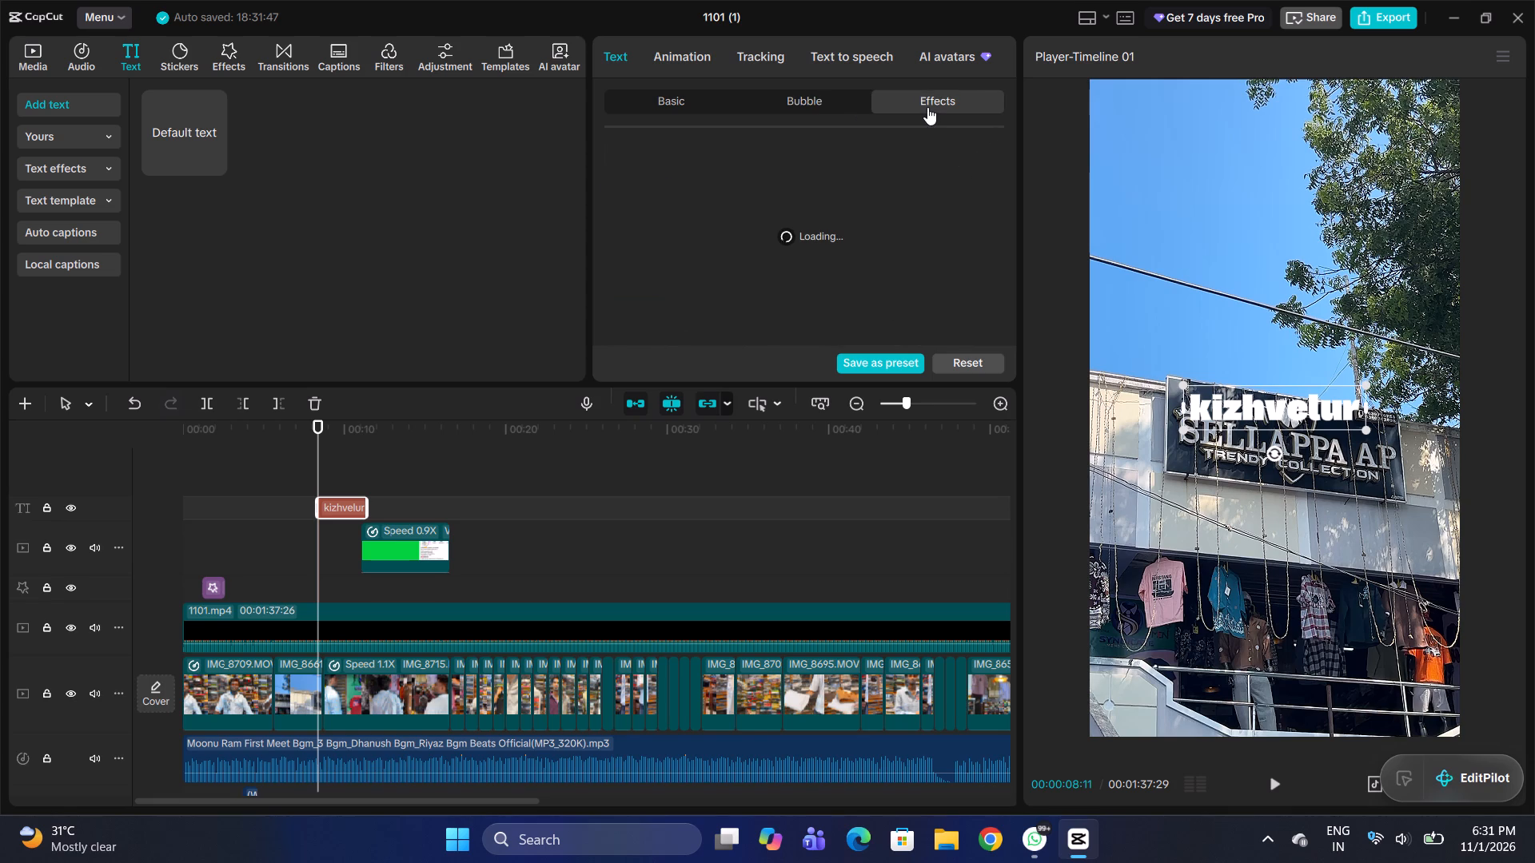
Open the entrance animation presets for the "kizhvelur" title.
click(694, 52)
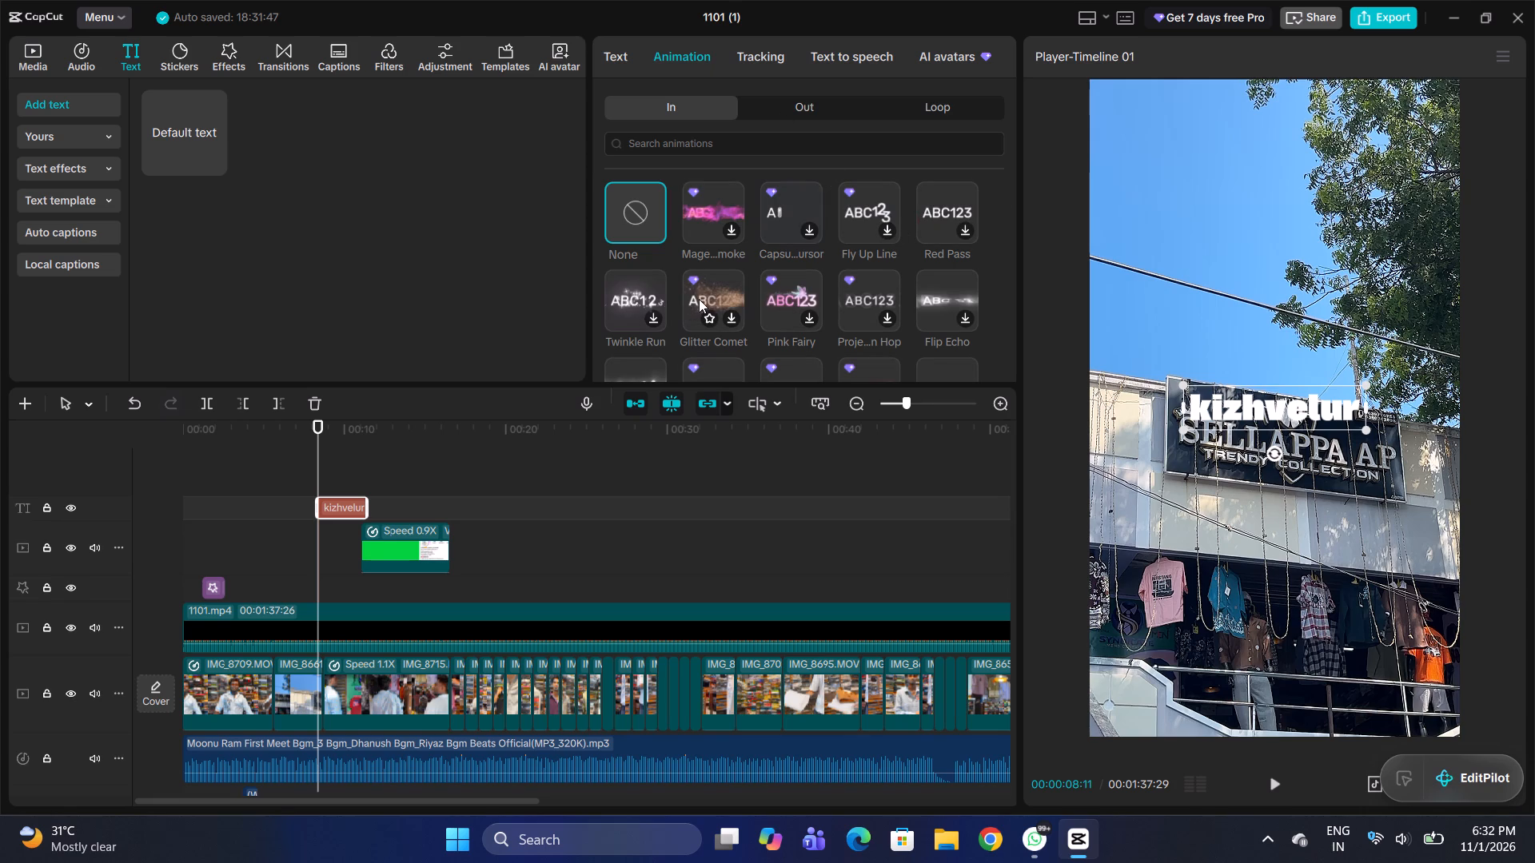
Apply the Twinkle Run entrance animation to the "kizhvelur" title.
click(638, 292)
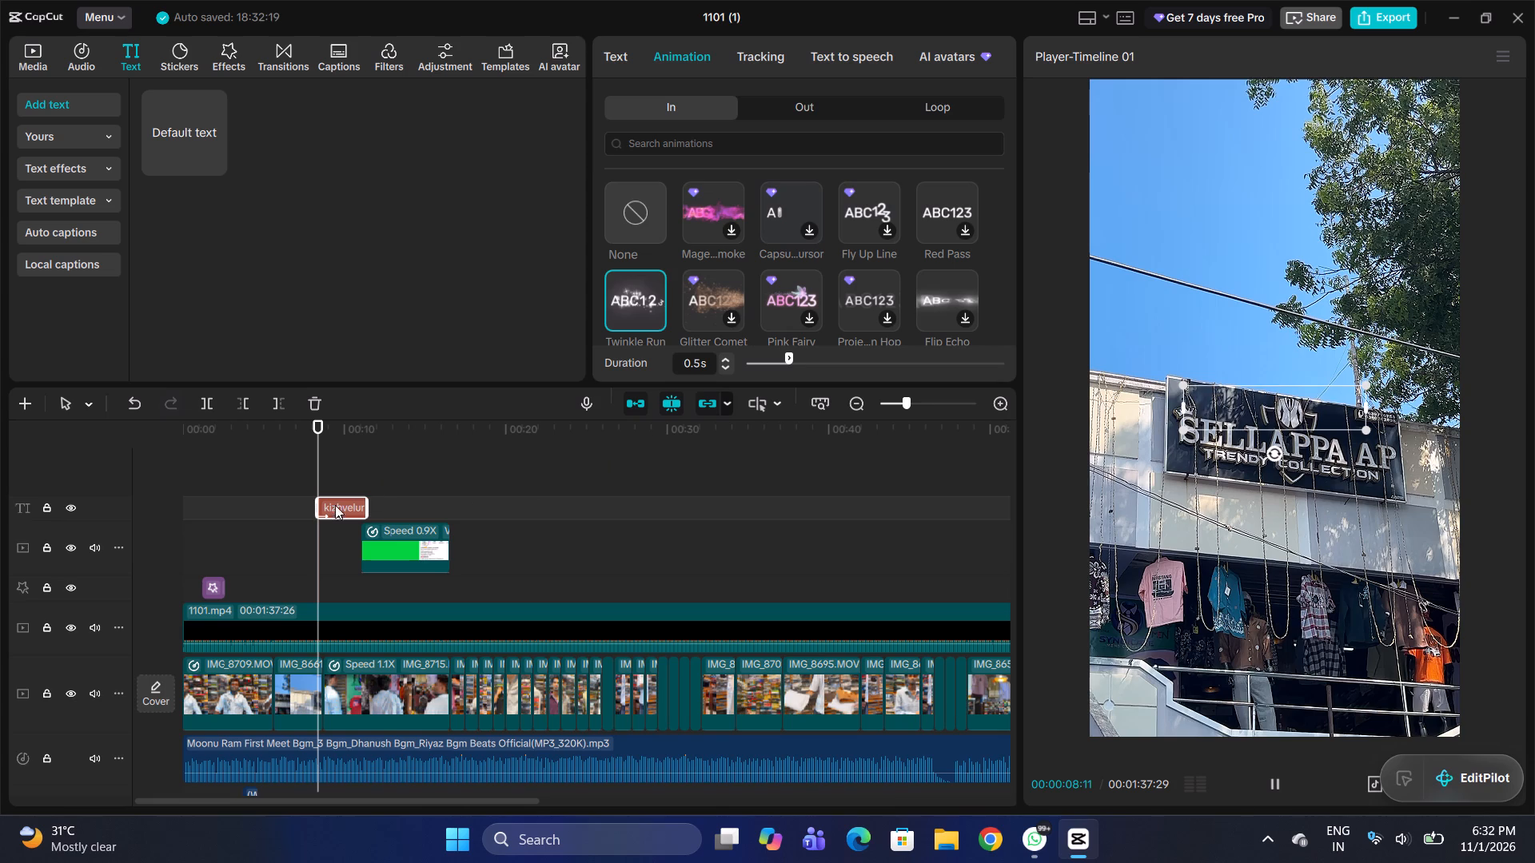
Move the "kizhvelur" title earlier on the timeline so it lines up with the storefront clip, the second clip on the main track.
drag(345, 503, 298, 504)
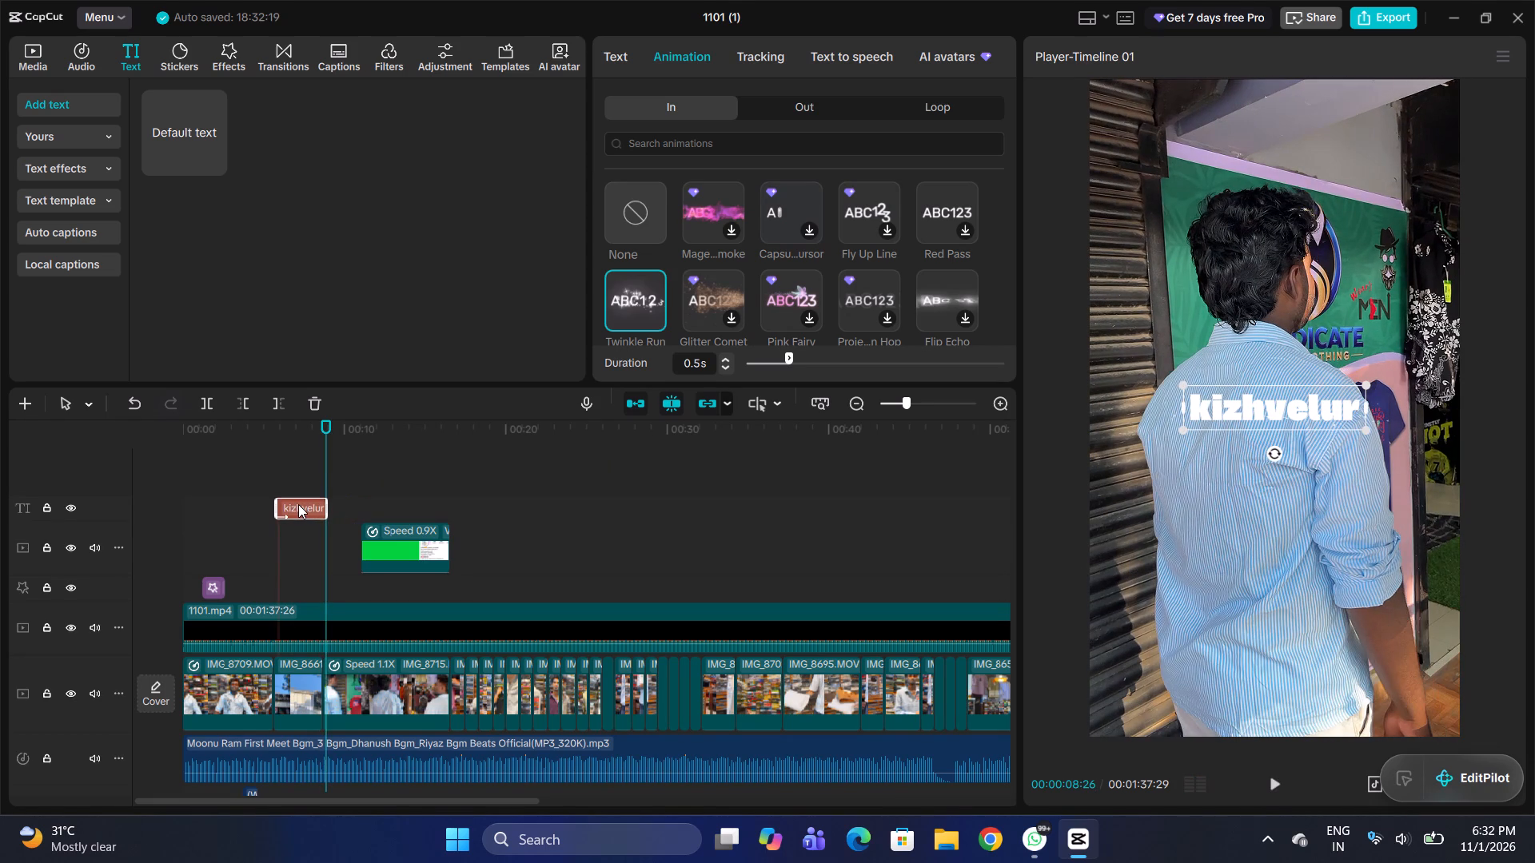
drag(298, 504, 301, 505)
drag(301, 505, 301, 506)
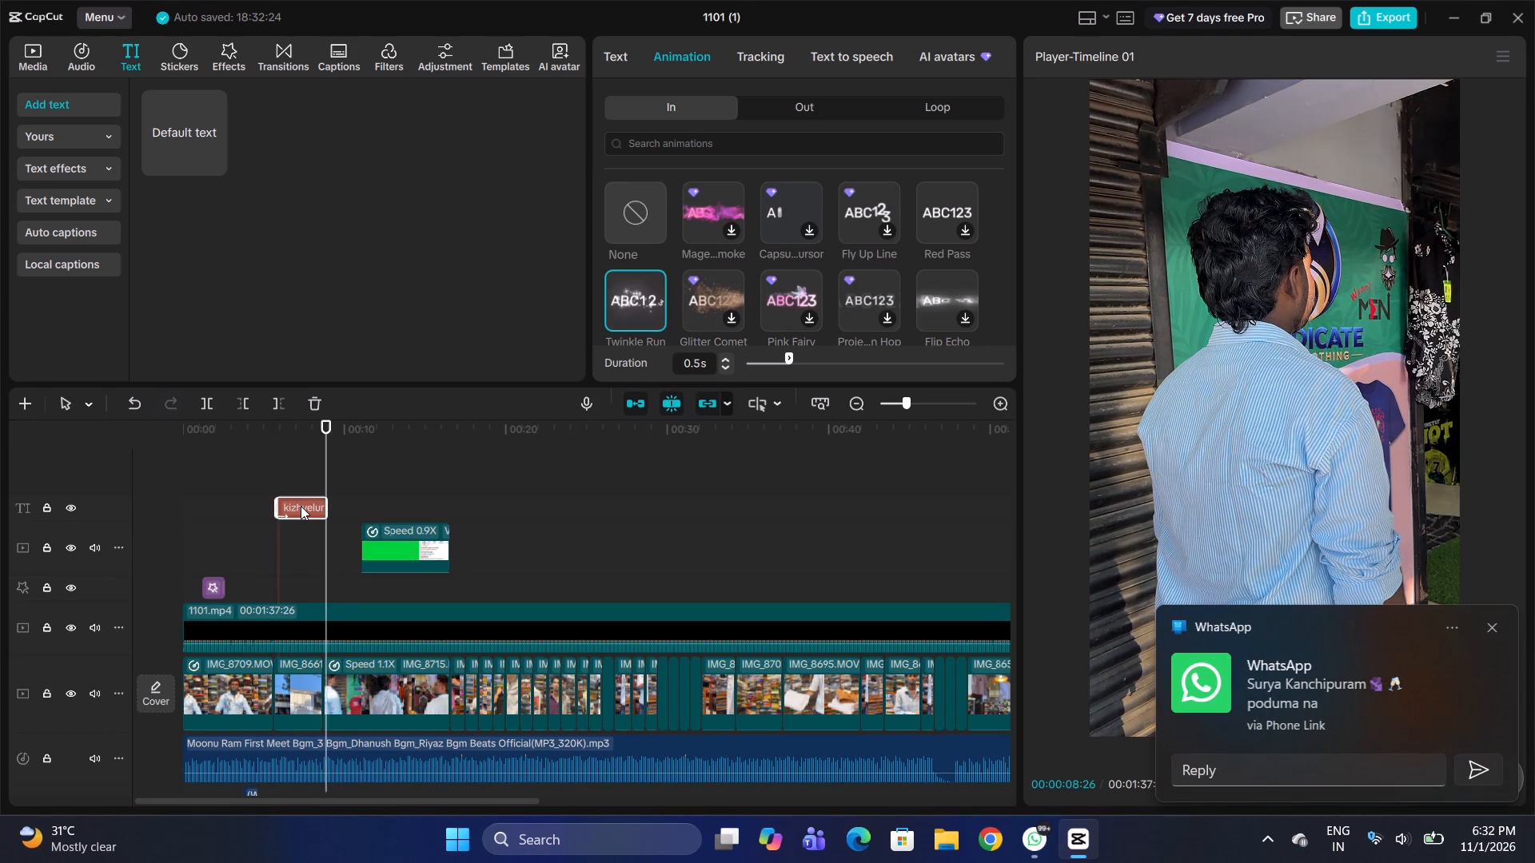
drag(301, 506, 286, 510)
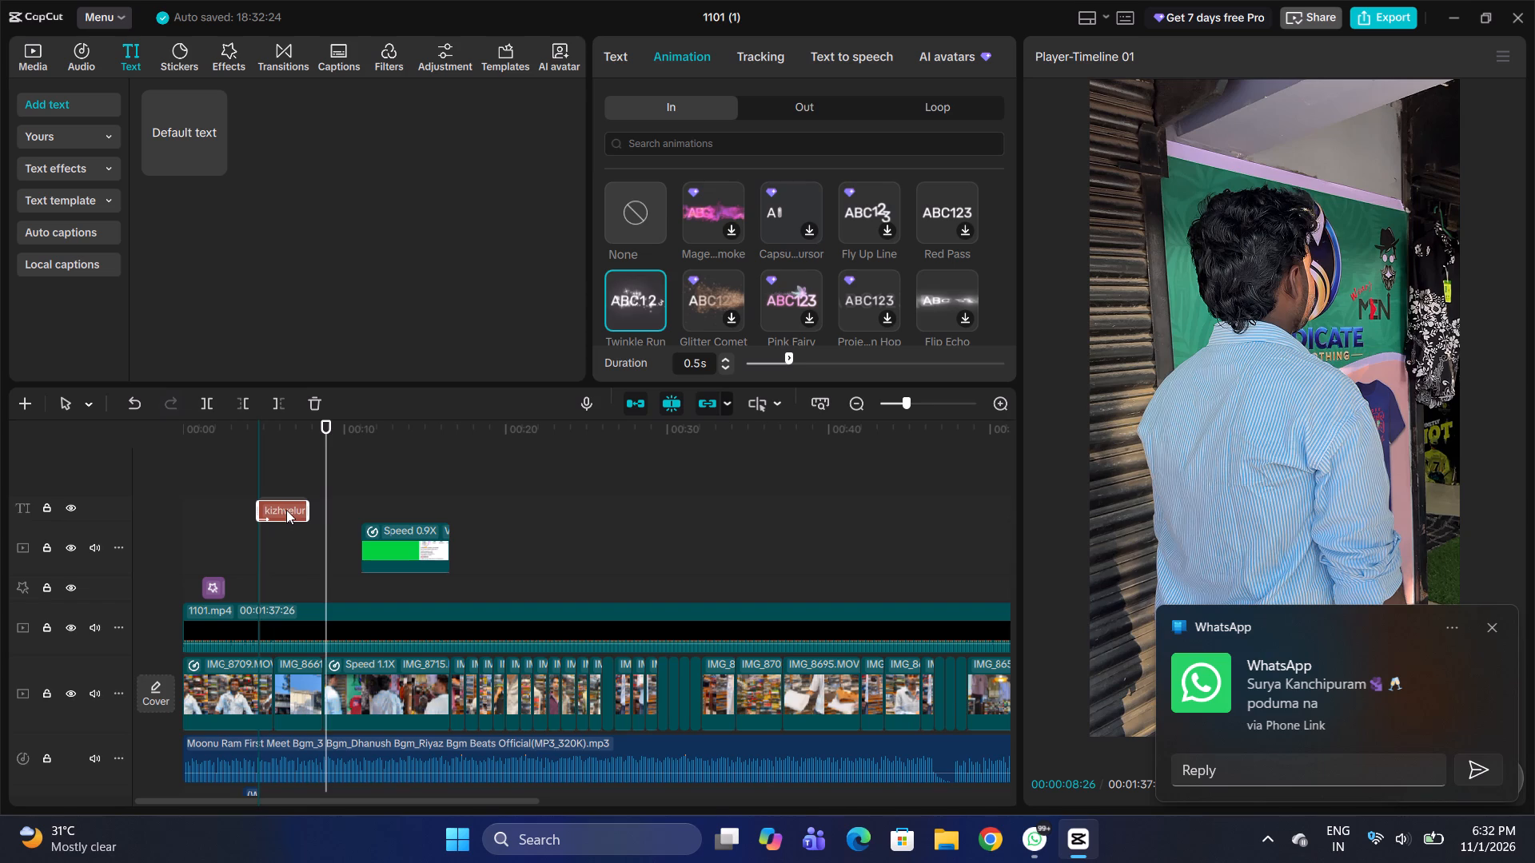
drag(286, 510, 292, 510)
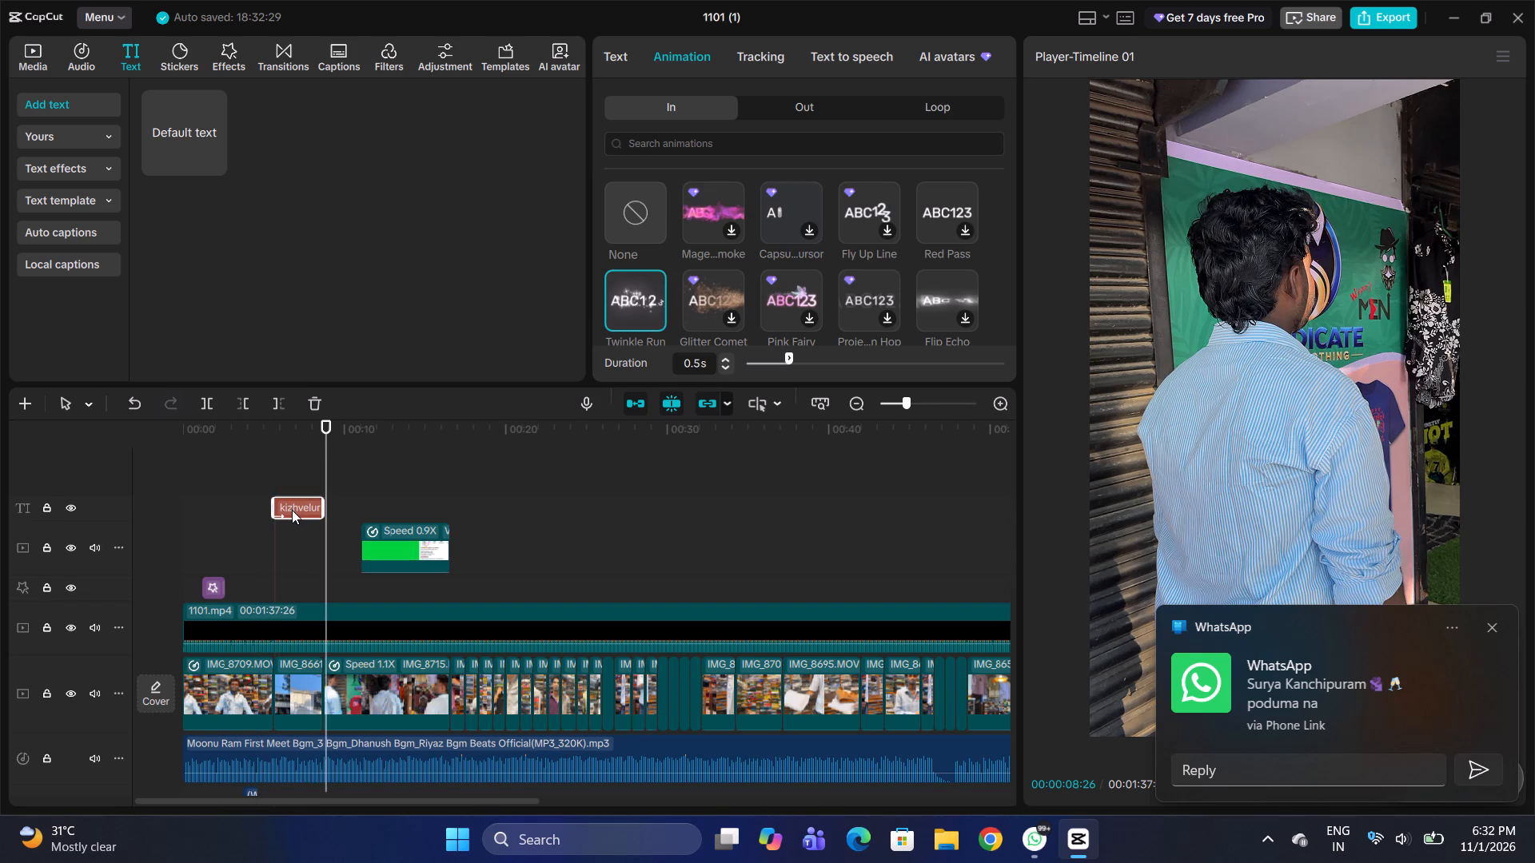
Set the Twinkle Run animation's duration to 0.9 s.
click(826, 360)
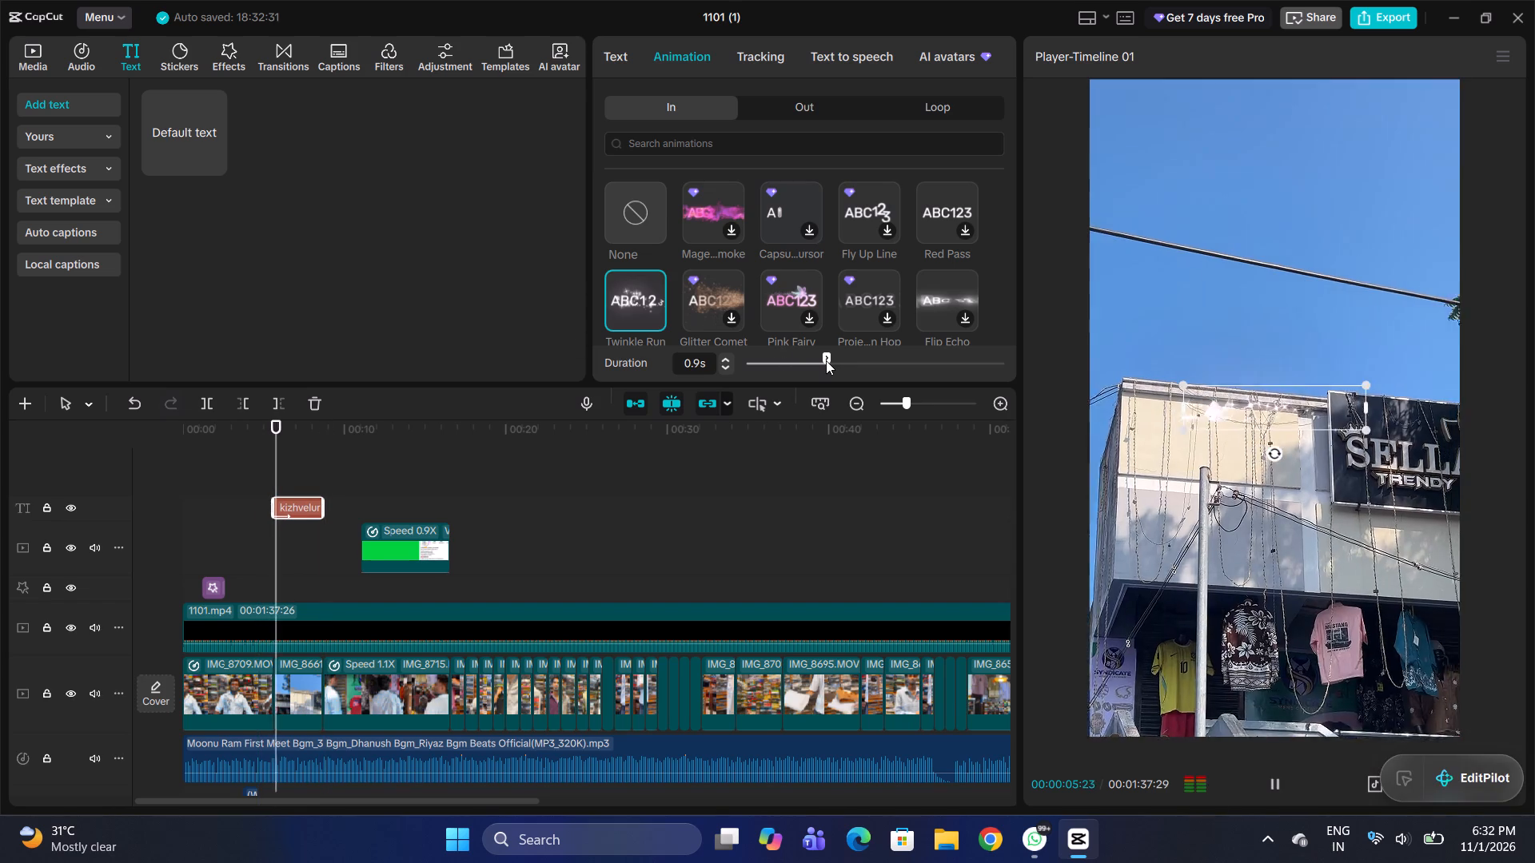
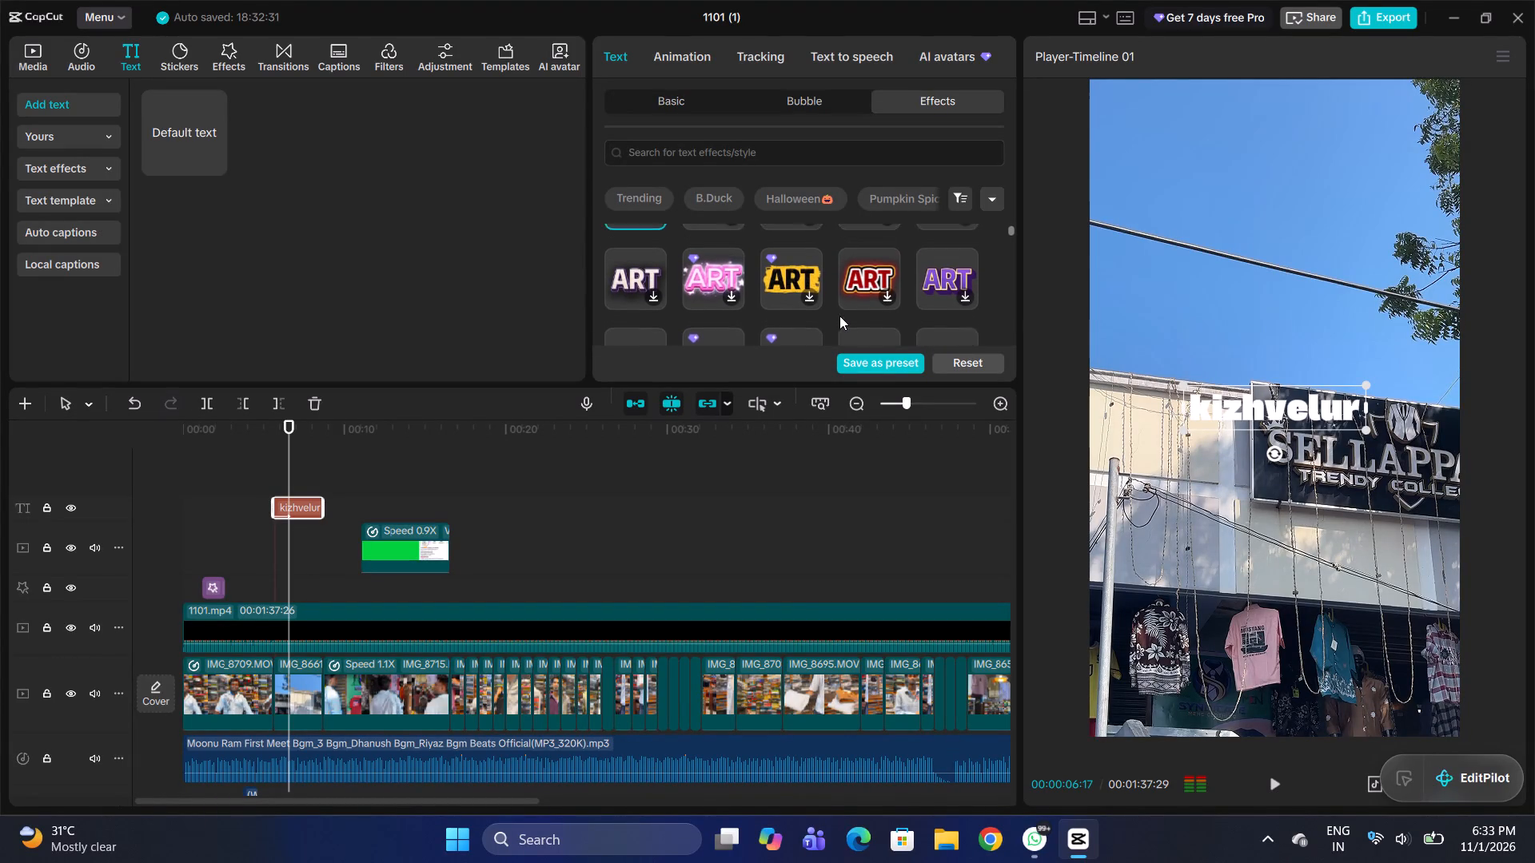
Browse further through the text effect styles for the "kizhvelur" title.
scroll(839, 316, down, 1)
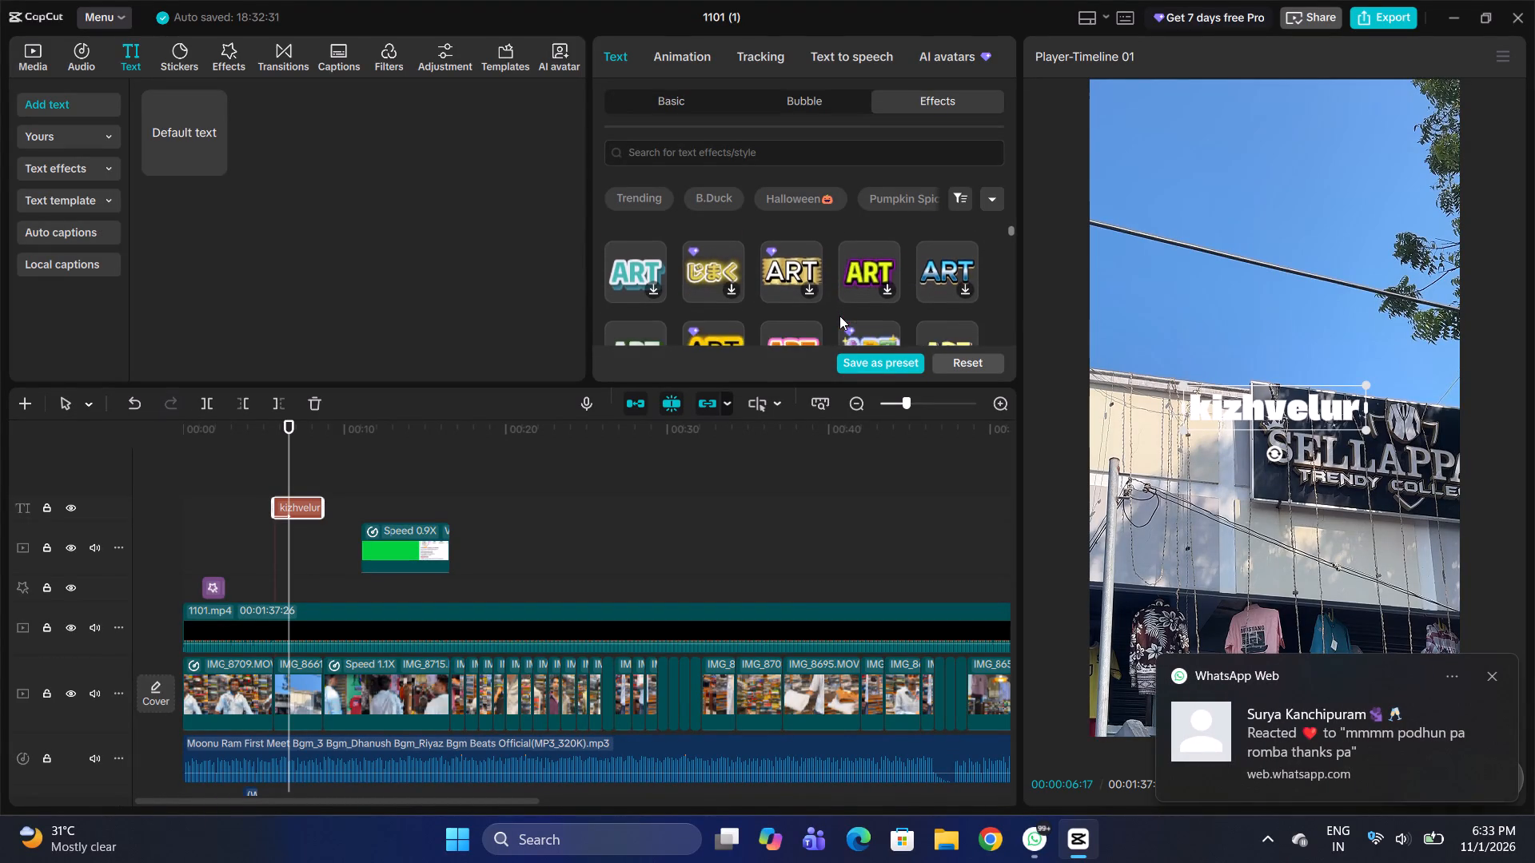
Apply the orange-and-yellow block-letter text effect to the "kizhvelur" title.
scroll(839, 316, down, 1)
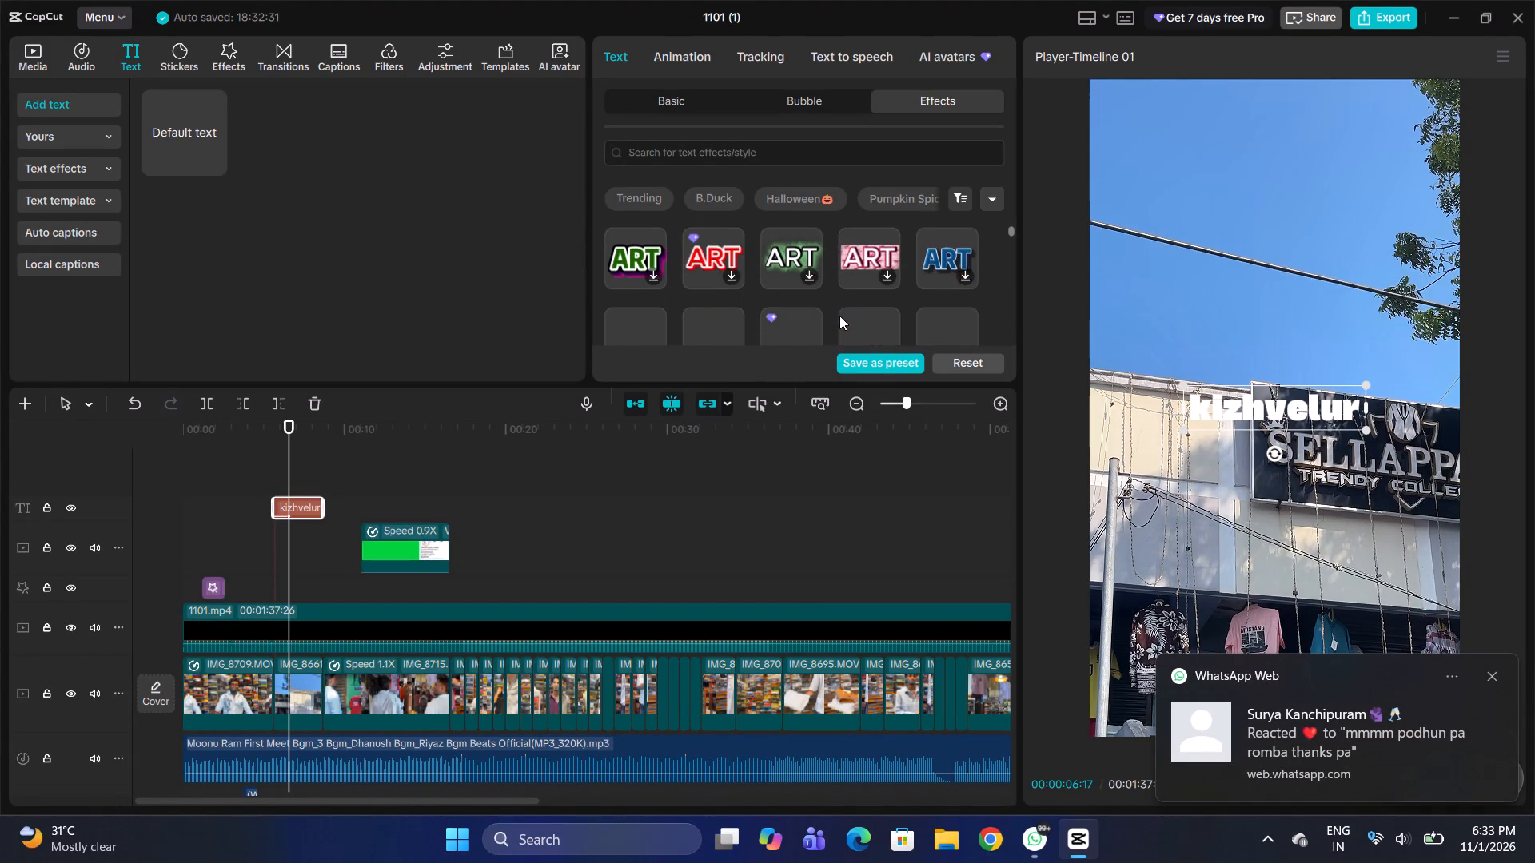
scroll(839, 316, down, 2)
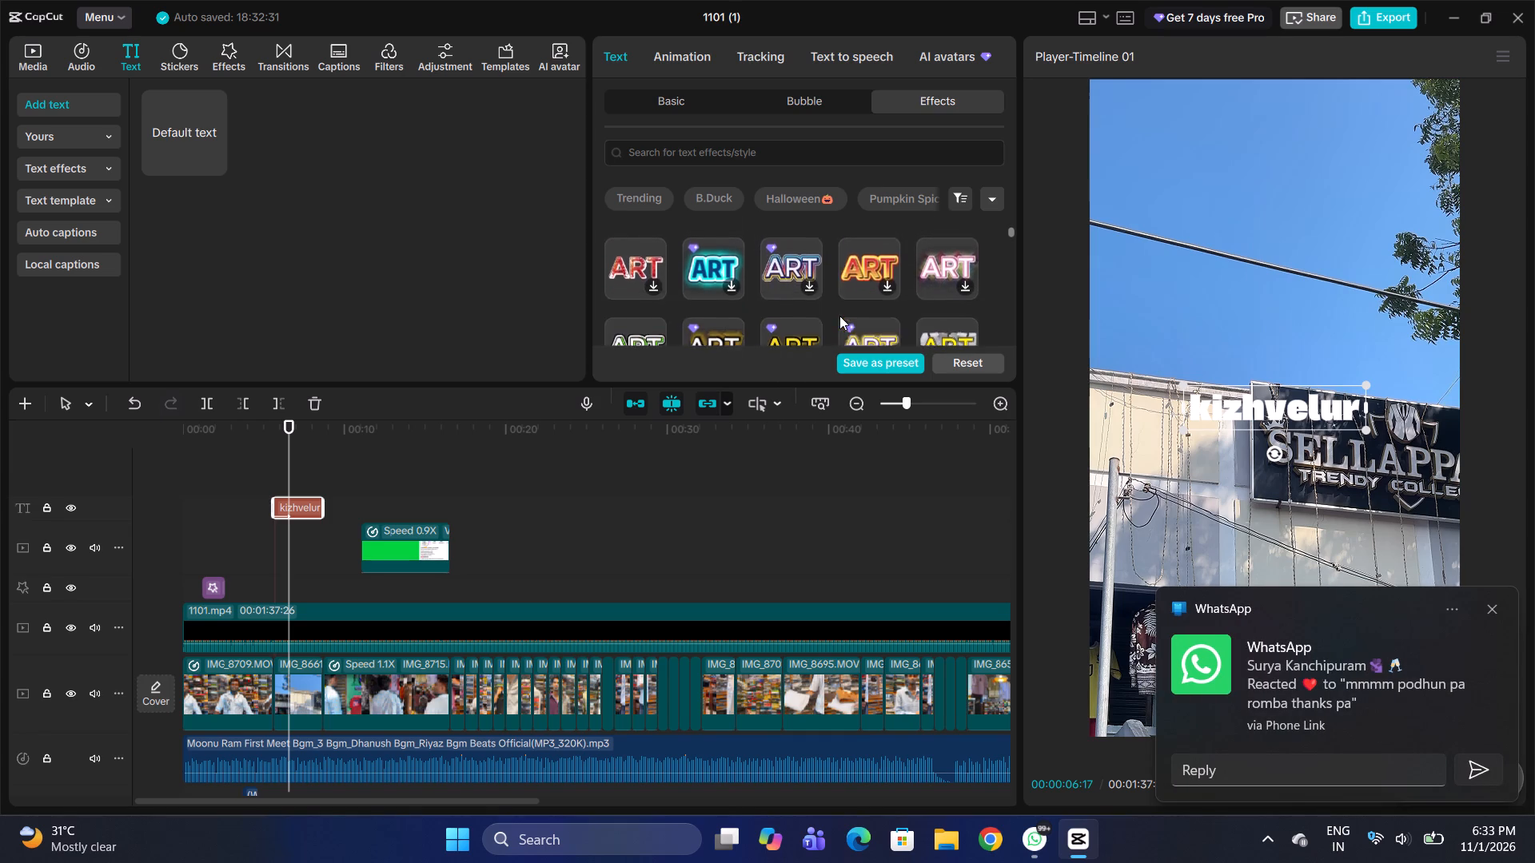
click(794, 286)
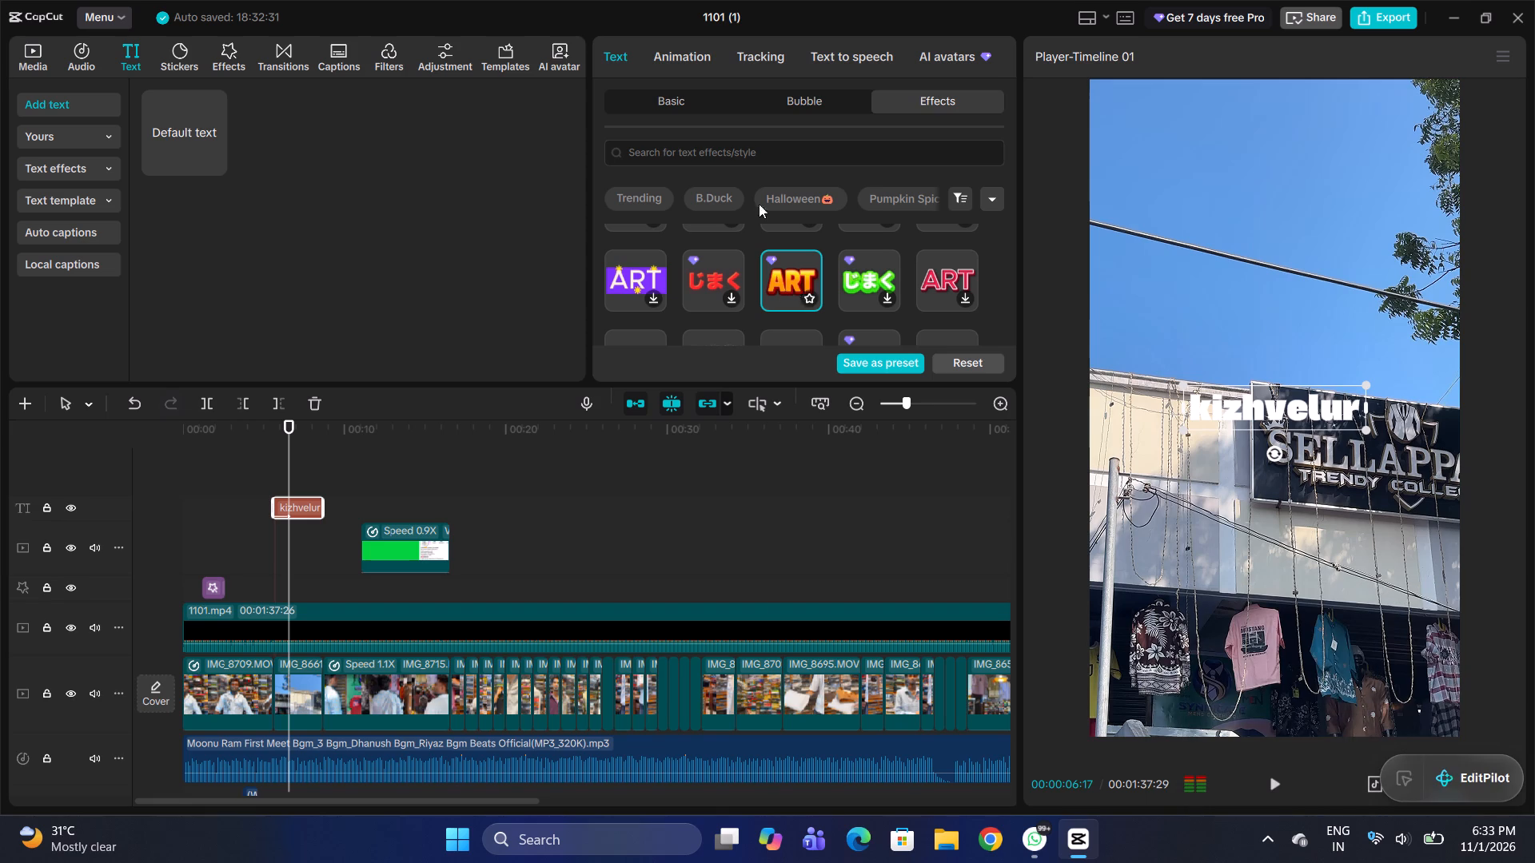
click(807, 101)
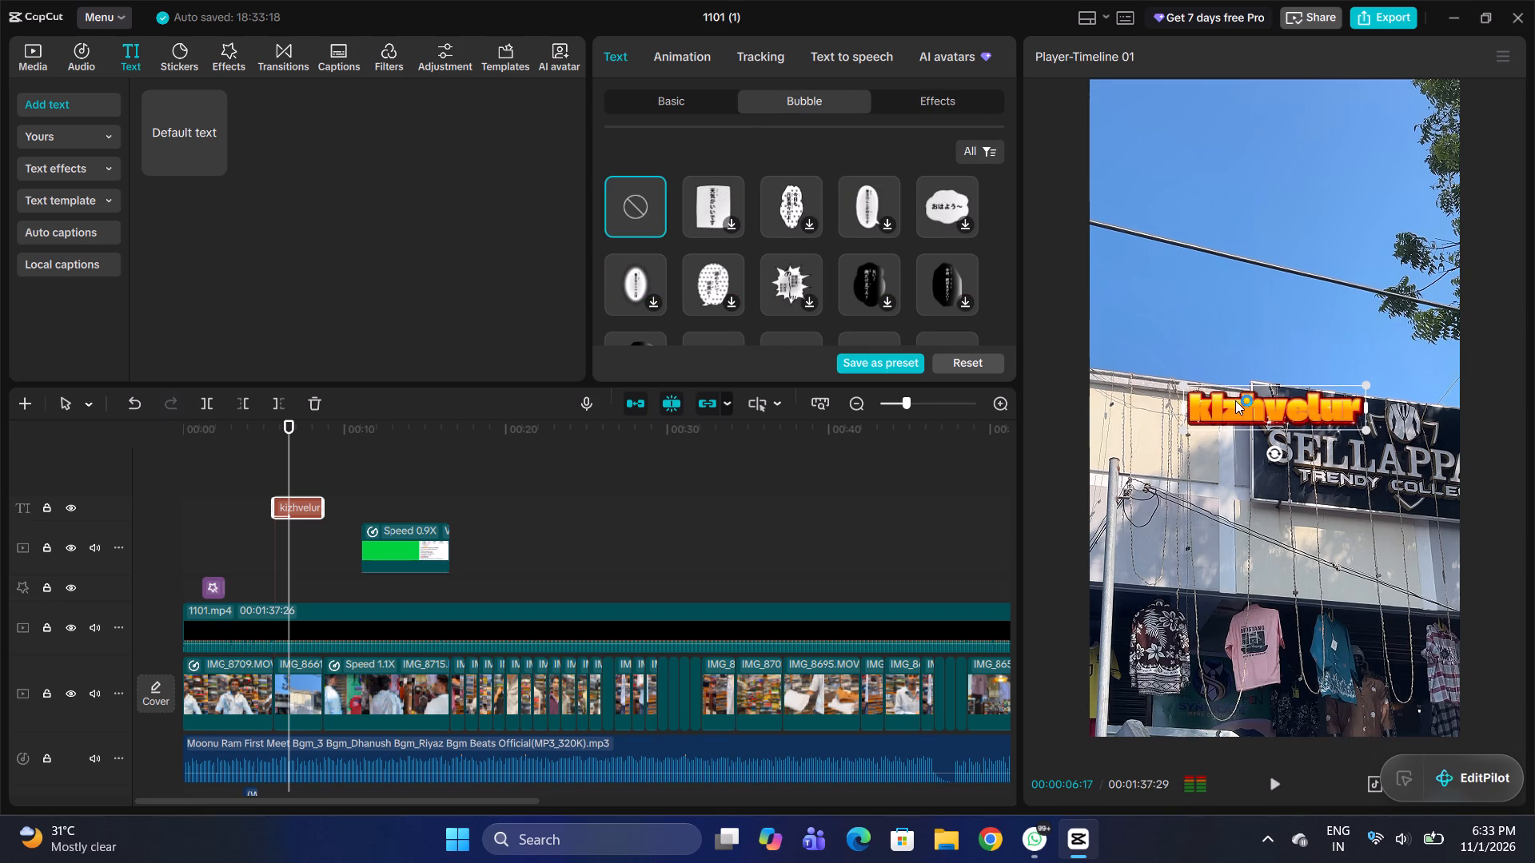
Move the "kizhvelur" title to the lower part of the frame, centred over the hanging shirts, and play the video to check it.
drag(1235, 400, 1240, 639)
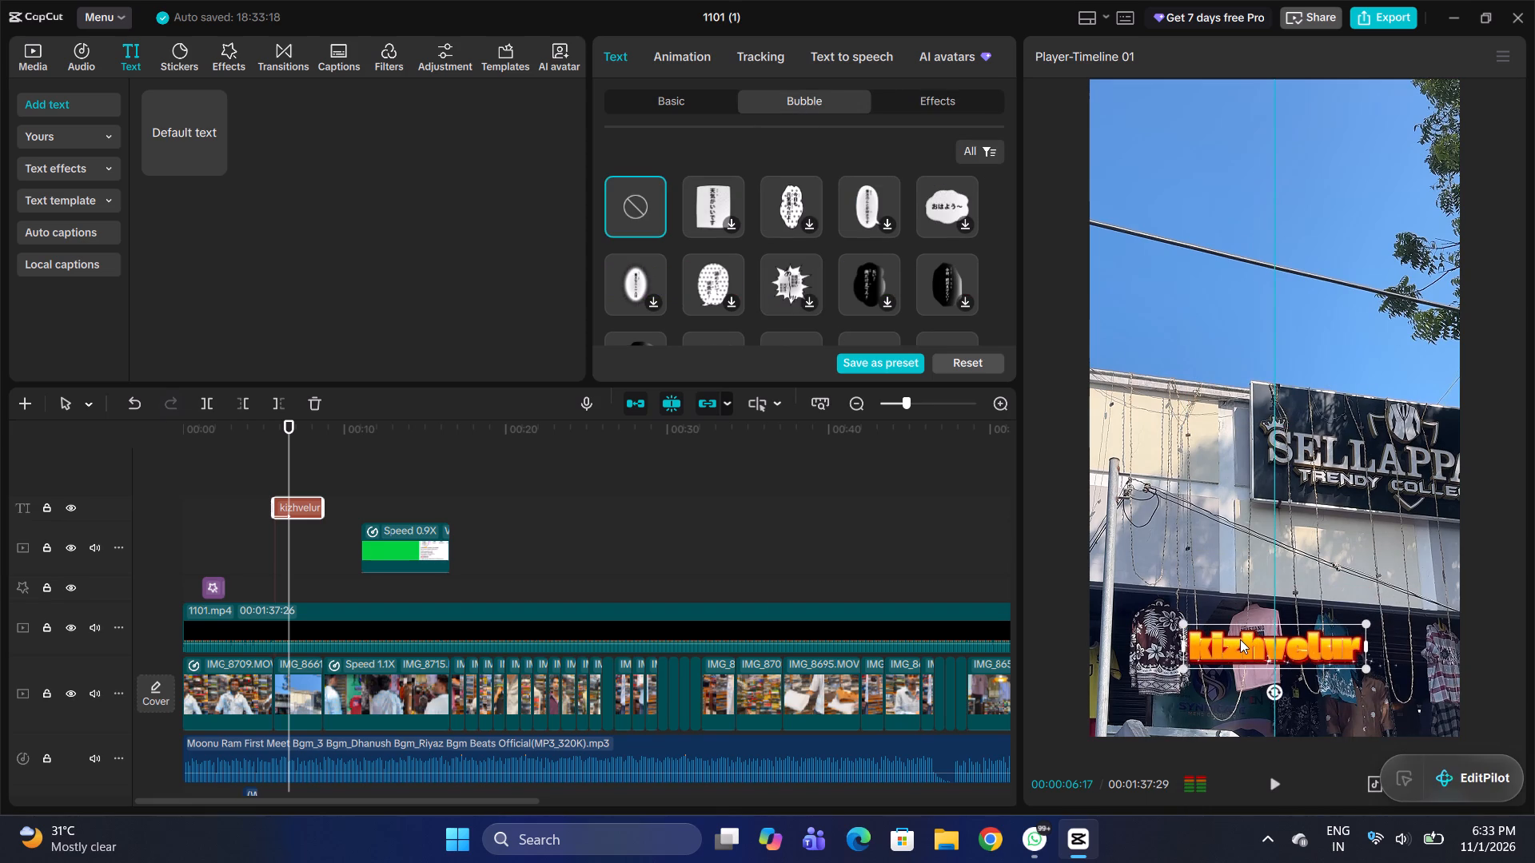
drag(1240, 639, 1237, 608)
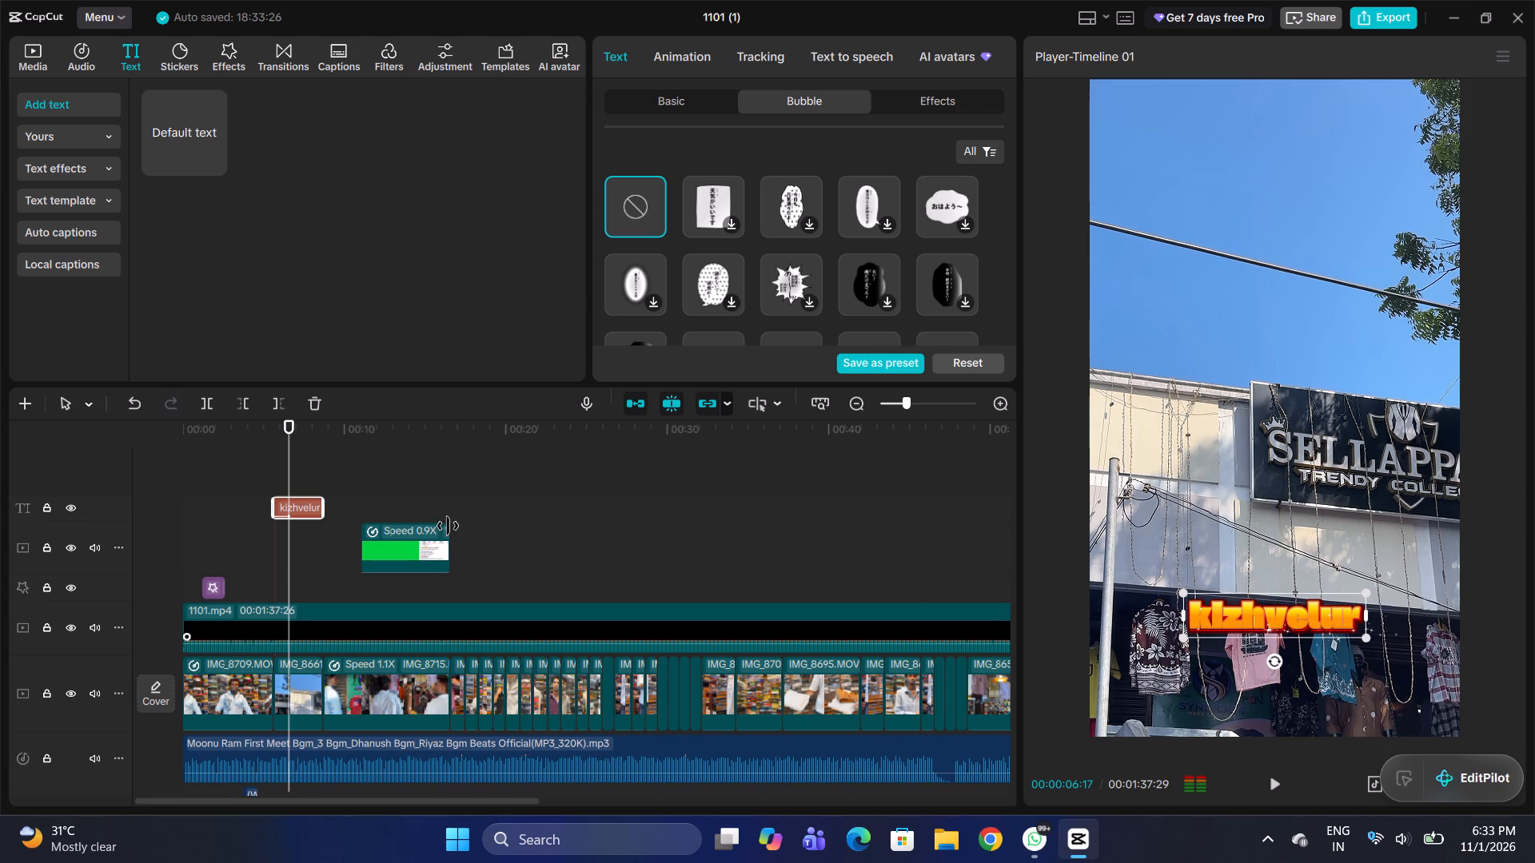
triple_click(254, 480)
key(space)
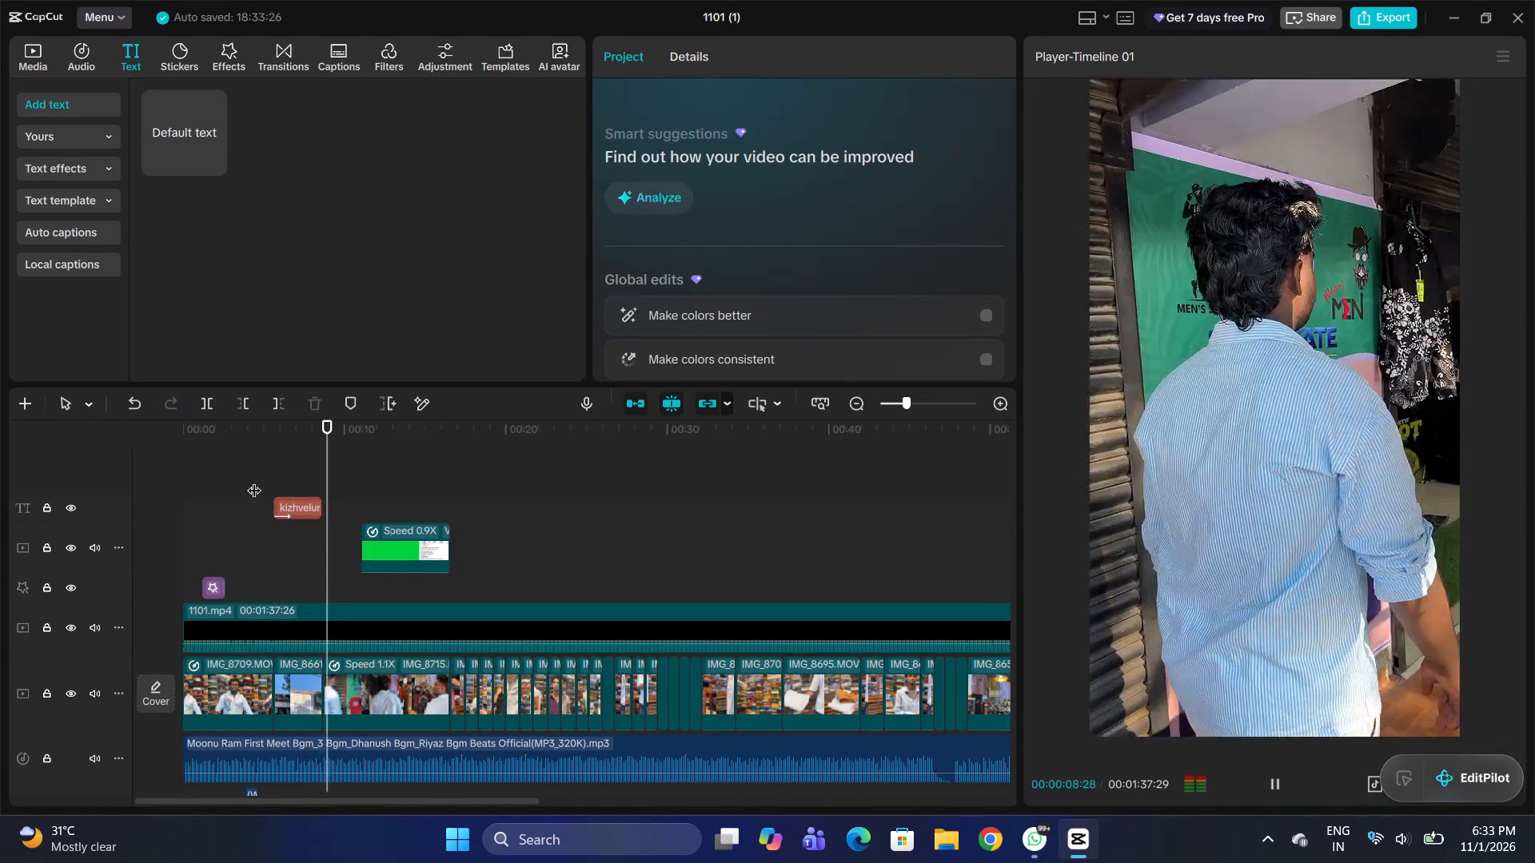
Lengthen the "kizhvelur" title's Twinkle Run entrance animation to 1.5 s and play the result.
click(281, 505)
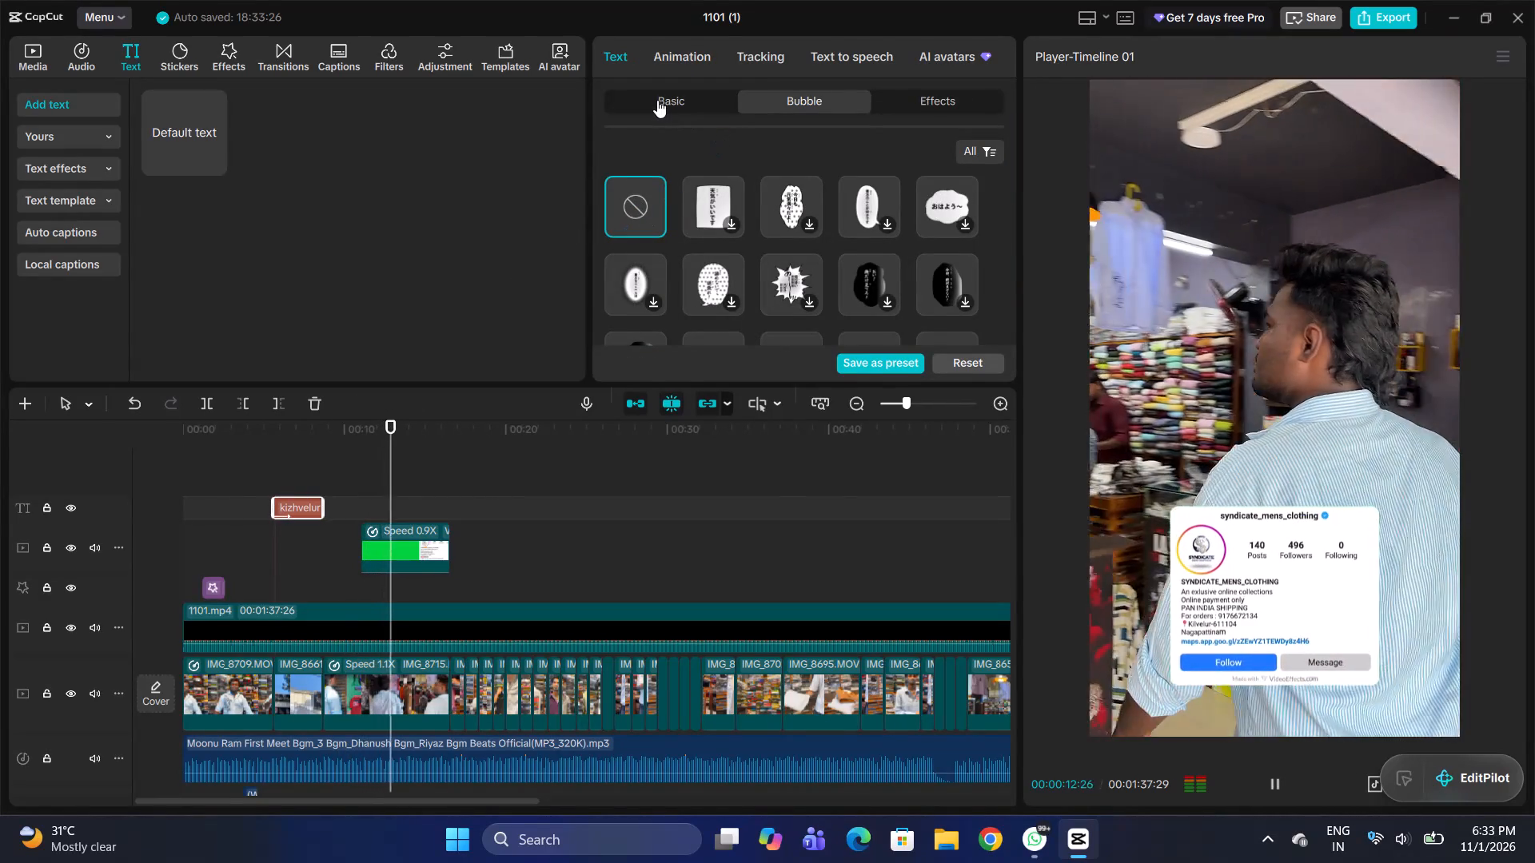
click(657, 100)
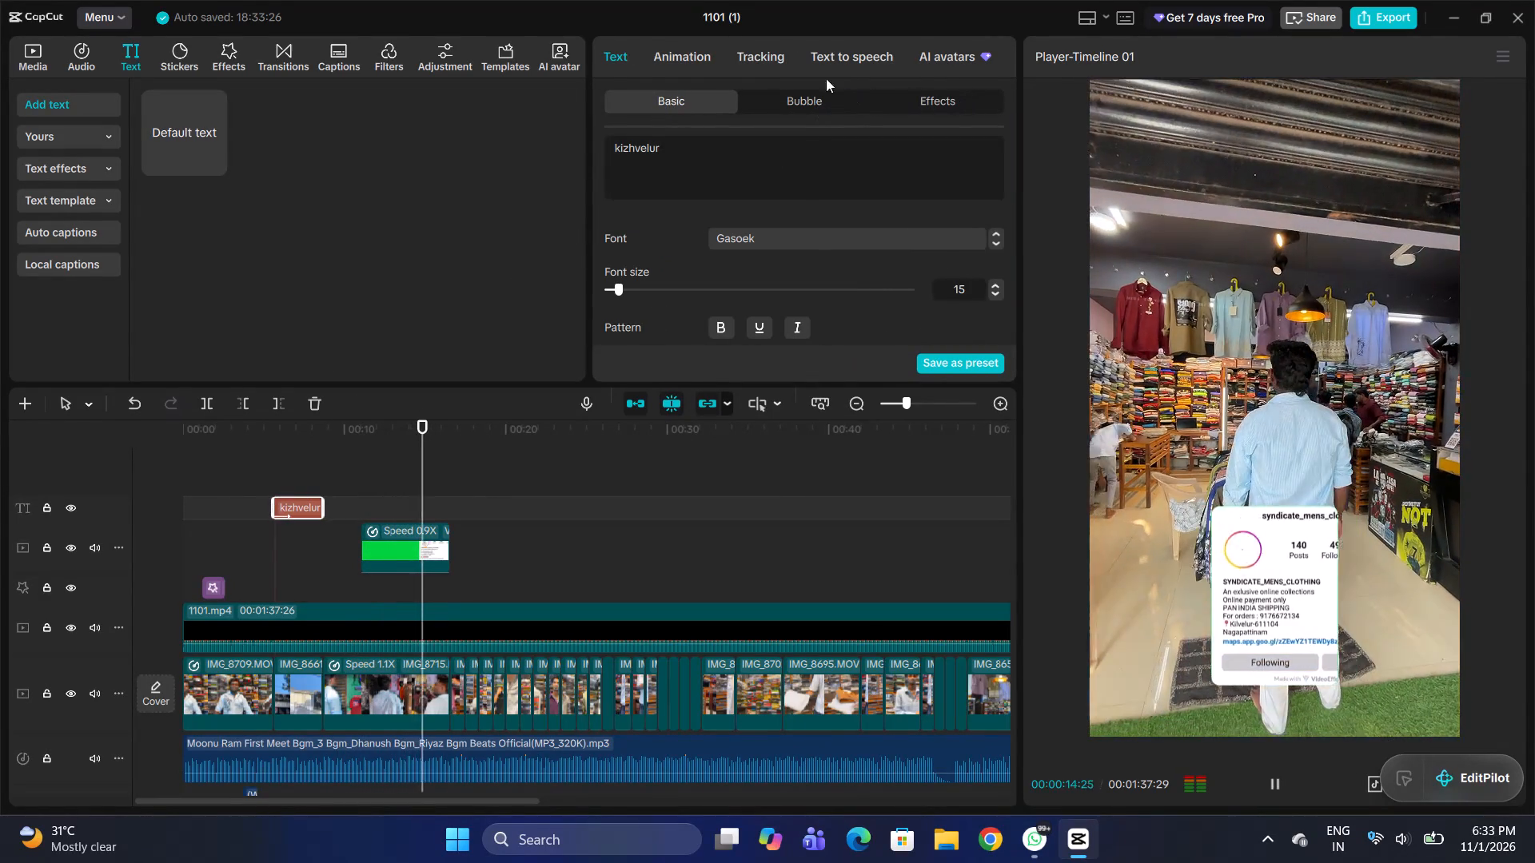
click(662, 74)
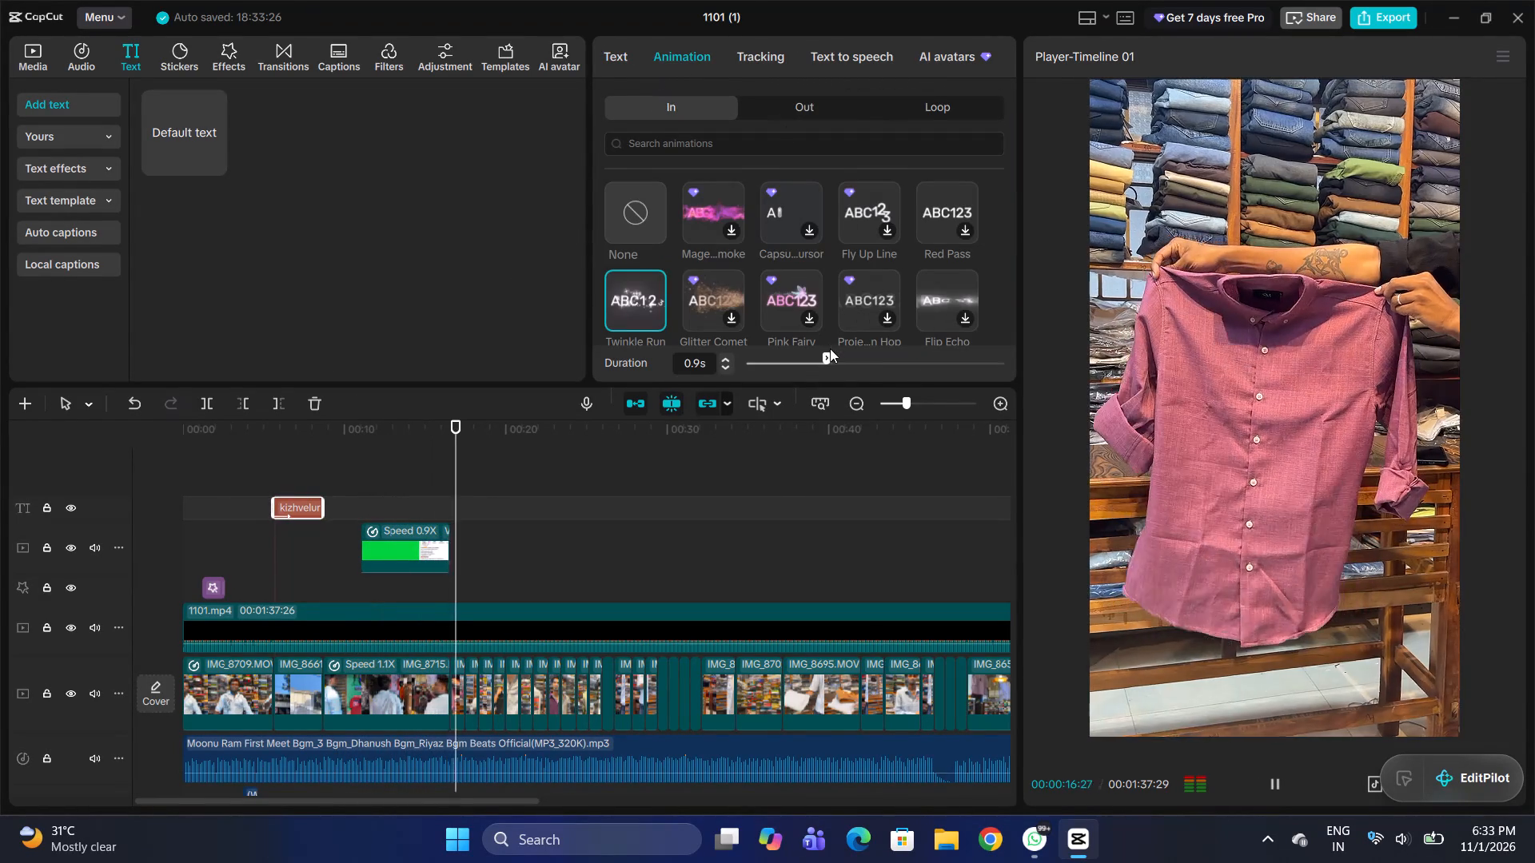
click(860, 364)
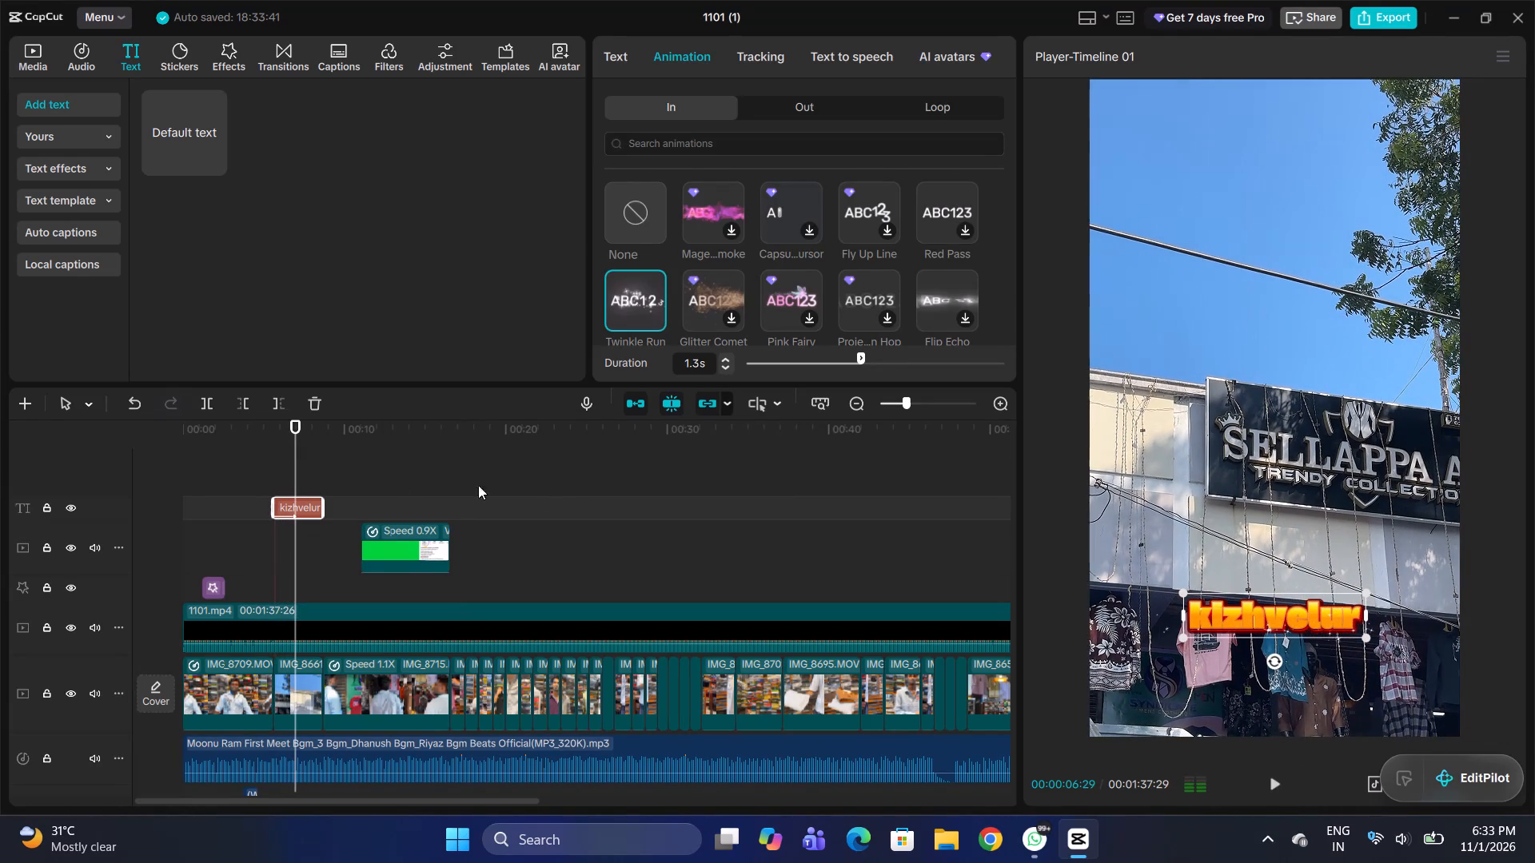
click(878, 364)
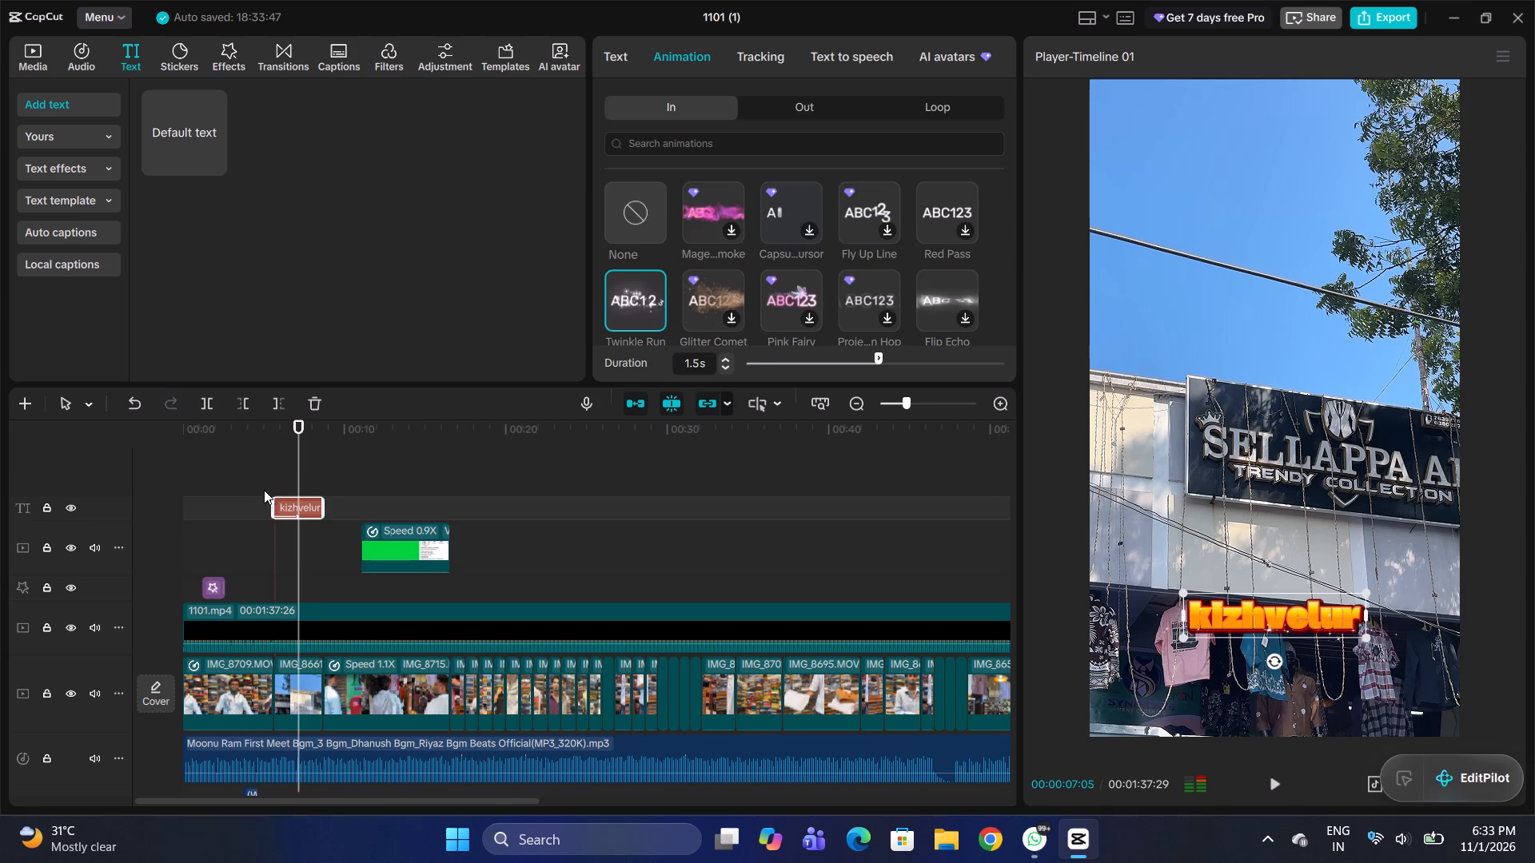
click(263, 487)
key(space)
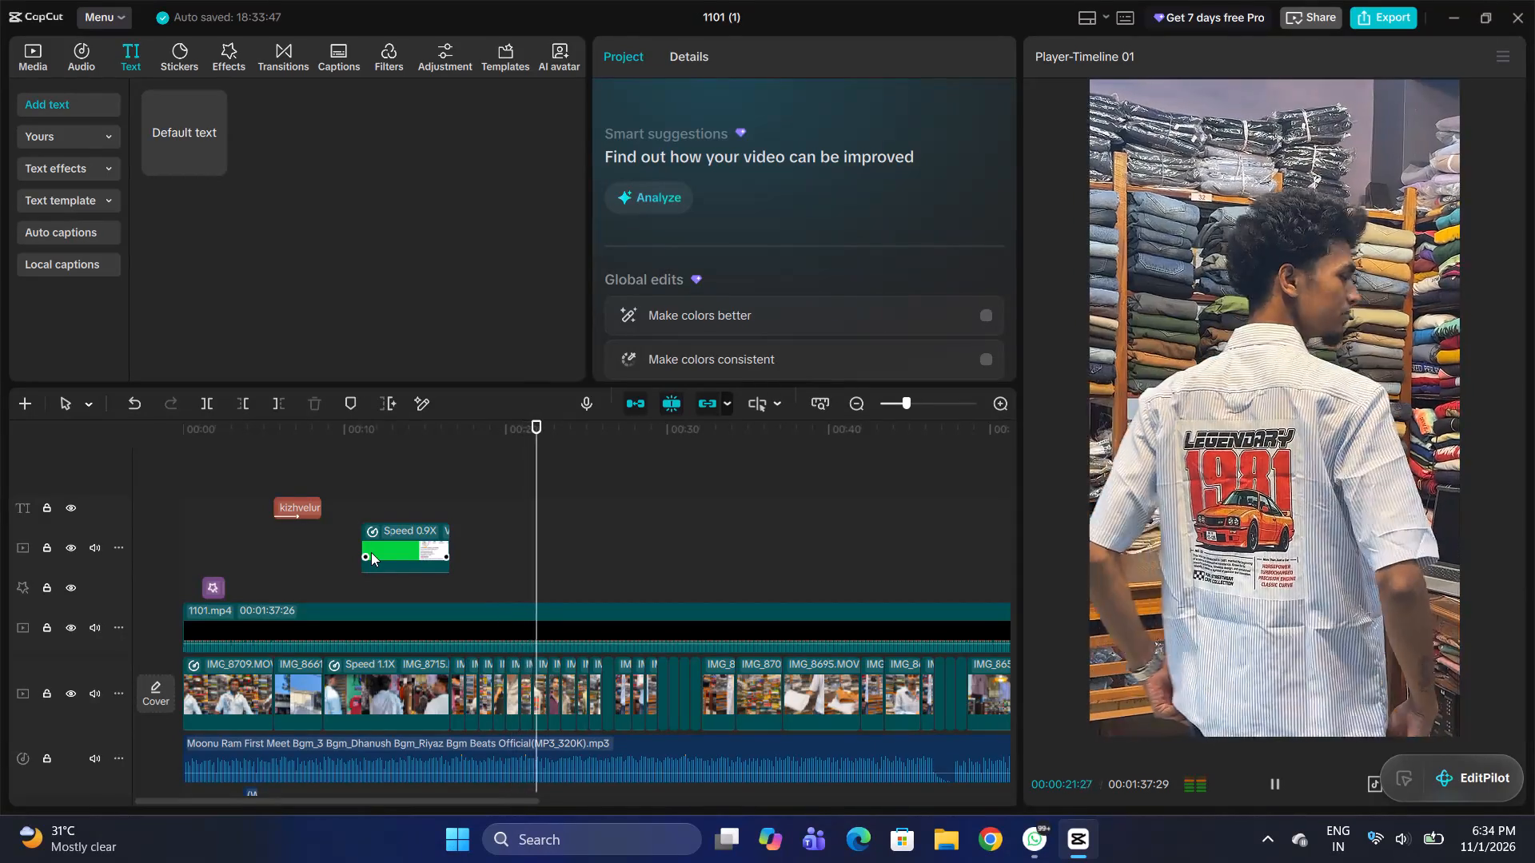
Add a default text clip at 00:00:16:17, starting where the Instagram banner clip ends.
double_click(433, 485)
drag(433, 485, 452, 498)
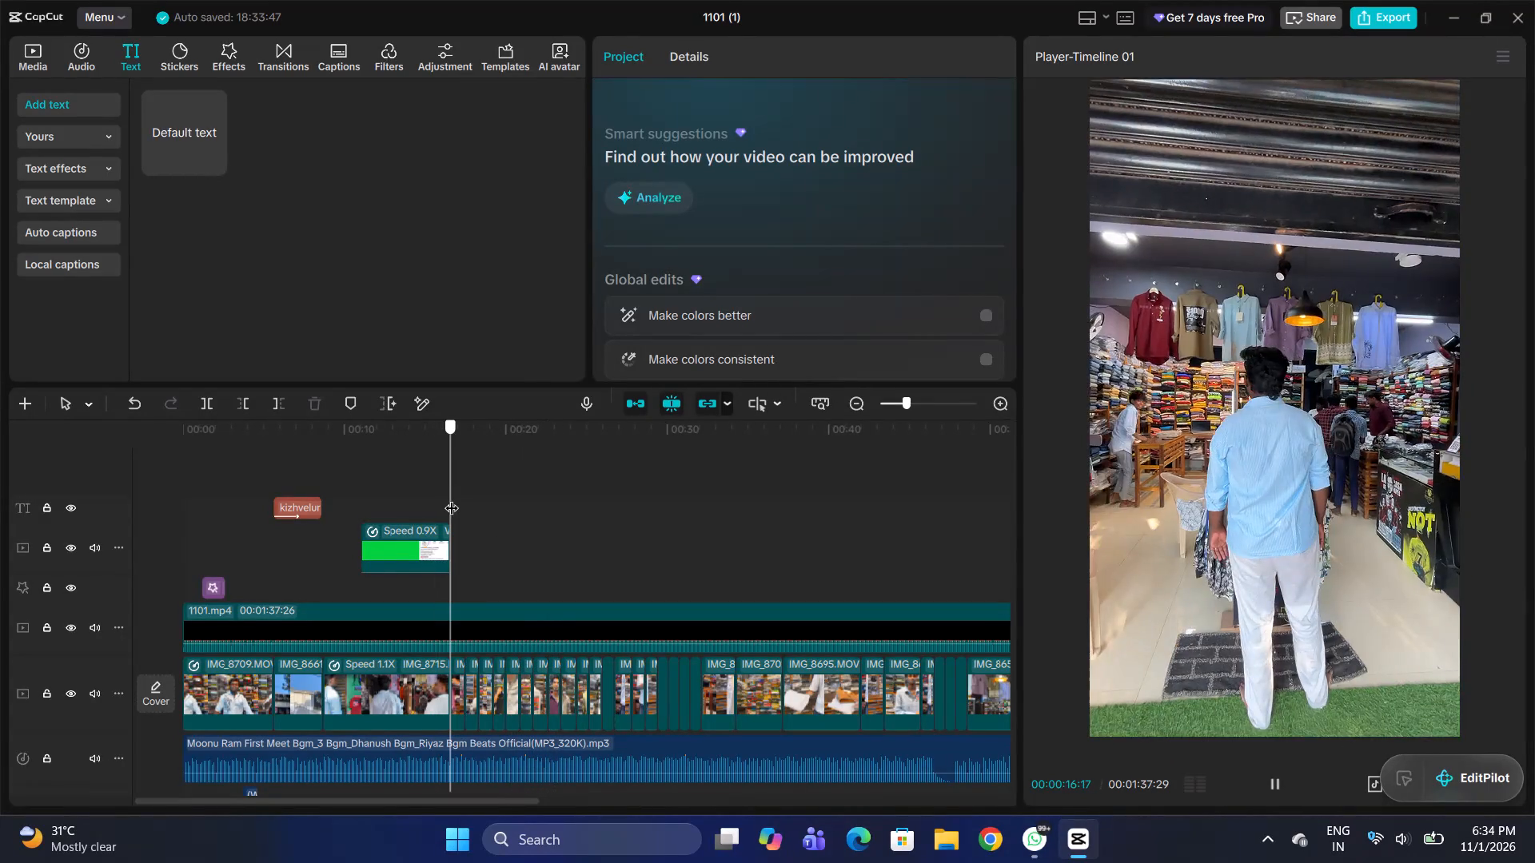
drag(452, 498, 453, 499)
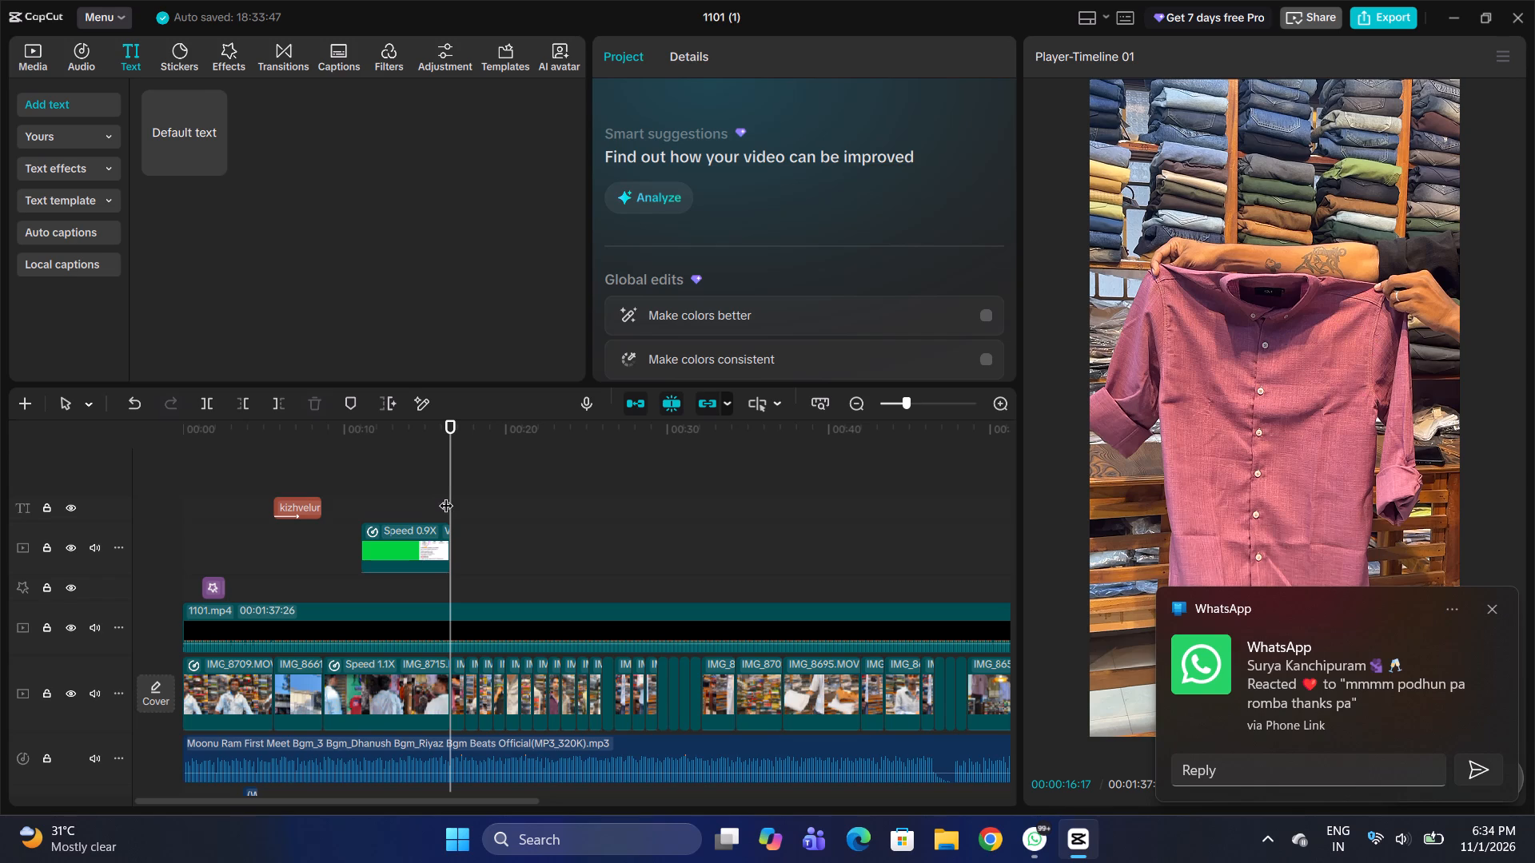
drag(198, 141, 476, 520)
drag(476, 520, 446, 591)
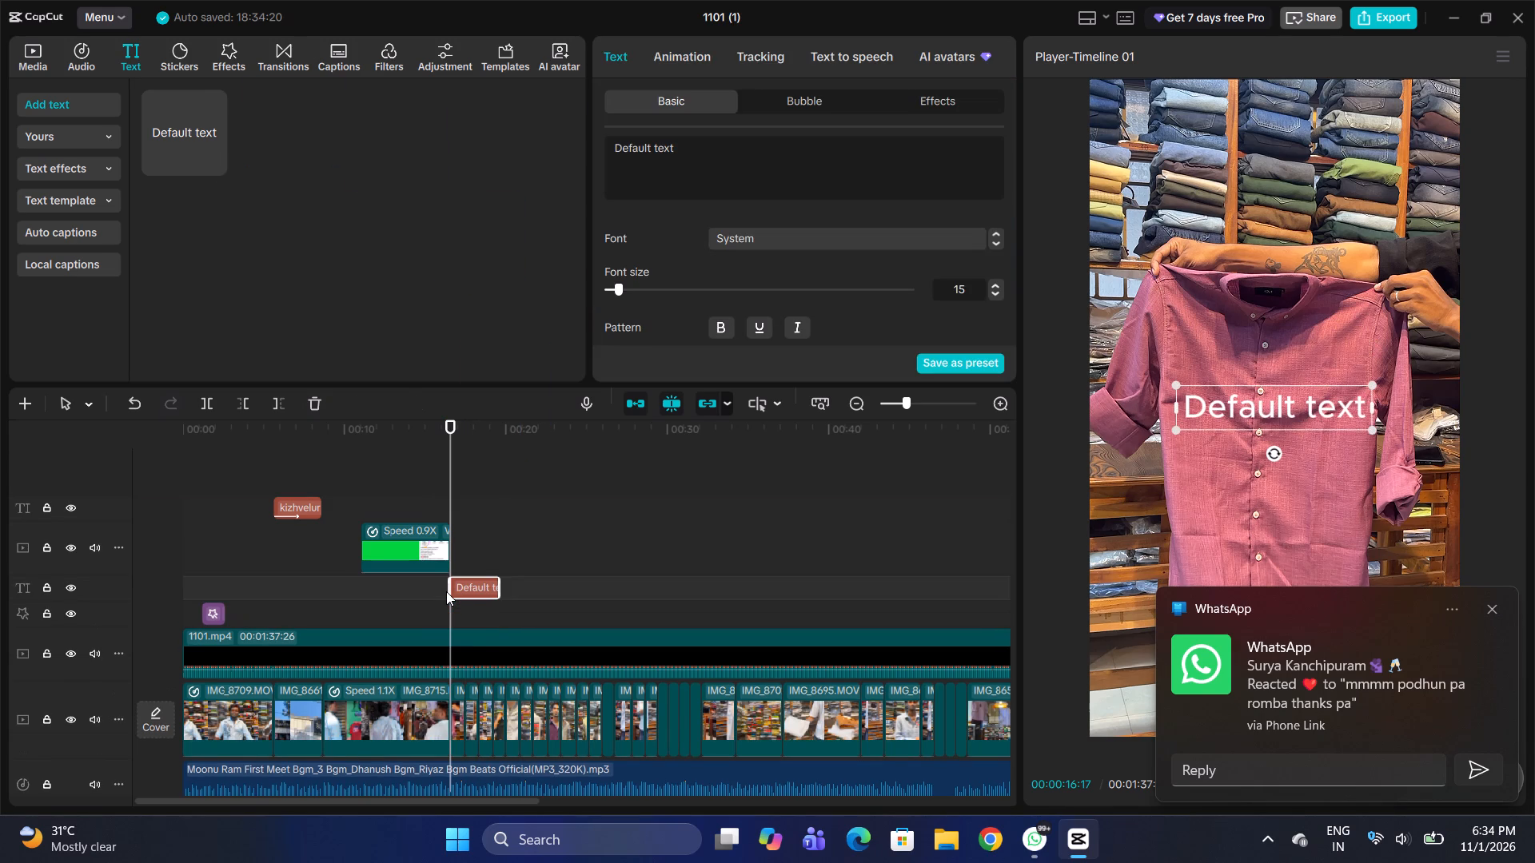
click(453, 586)
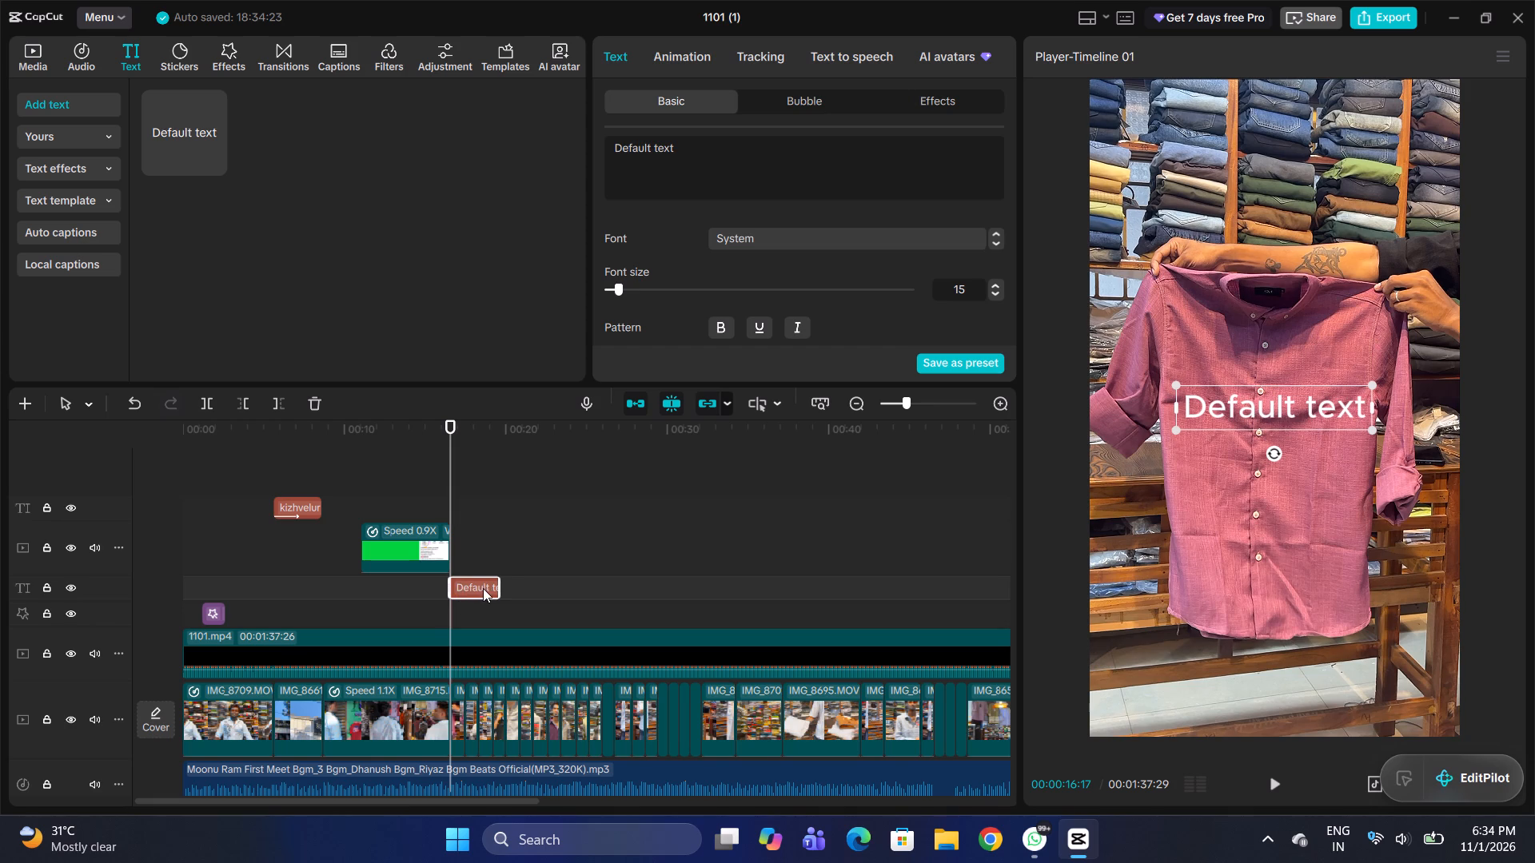
Trim the new text clip so it ends with the pink shirt clip beneath it.
ctrl+scroll(500, 588, up, 6)
scroll(500, 588, right, 2)
ctrl+scroll(500, 588, up, 3)
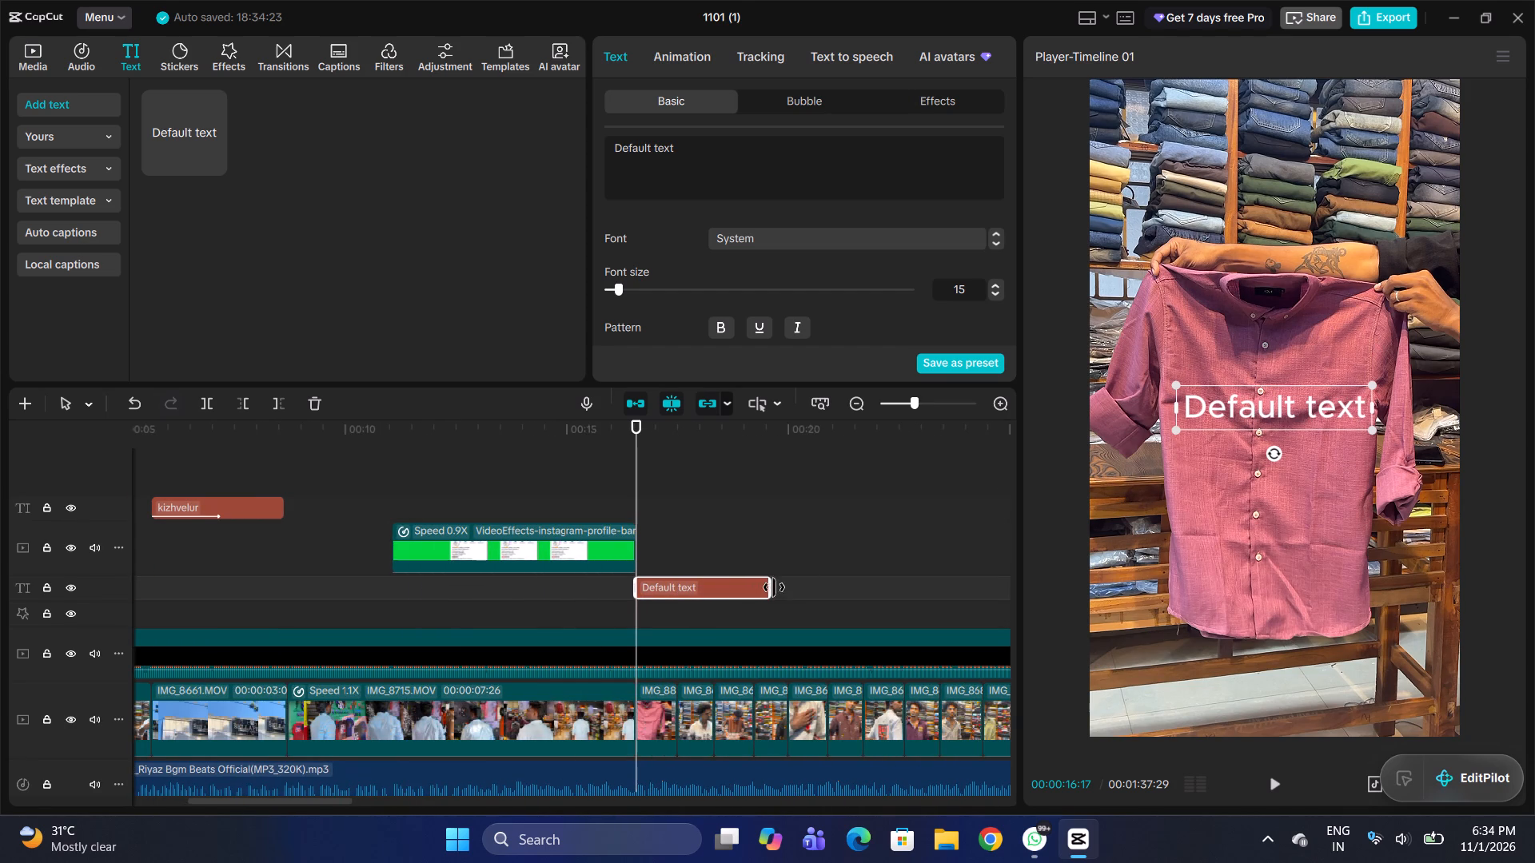
drag(767, 586, 693, 597)
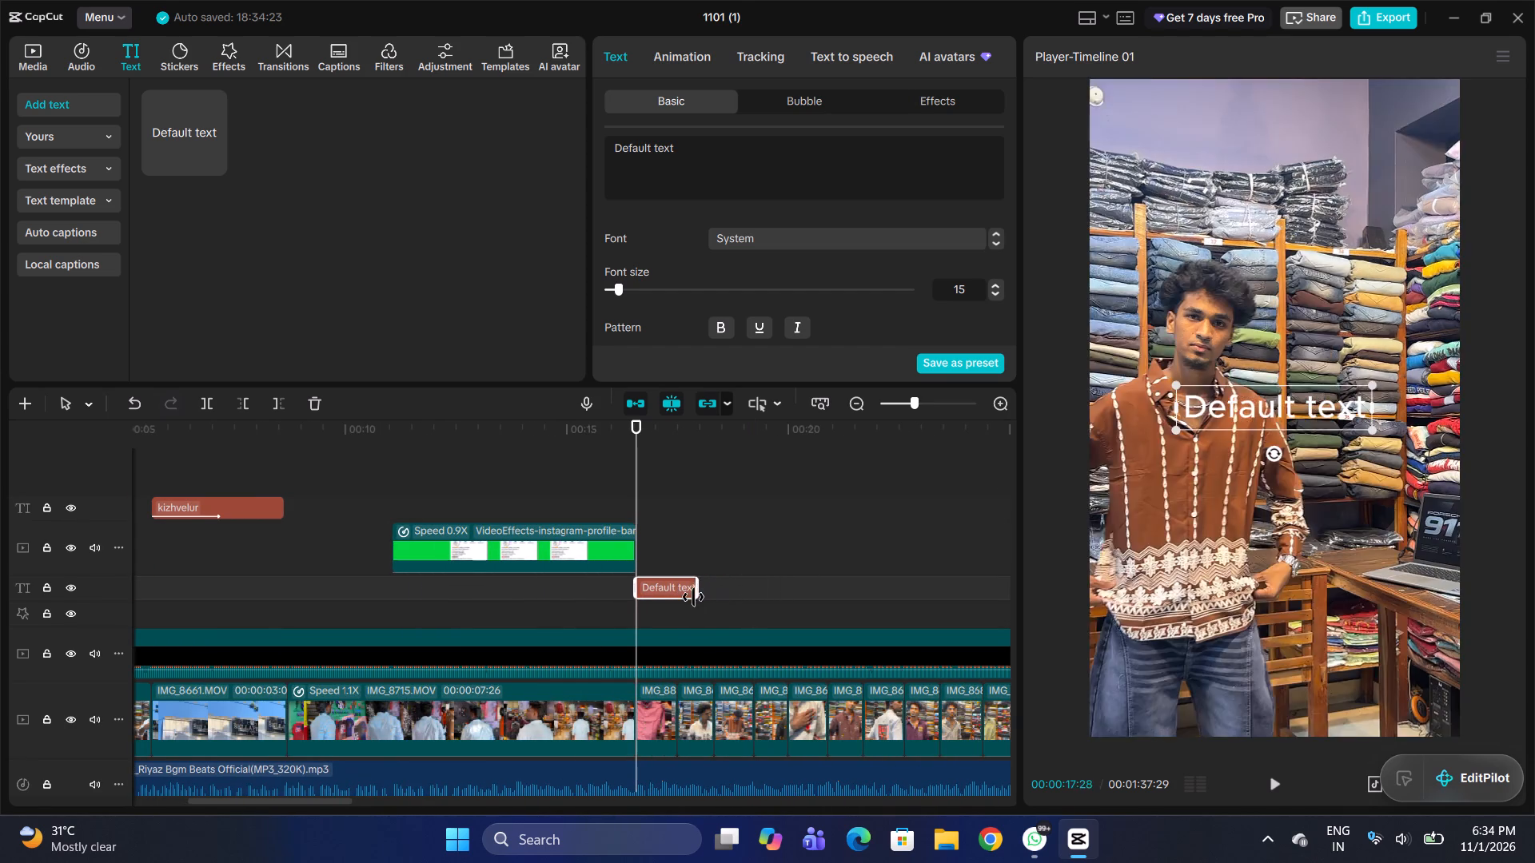
drag(693, 597, 674, 601)
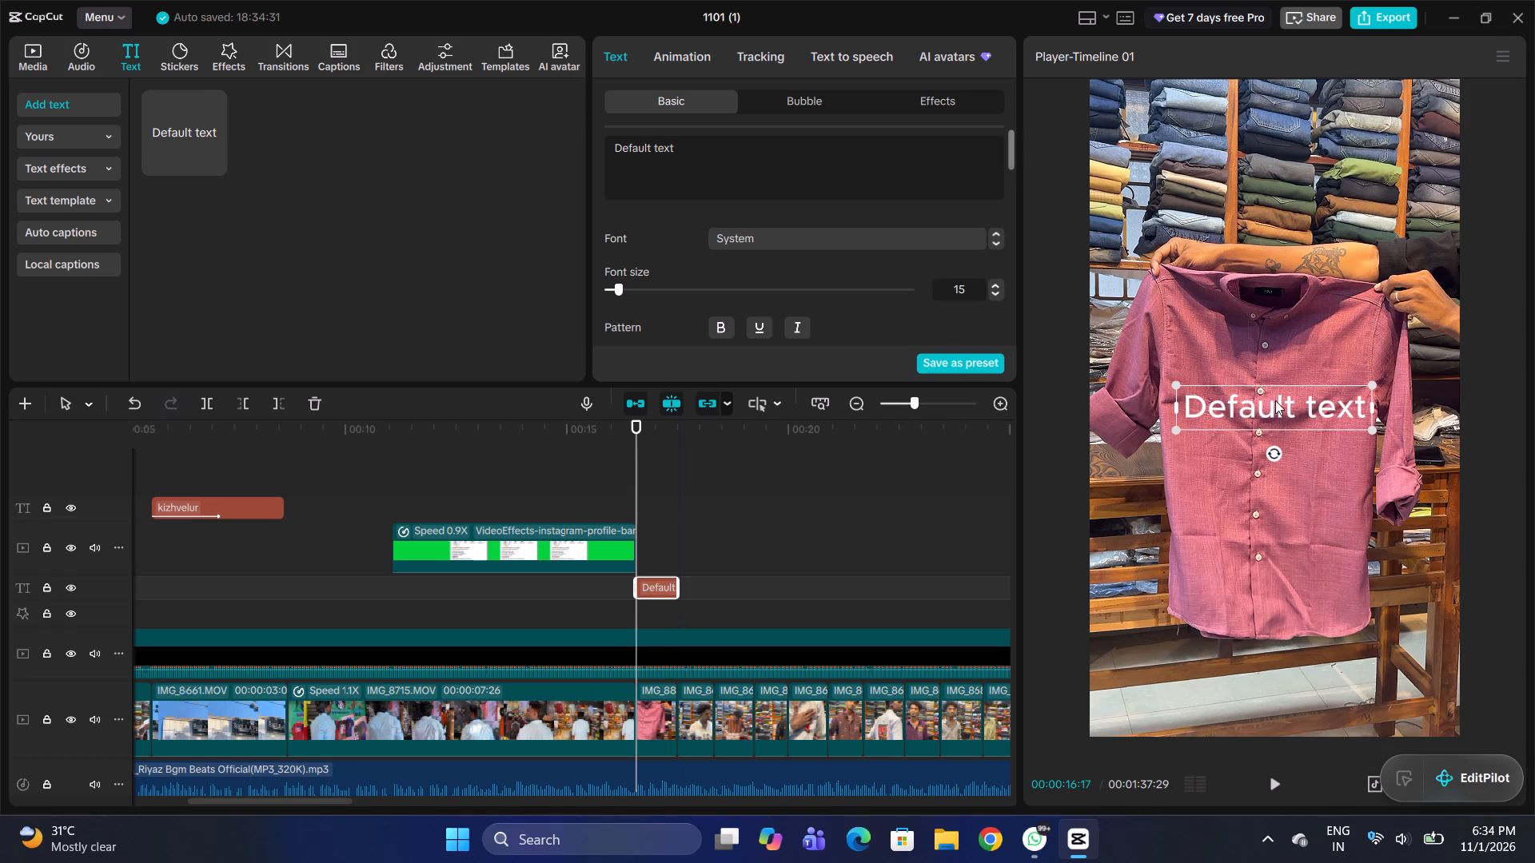
Move the new text down to the pink shirt's lower hem, keeping it horizontally centred in the frame.
drag(1274, 402, 1270, 600)
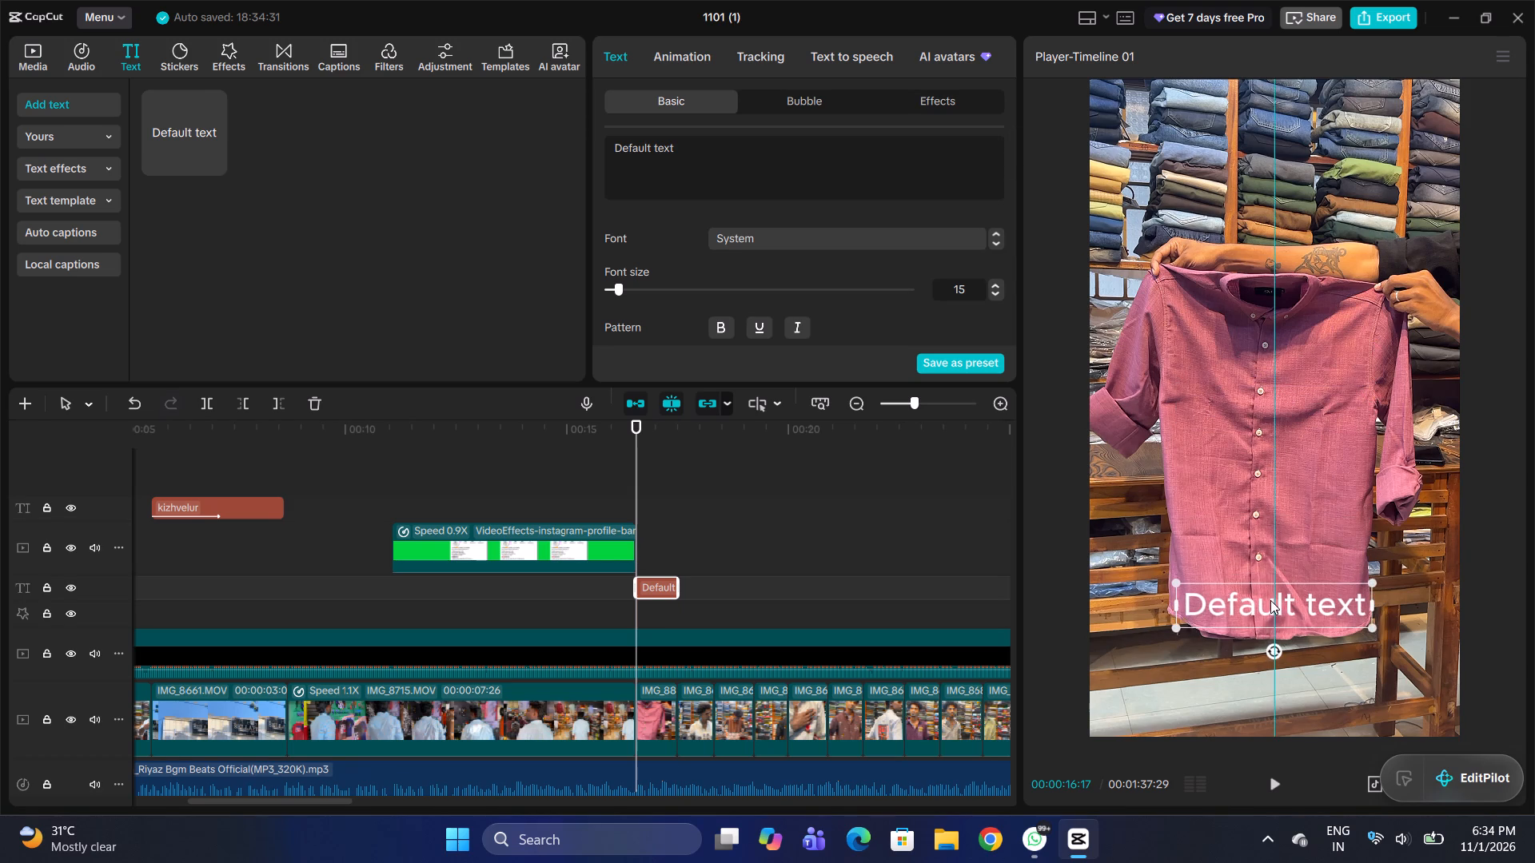
drag(1270, 600, 1278, 585)
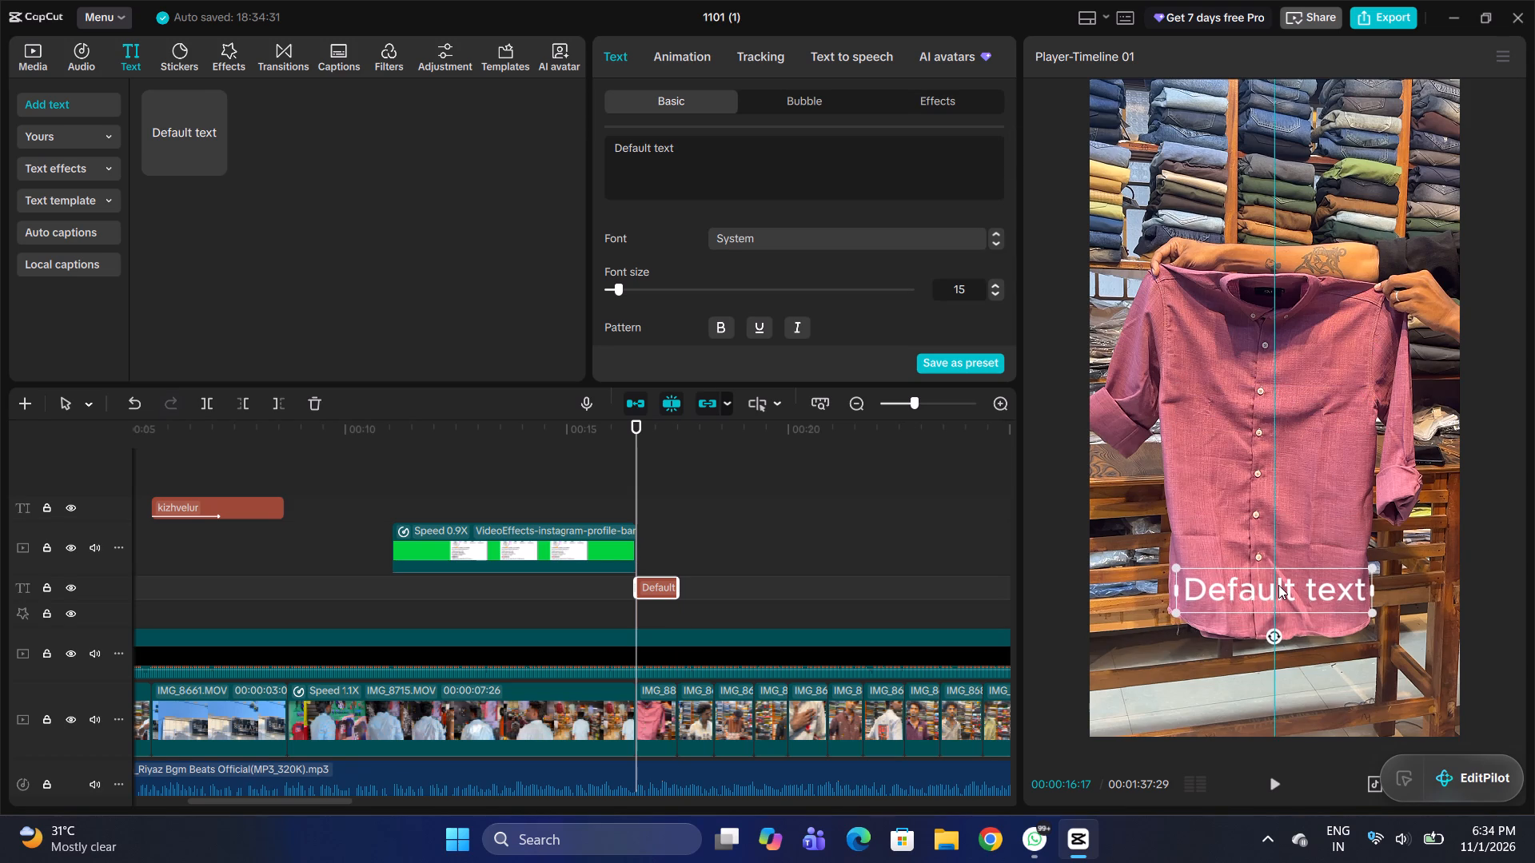
drag(1278, 585, 1279, 585)
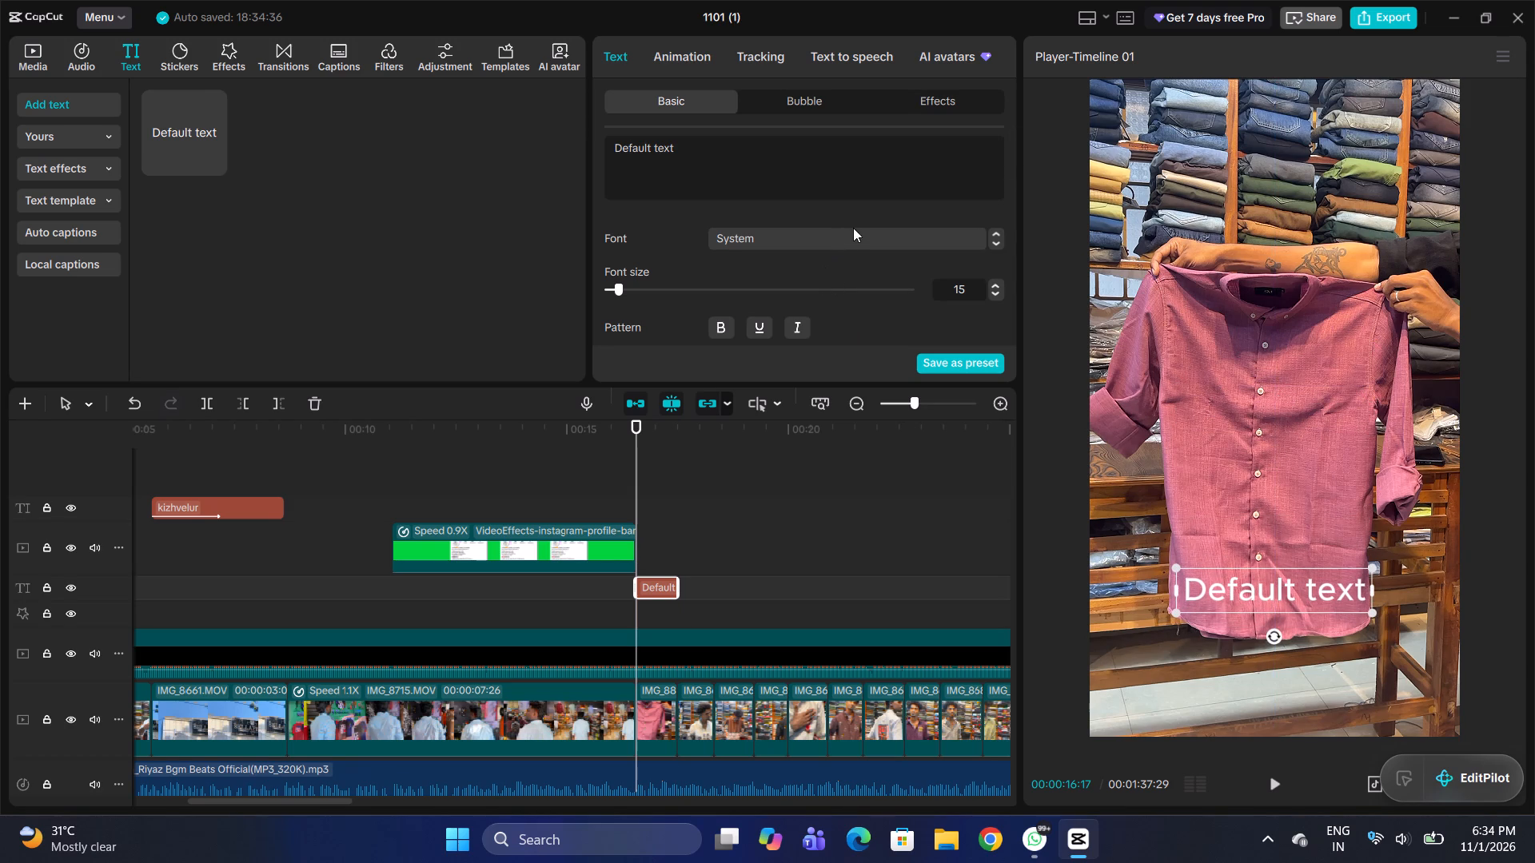
Set the new text's font to Gasoek.
click(848, 243)
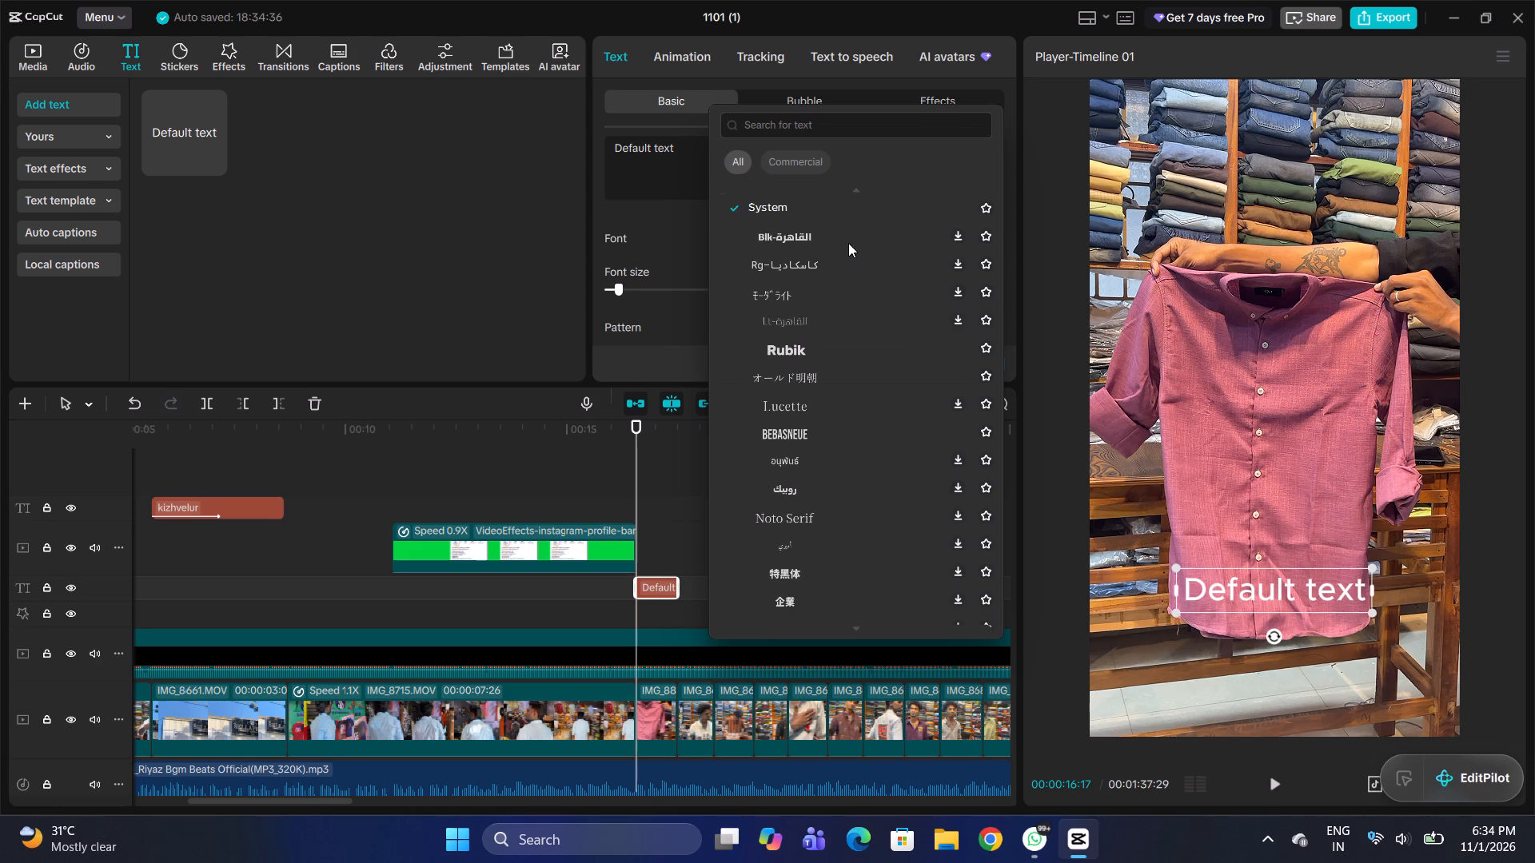
scroll(848, 243, up, 8)
click(807, 237)
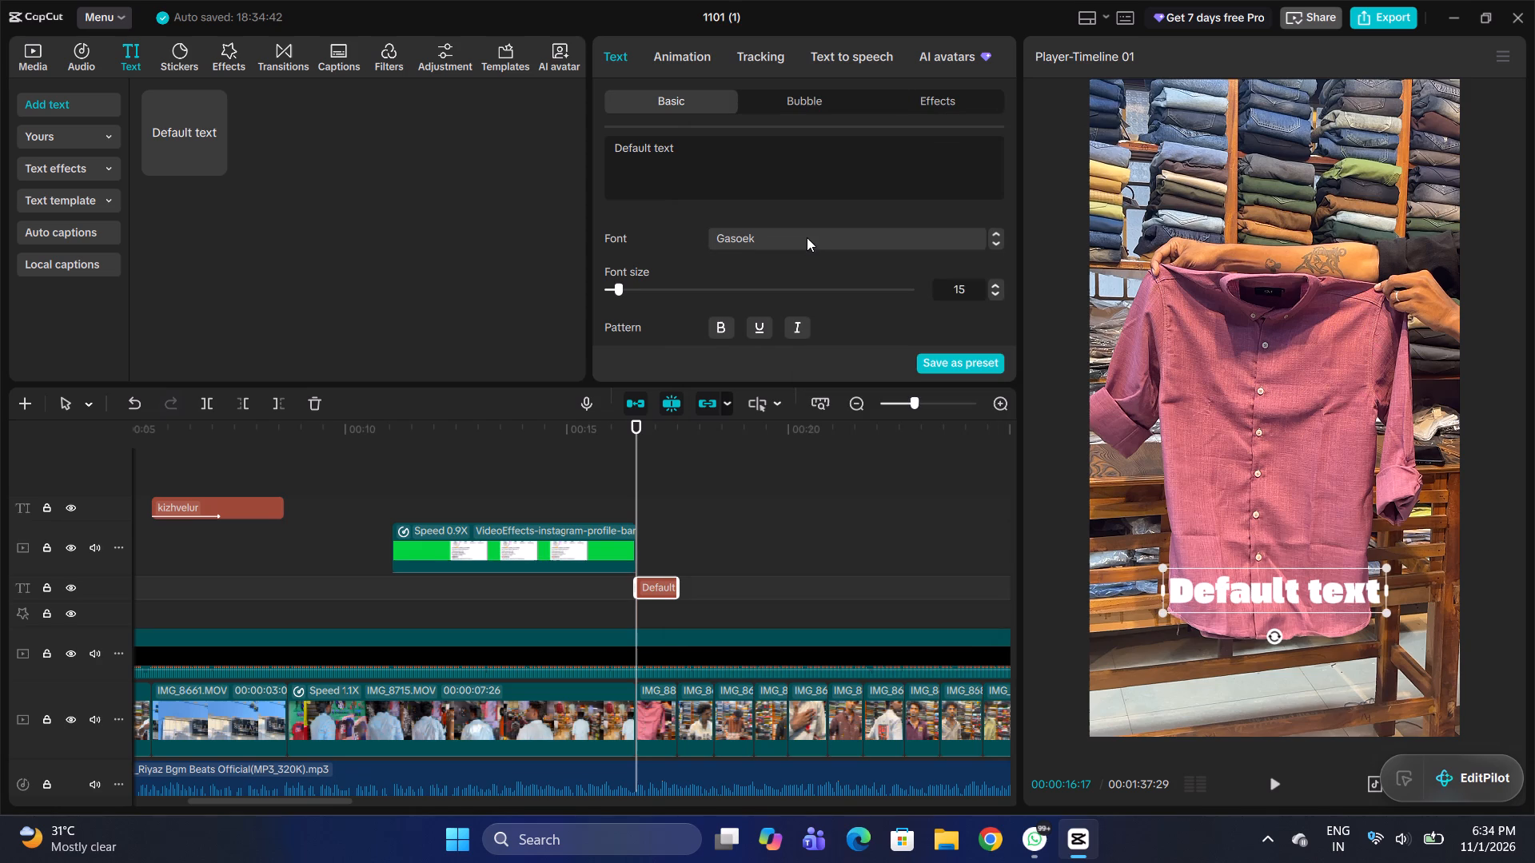
Replace the default wording of the new text with "korean shirt".
drag(695, 150, 602, 153)
drag(602, 153, 592, 152)
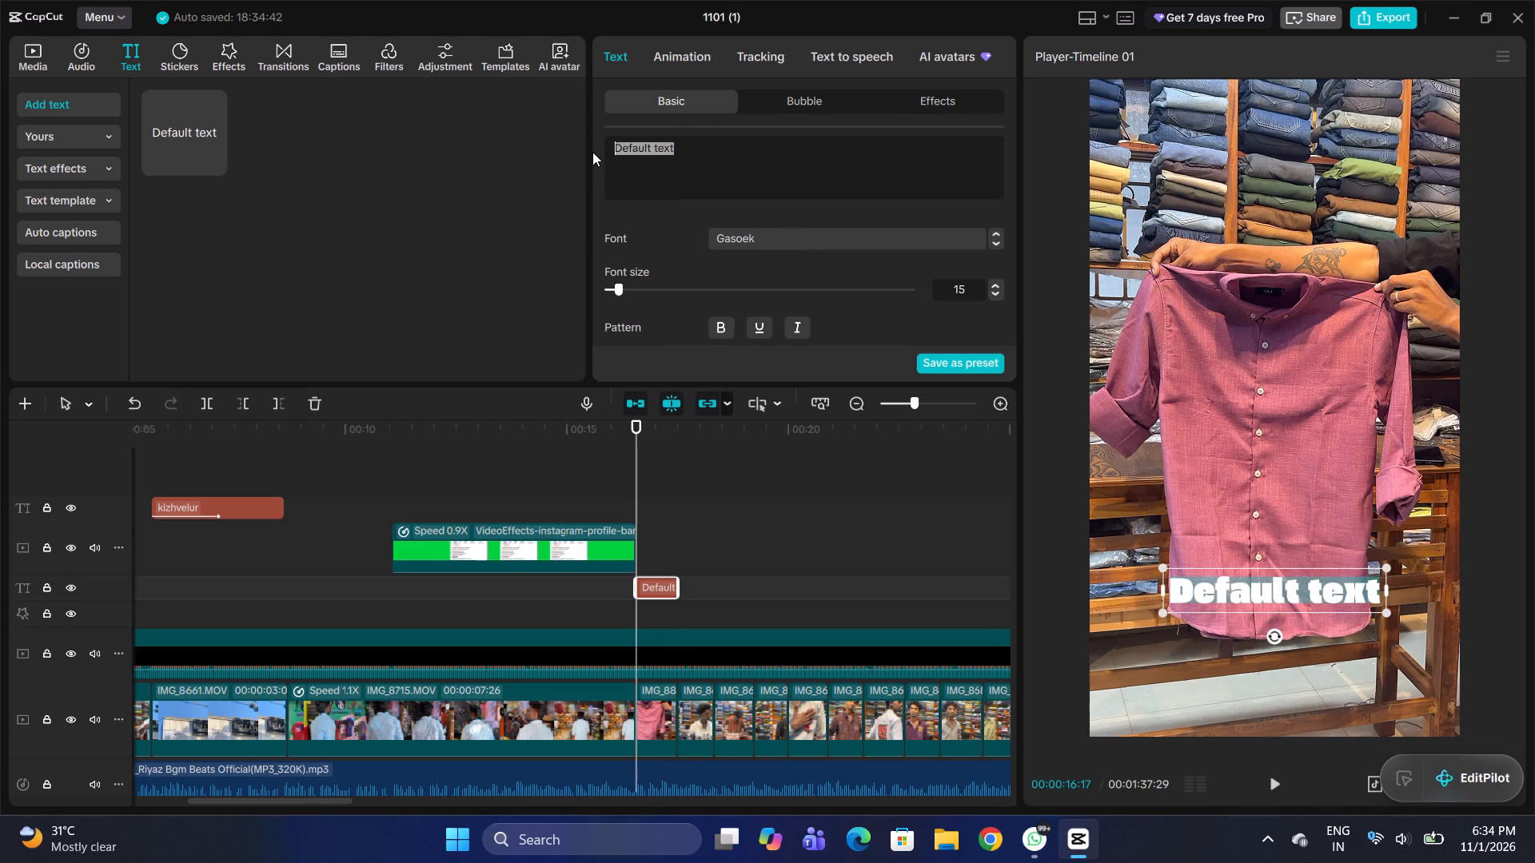
key(BackSpace)
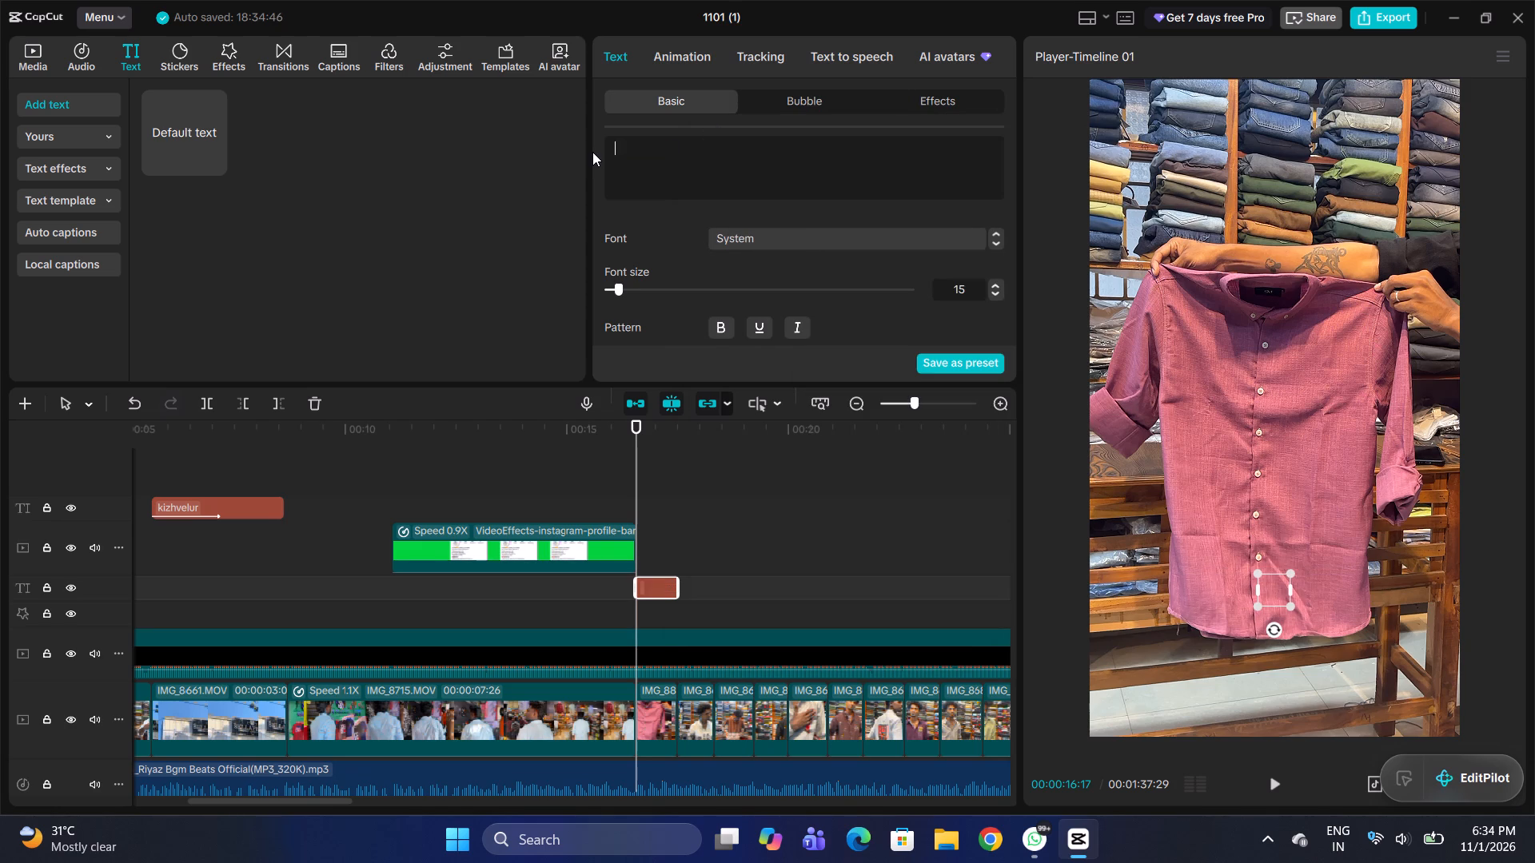
key(space)
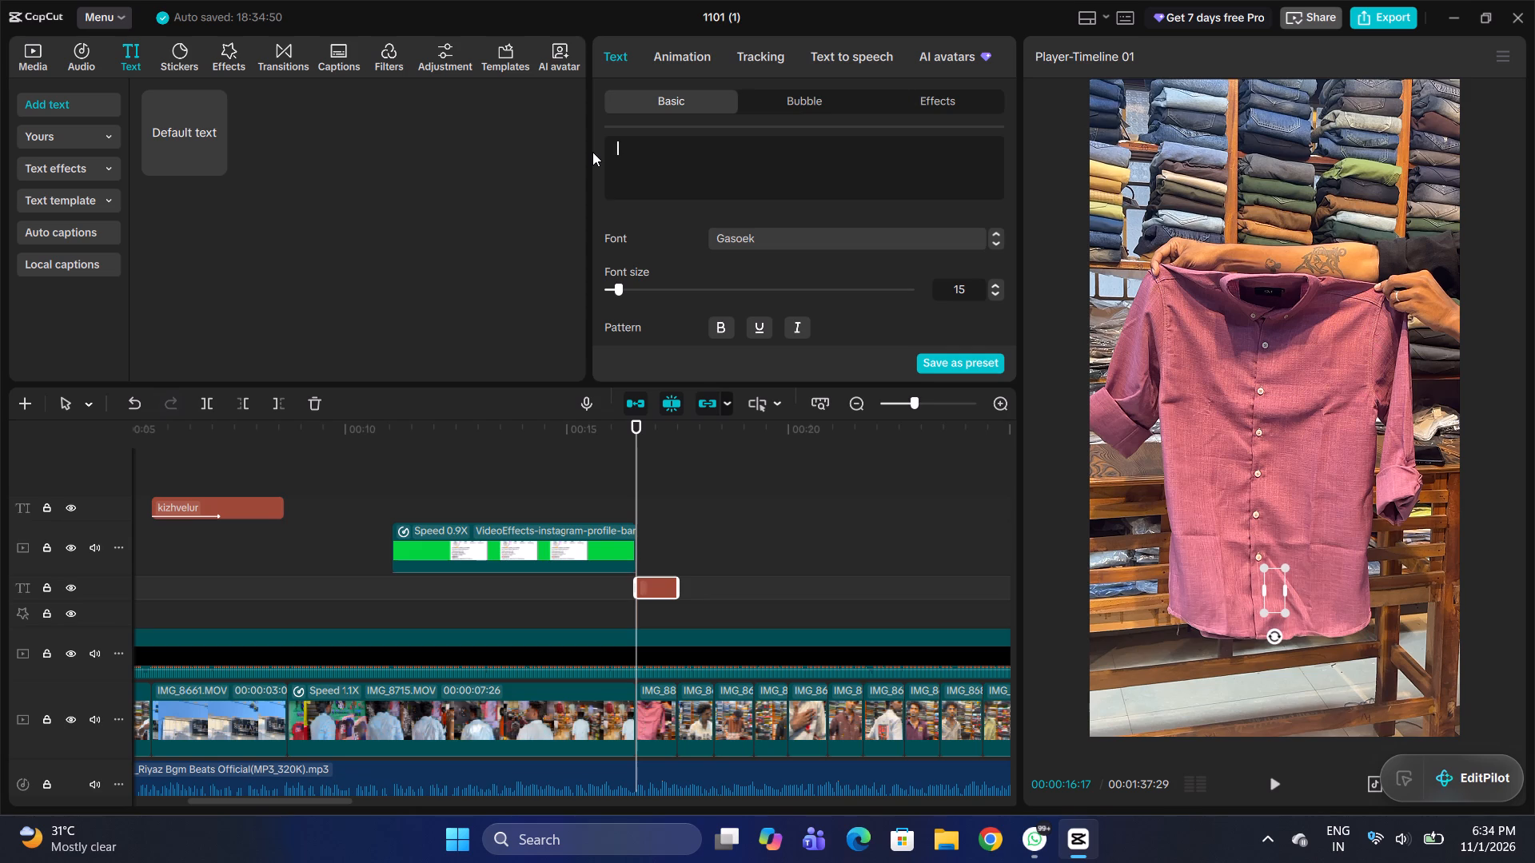
key(BackSpace)
key(BackSpace)
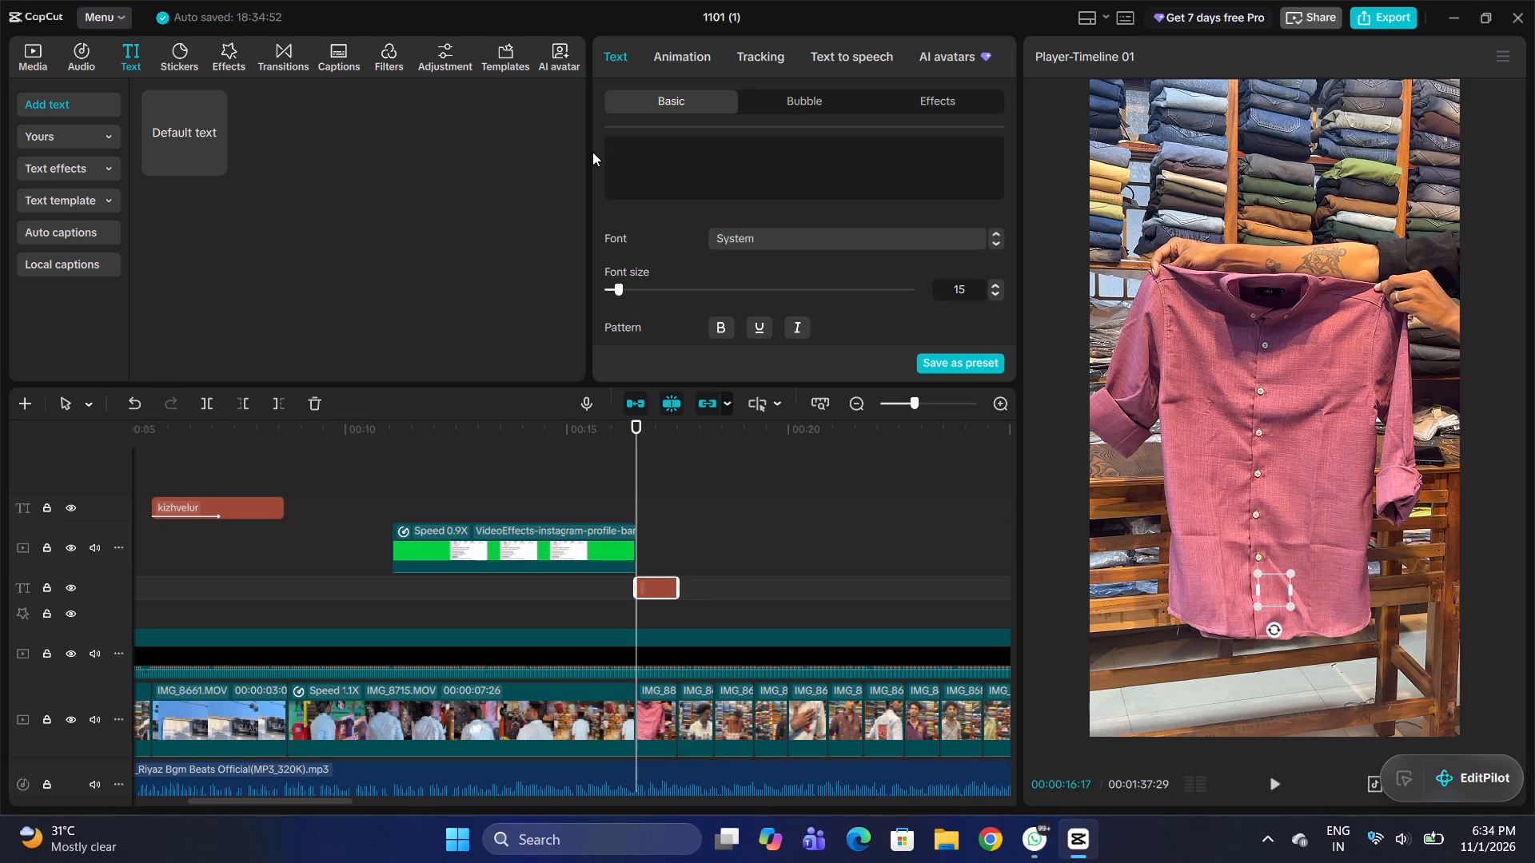
text(korean)
key(space)
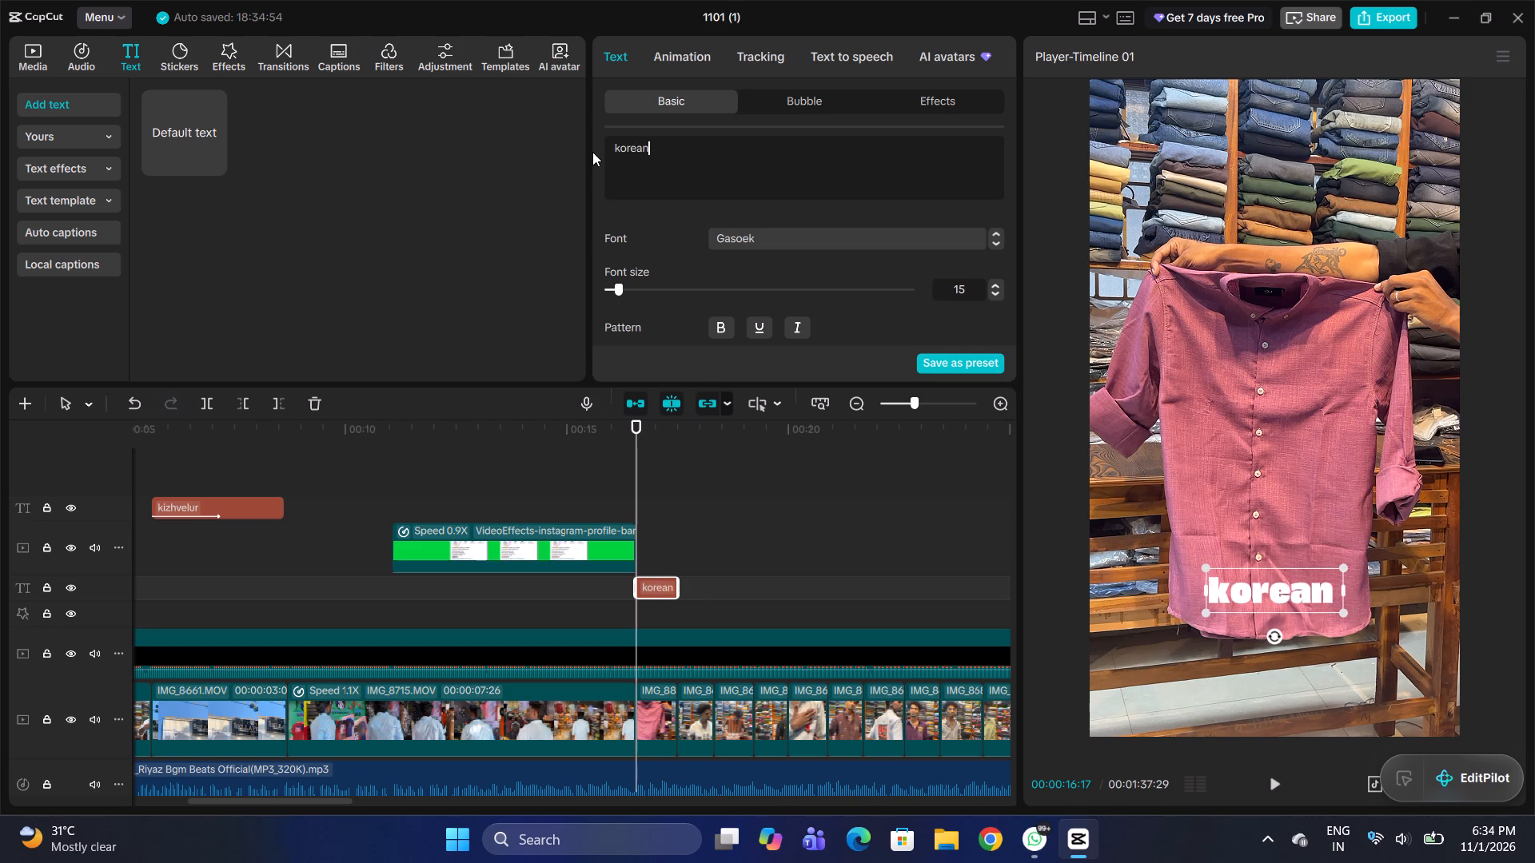
text(sh)
key(i)
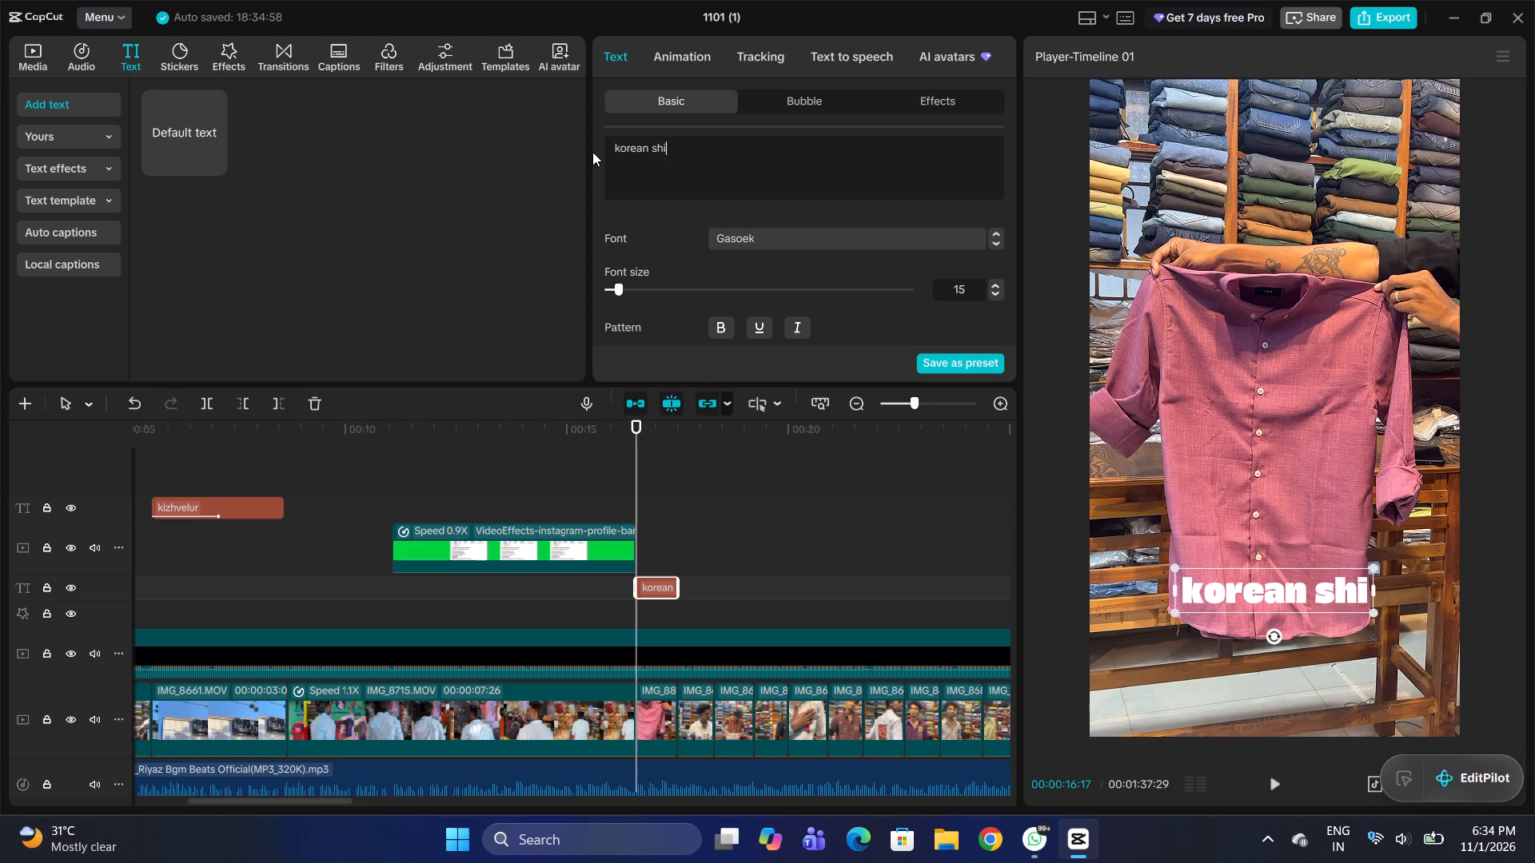
text(rt)
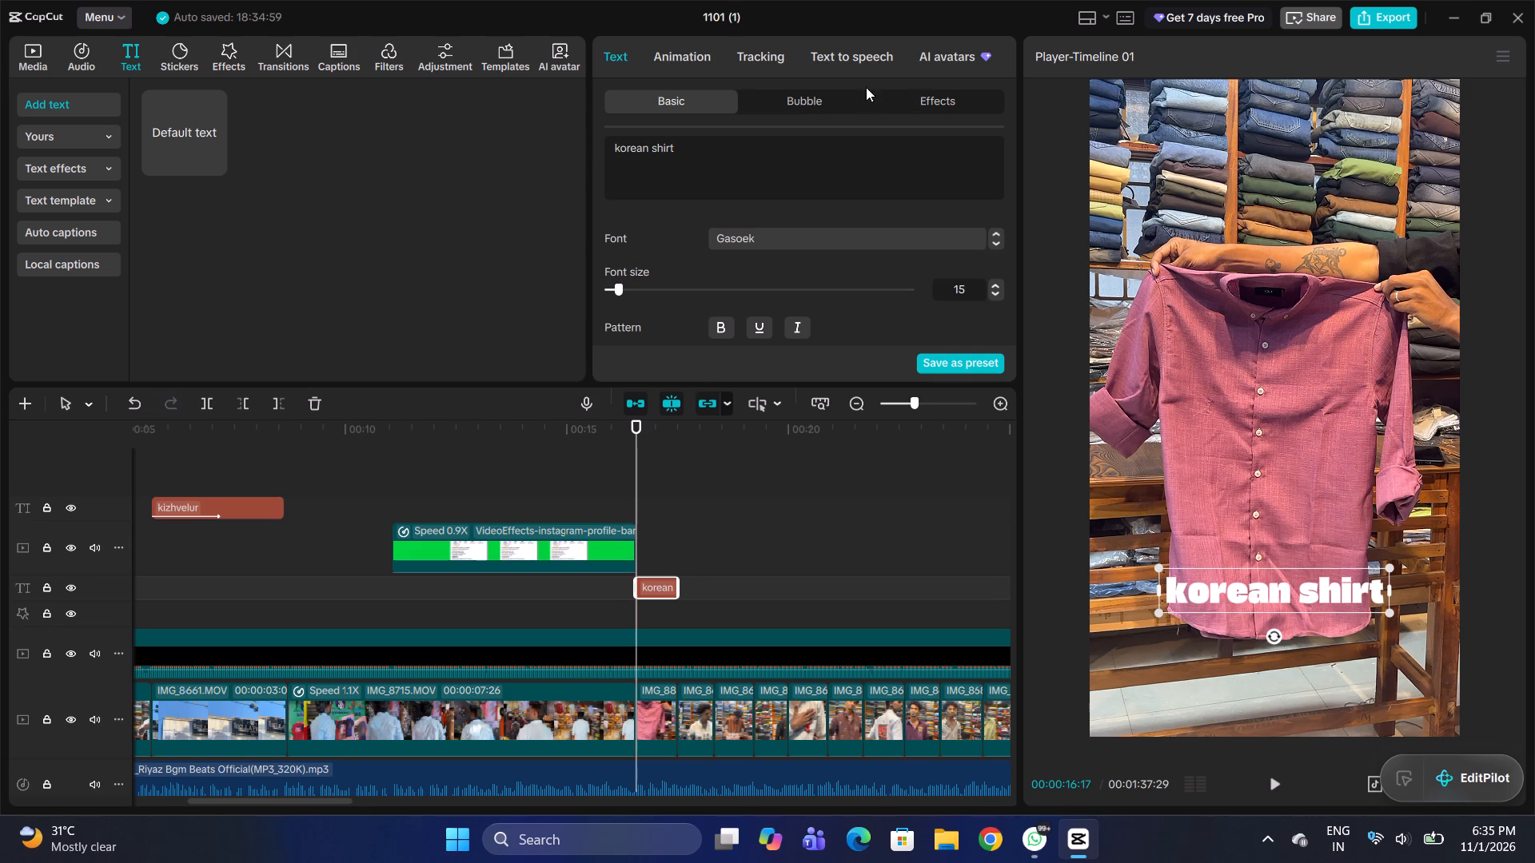
Apply the lavender text effect with the dark purple outline to the "korean shirt" title.
click(915, 97)
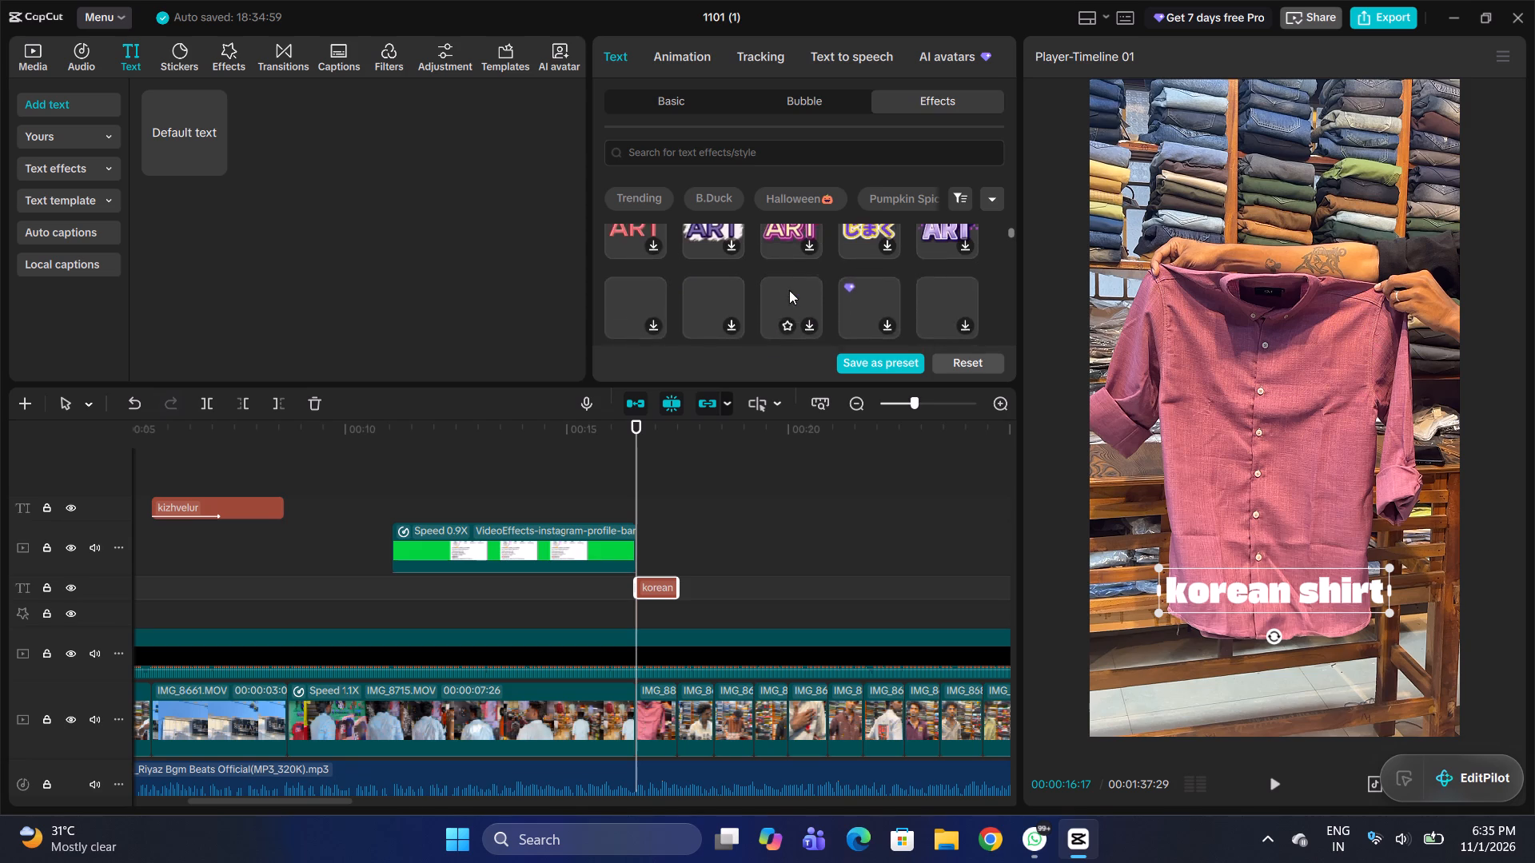
click(939, 272)
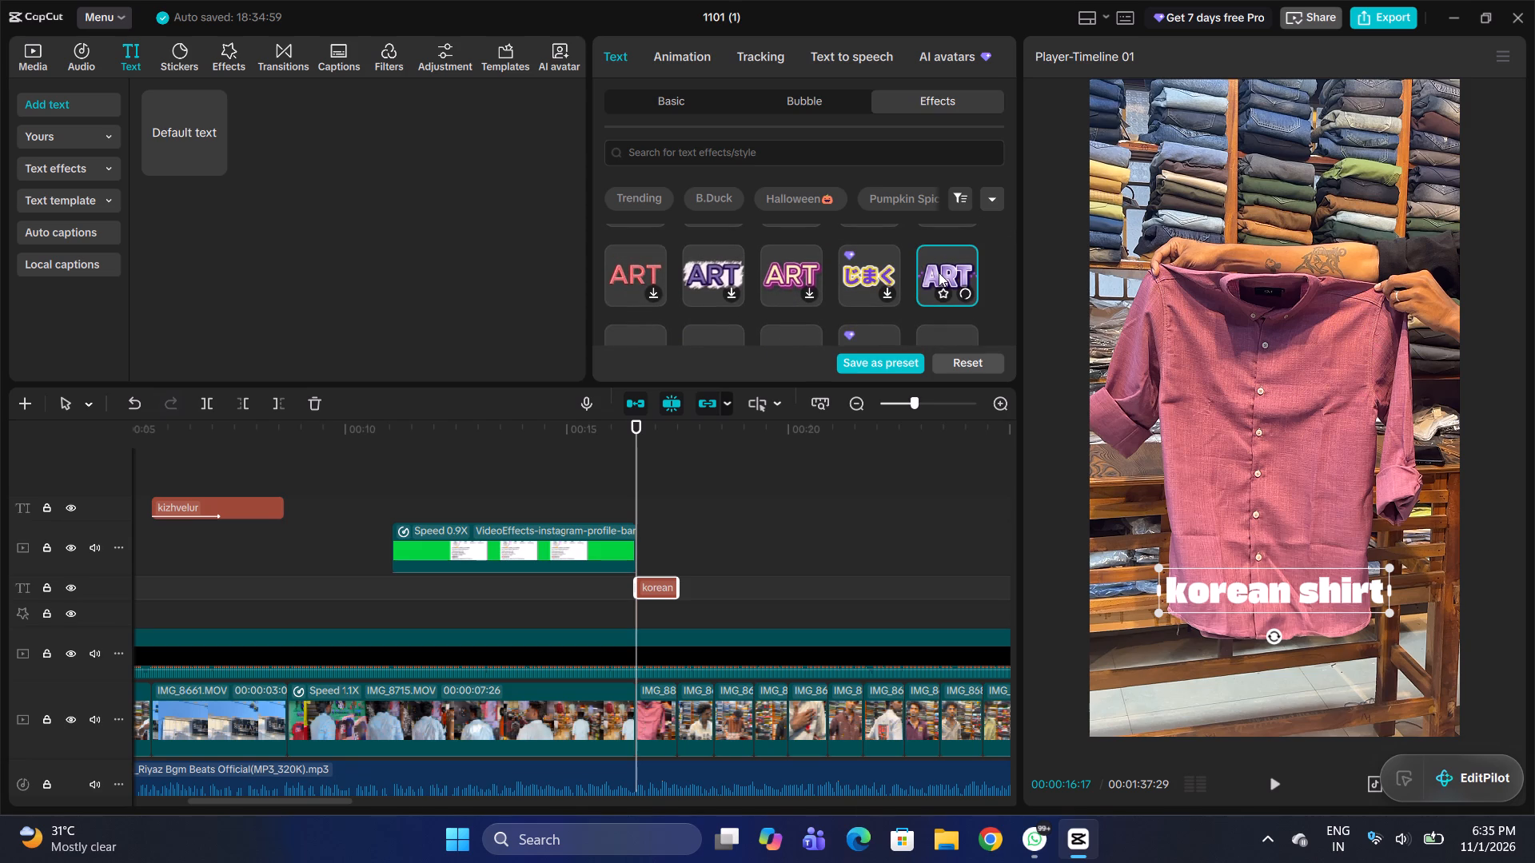
scroll(818, 300, down, 1)
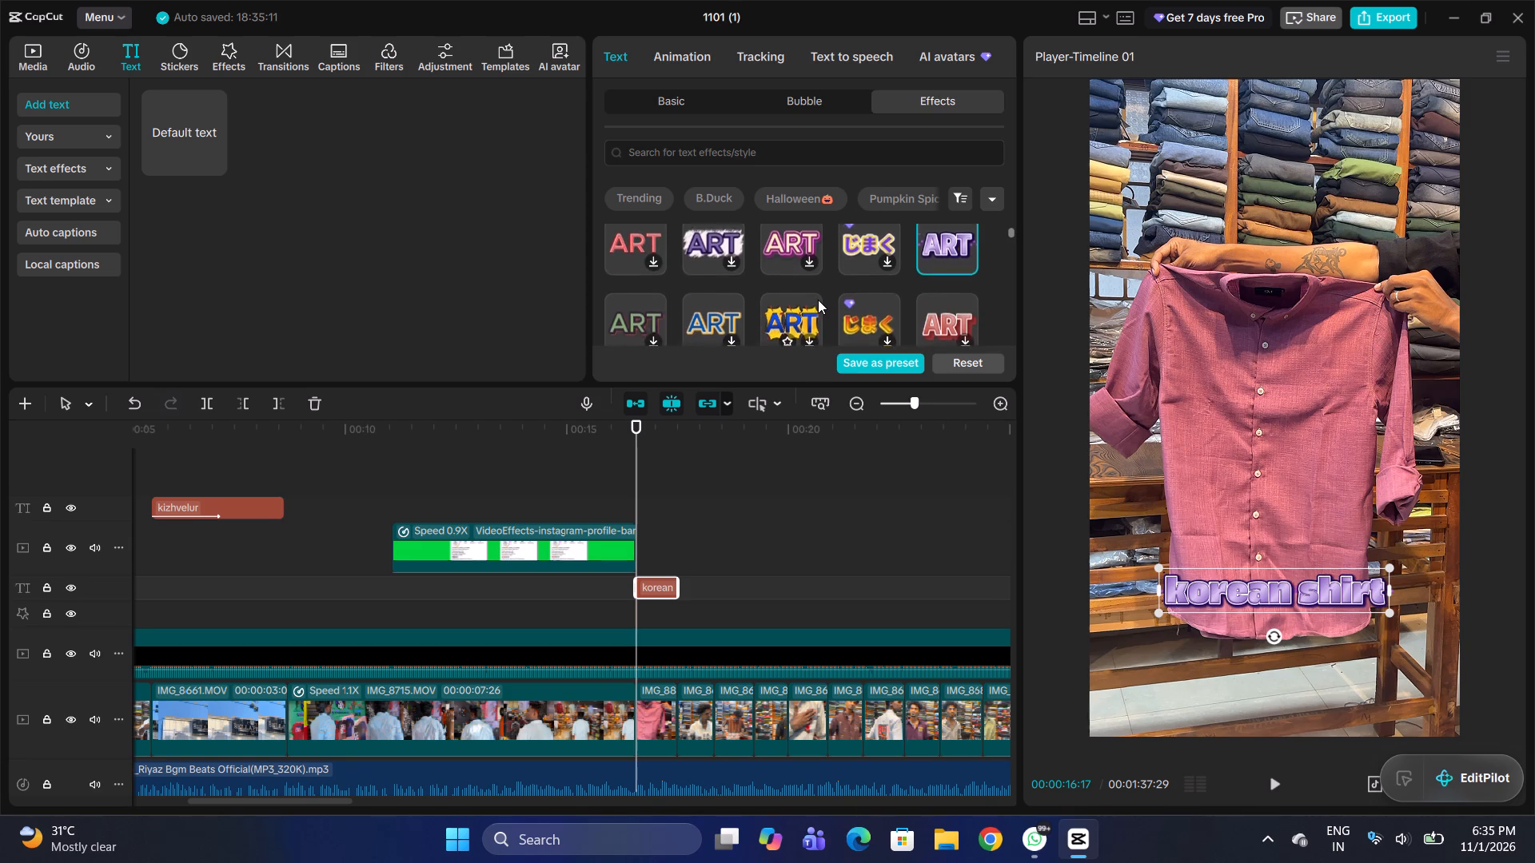
scroll(818, 300, down, 1)
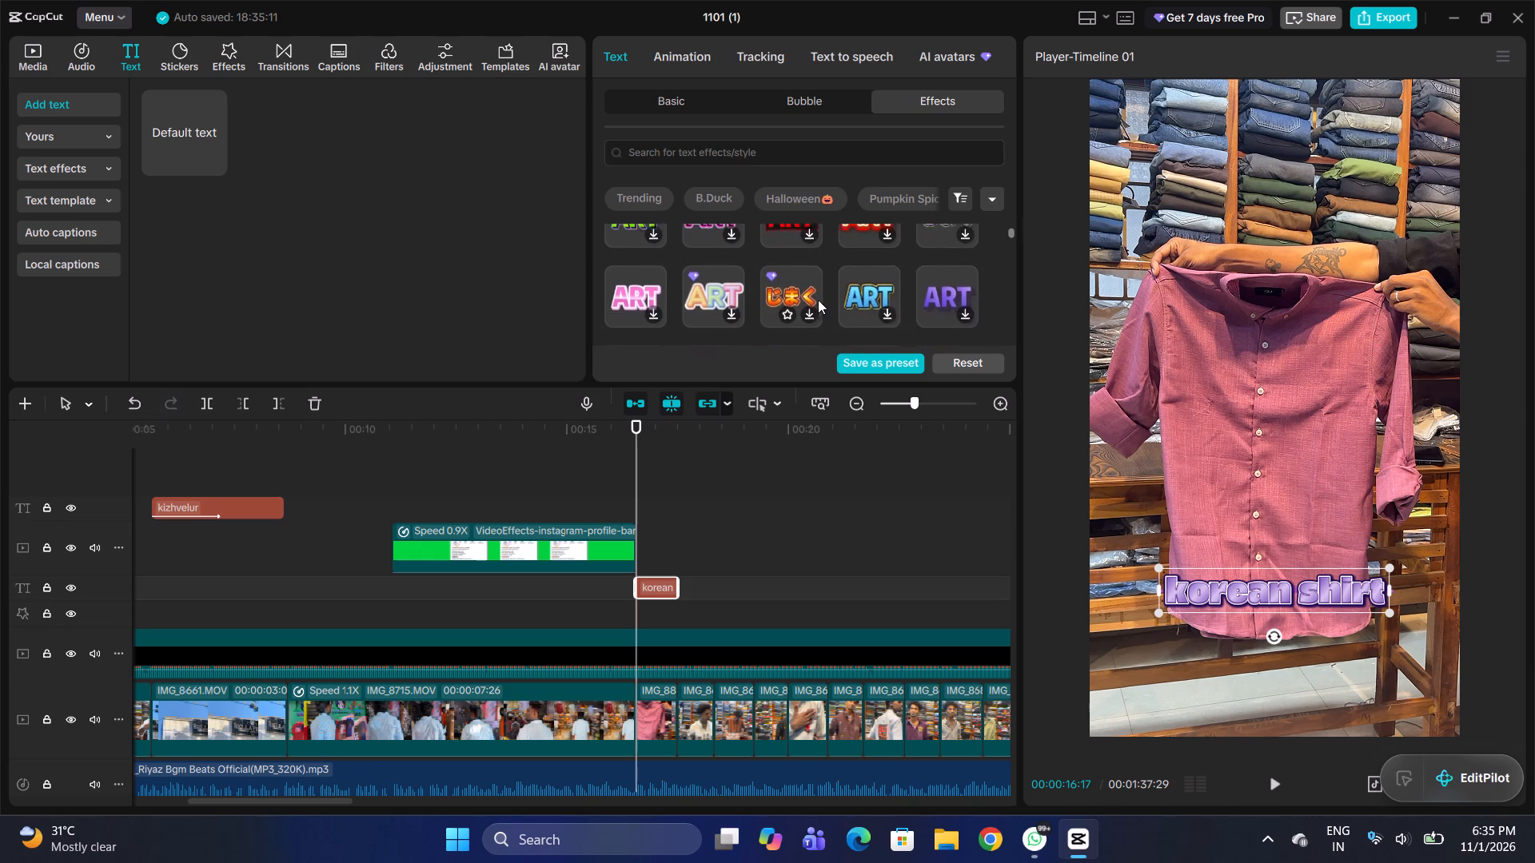
scroll(818, 300, down, 1)
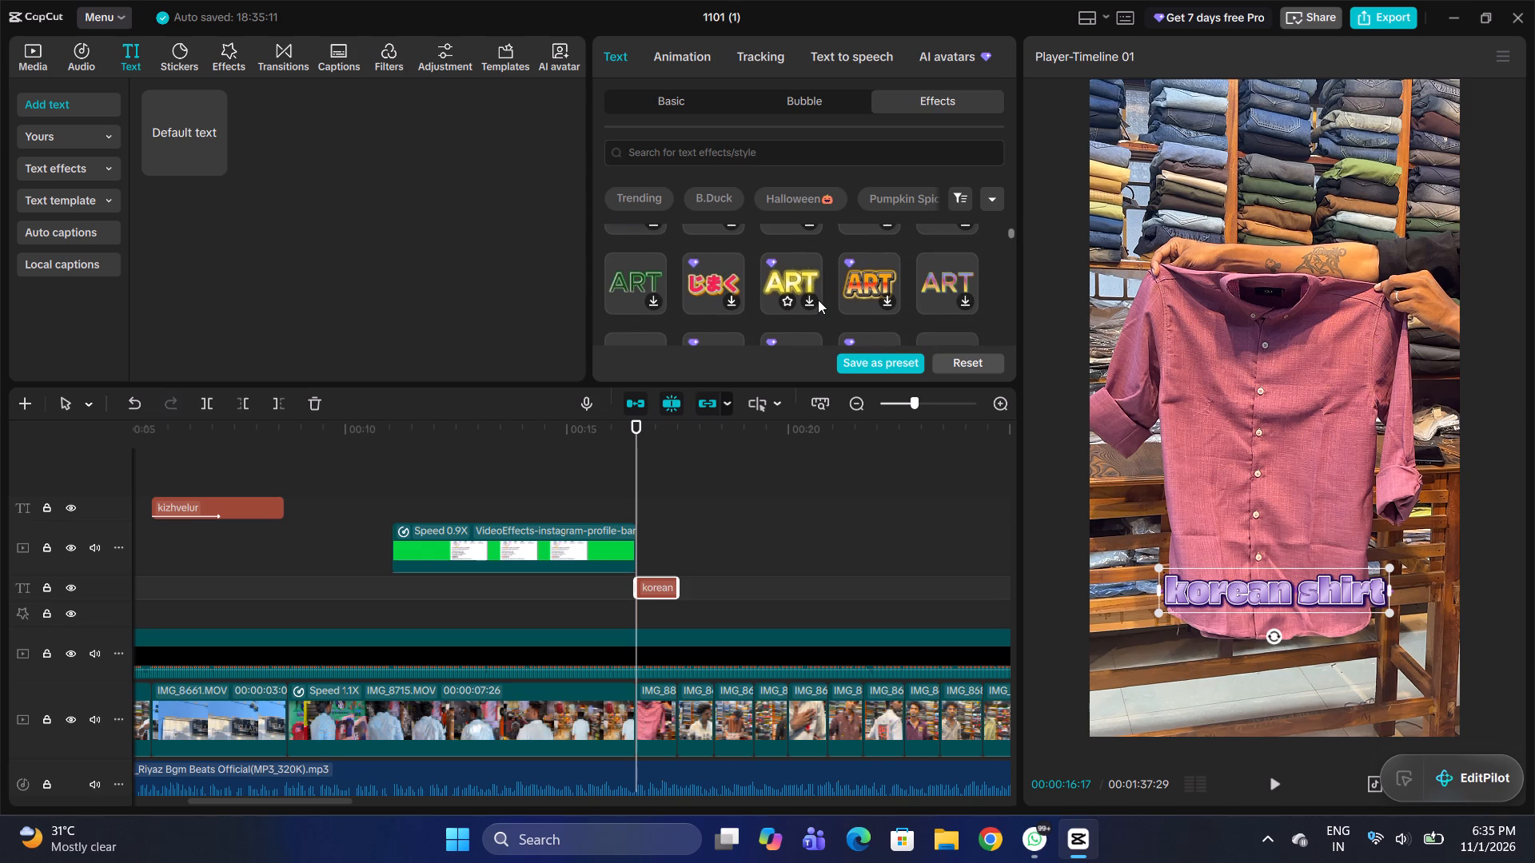
scroll(818, 300, down, 2)
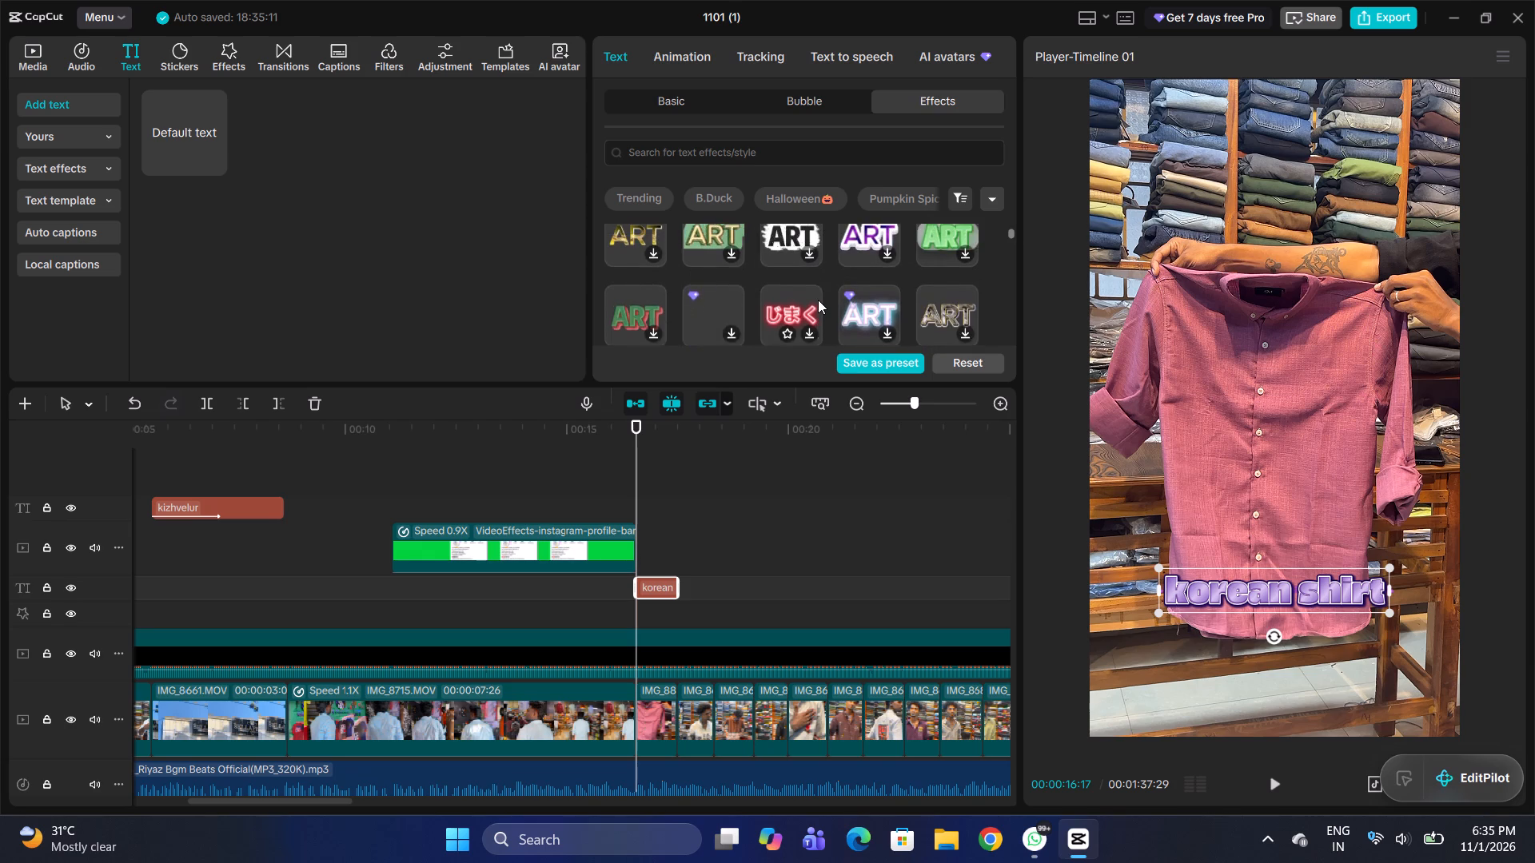
scroll(818, 300, down, 1)
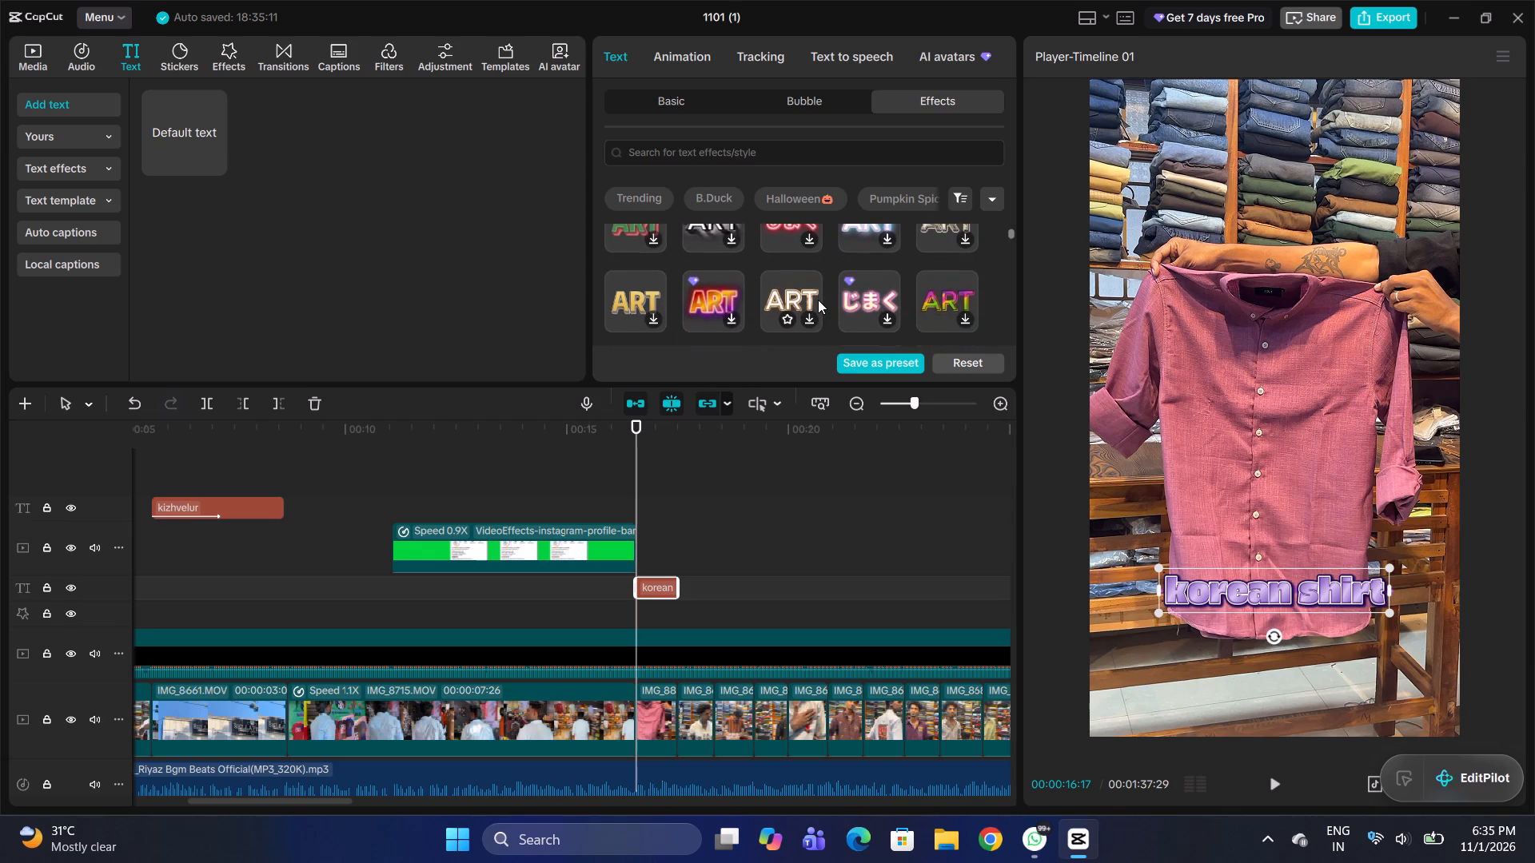
scroll(818, 300, up, 3)
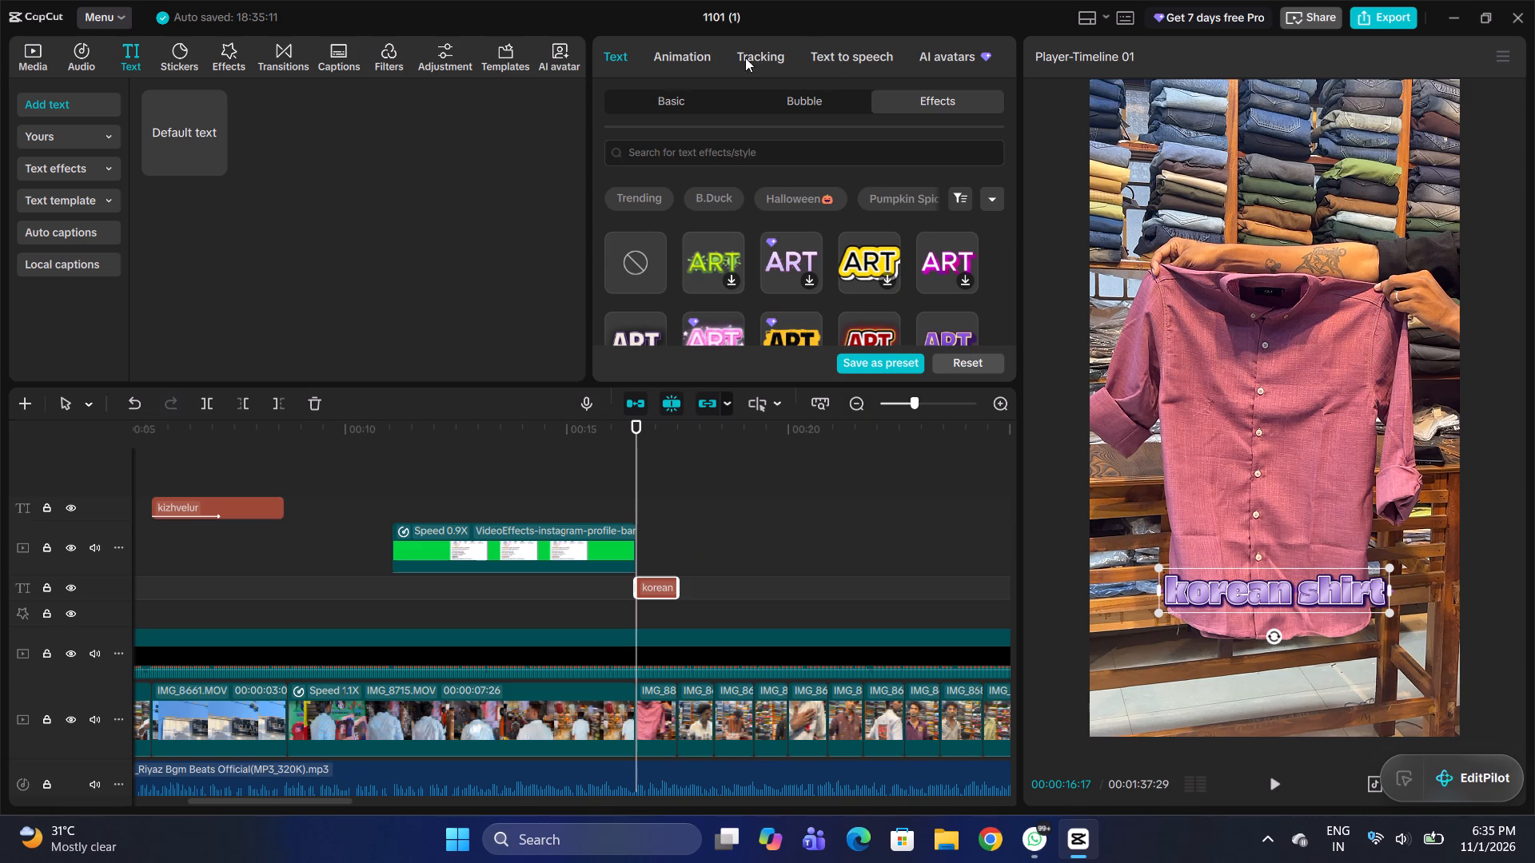
Give the "korean shirt" title the magenta smoke entrance animation with a 0.3 s duration and preview it.
click(672, 62)
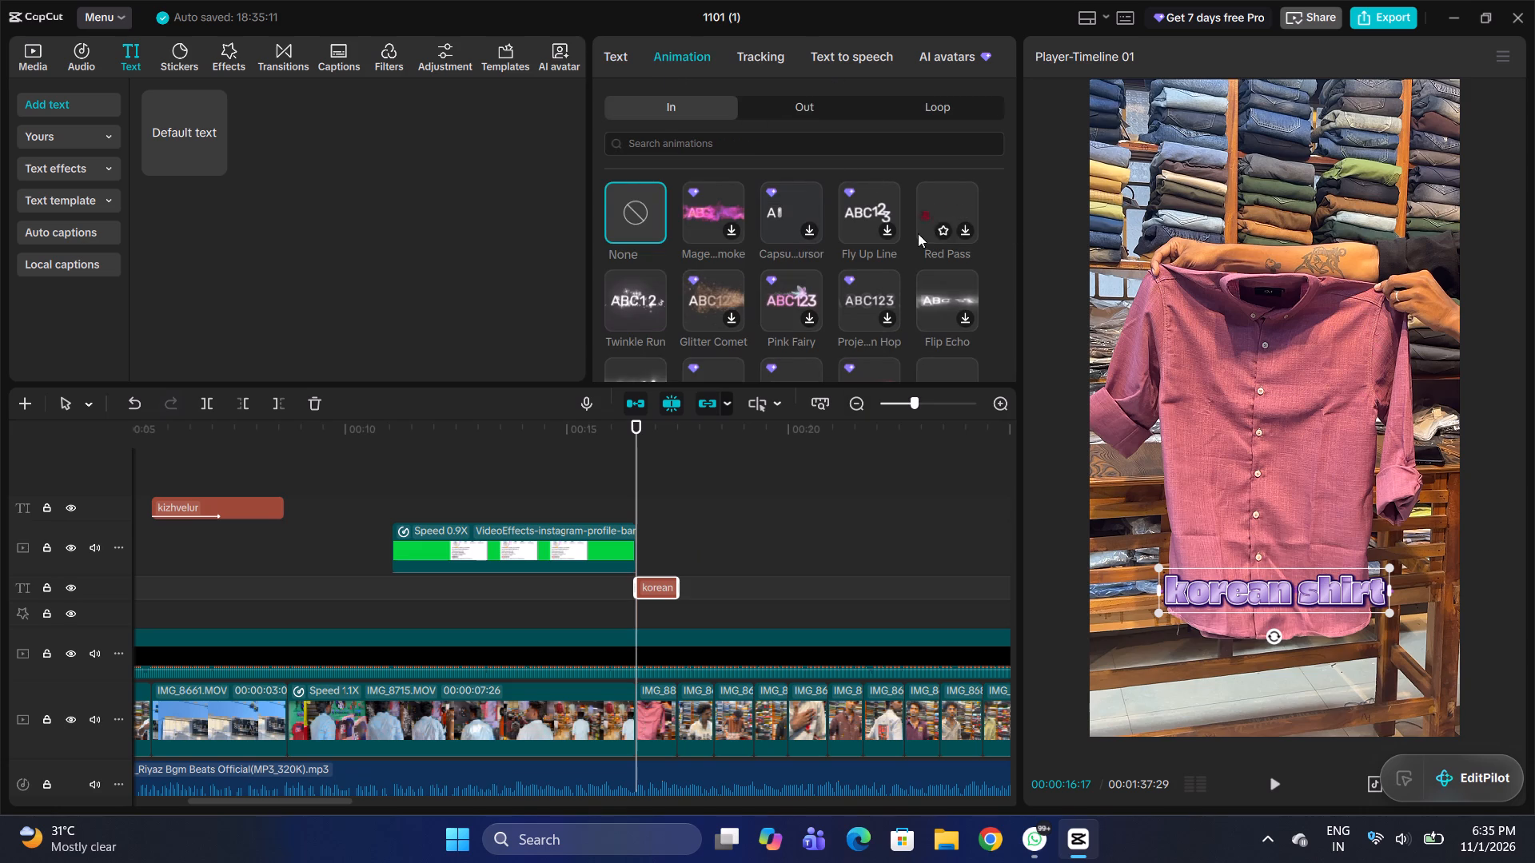
click(711, 201)
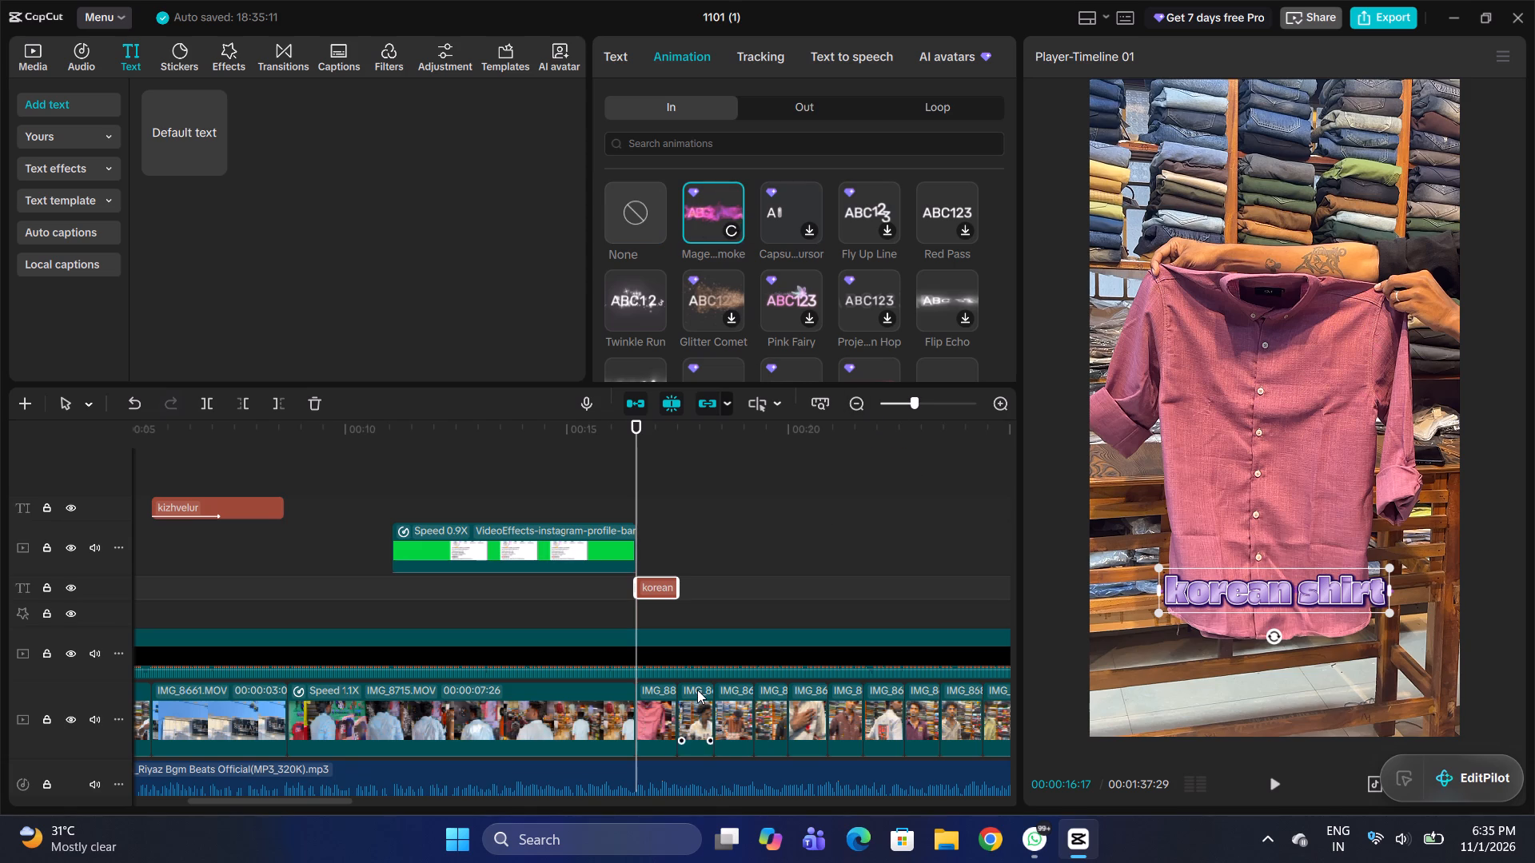
click(678, 591)
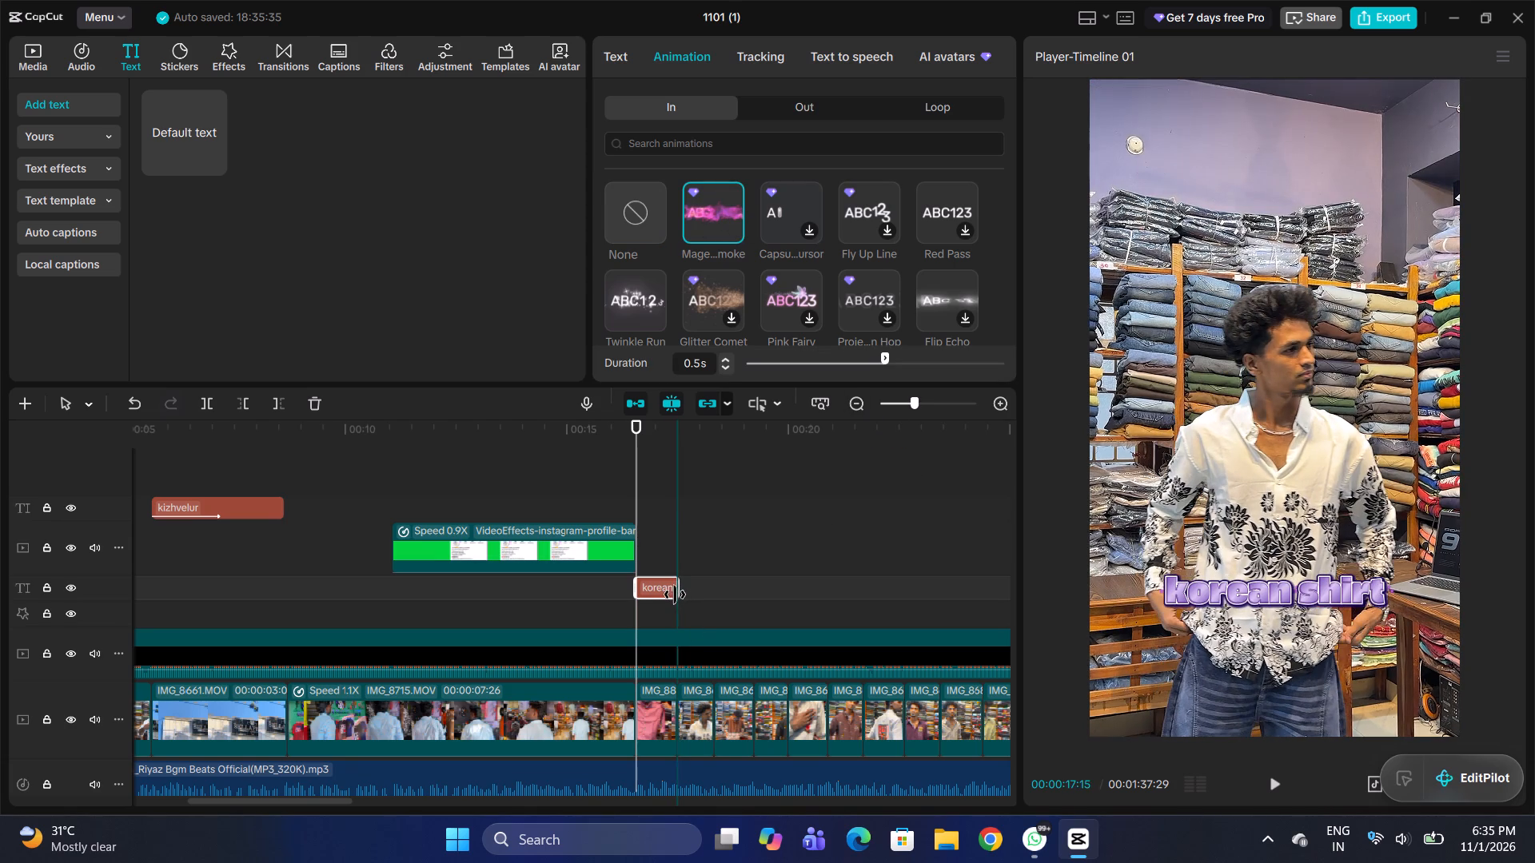
click(811, 367)
drag(811, 367, 837, 371)
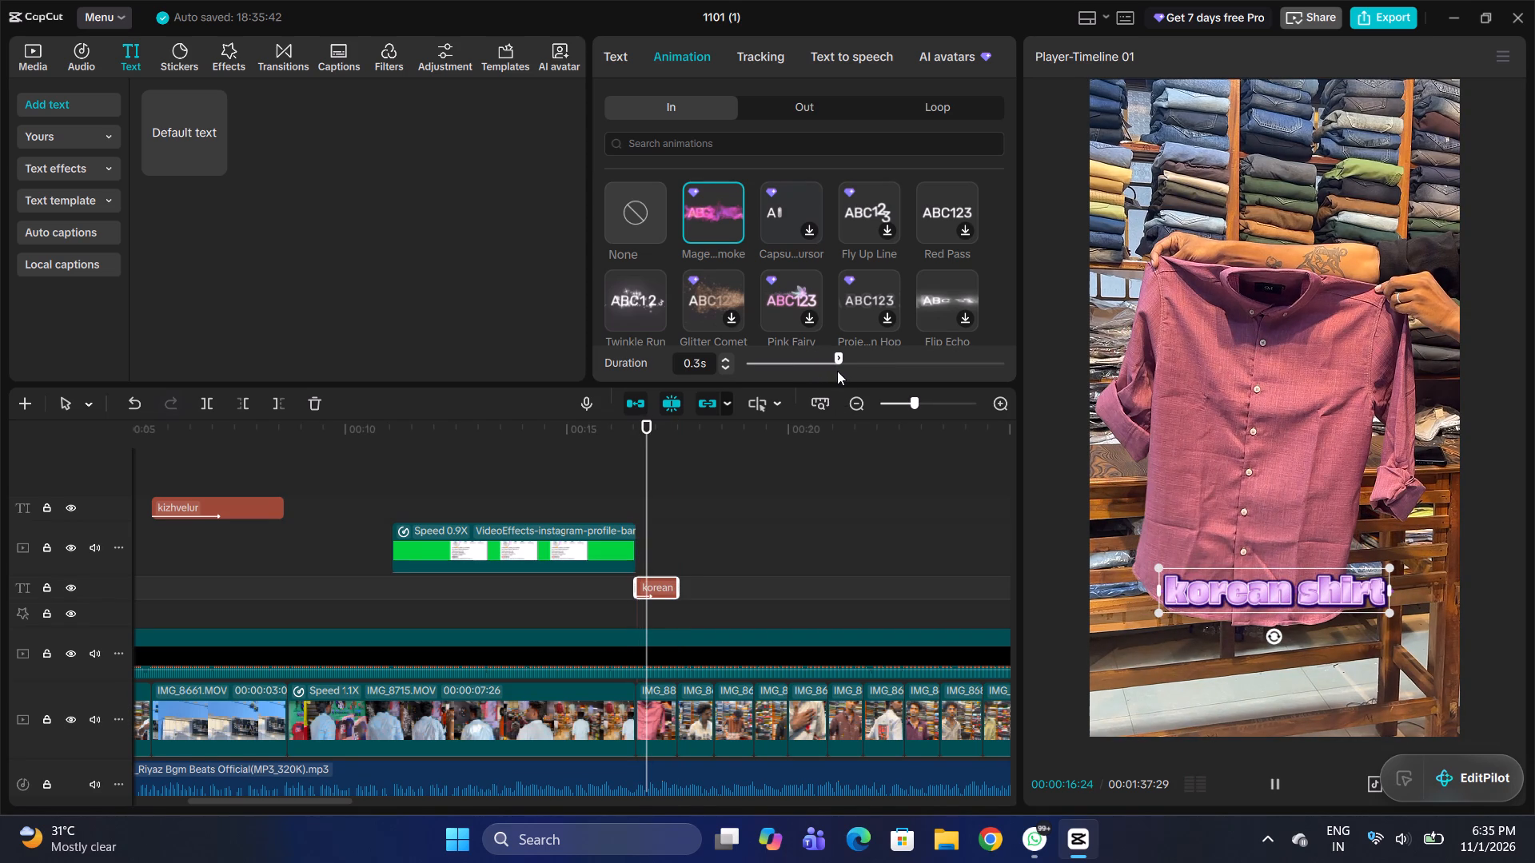
key(space)
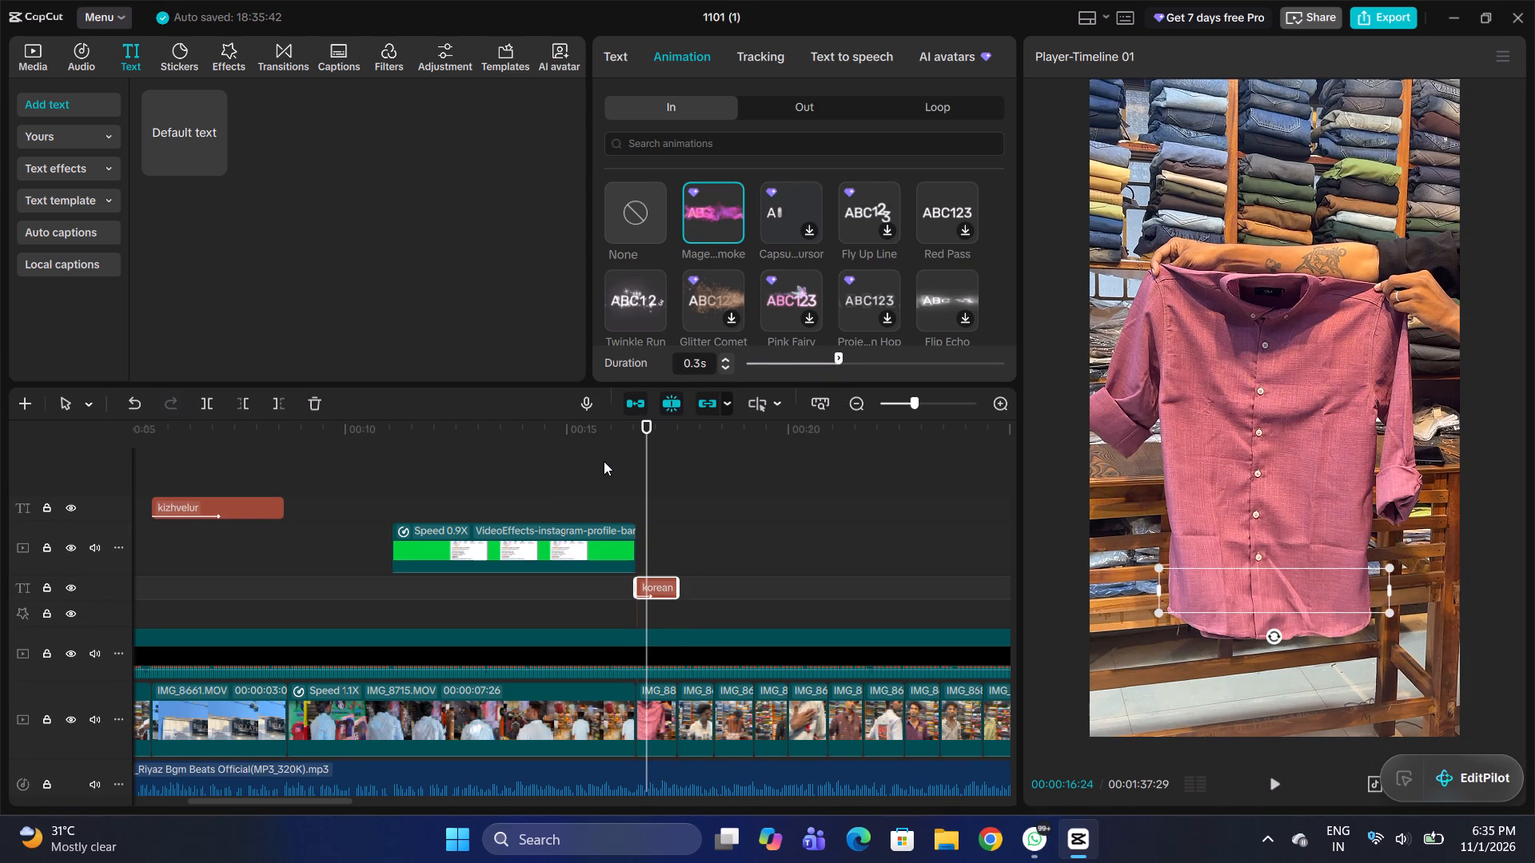
triple_click(604, 461)
key(space)
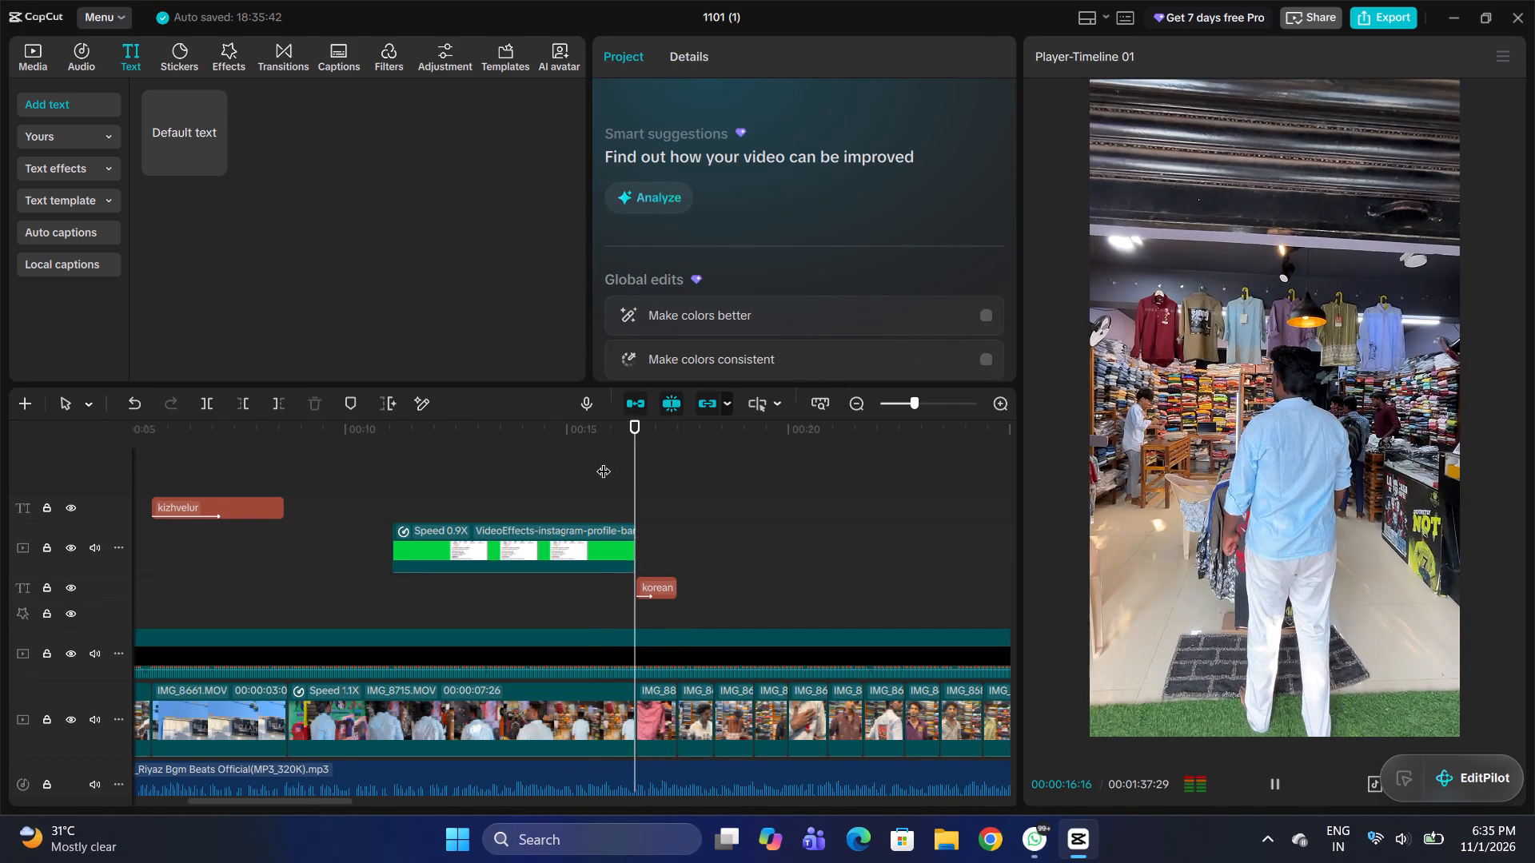
key(space)
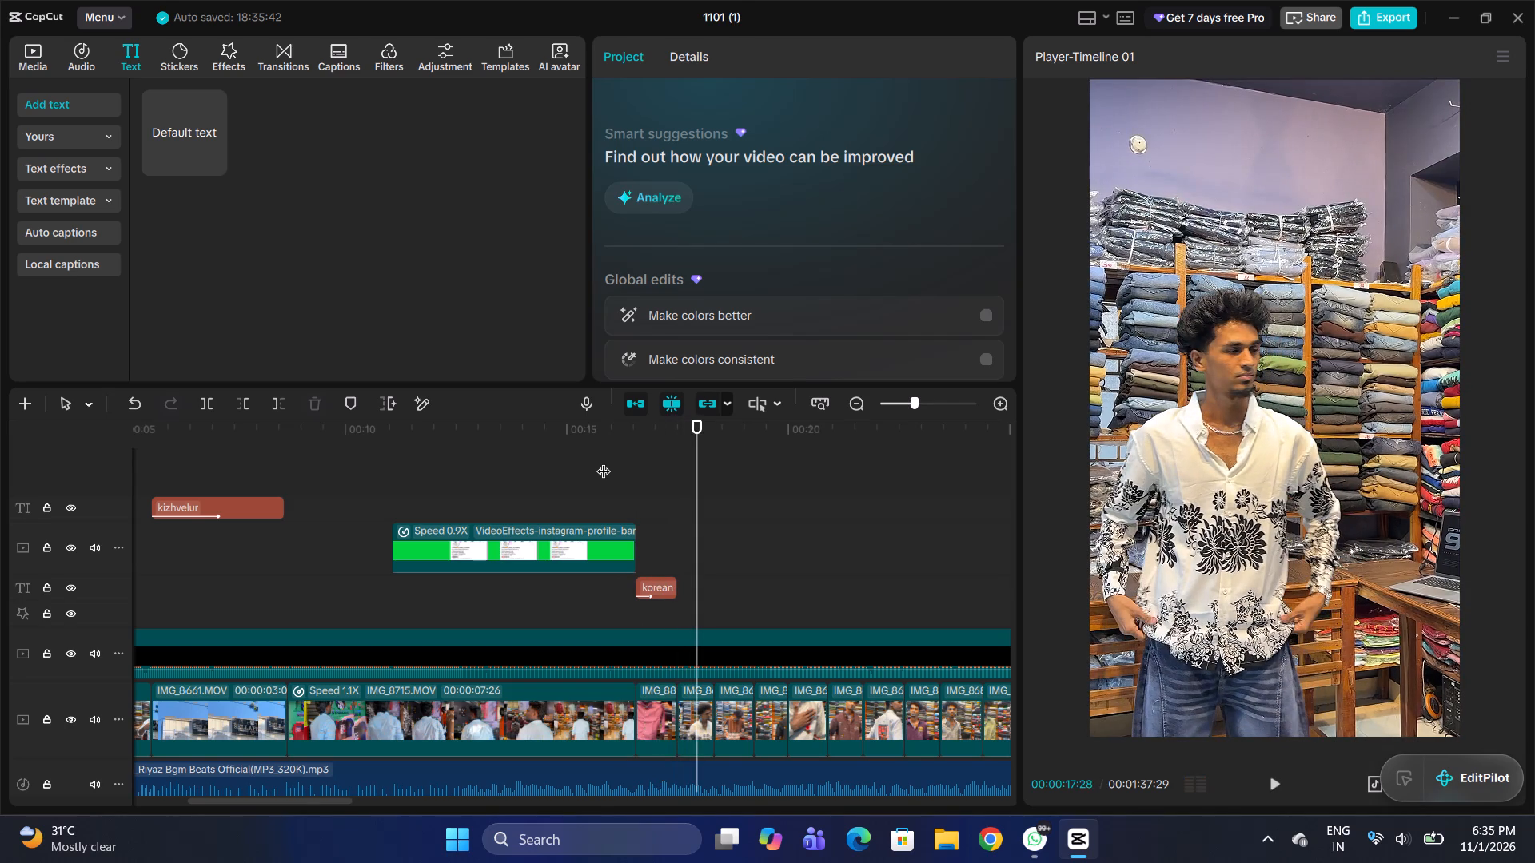
Duplicate the "korean shirt" title at the start of the white floral shirt clip, at 00:00:17:15.
click(689, 506)
drag(689, 506, 677, 514)
click(660, 587)
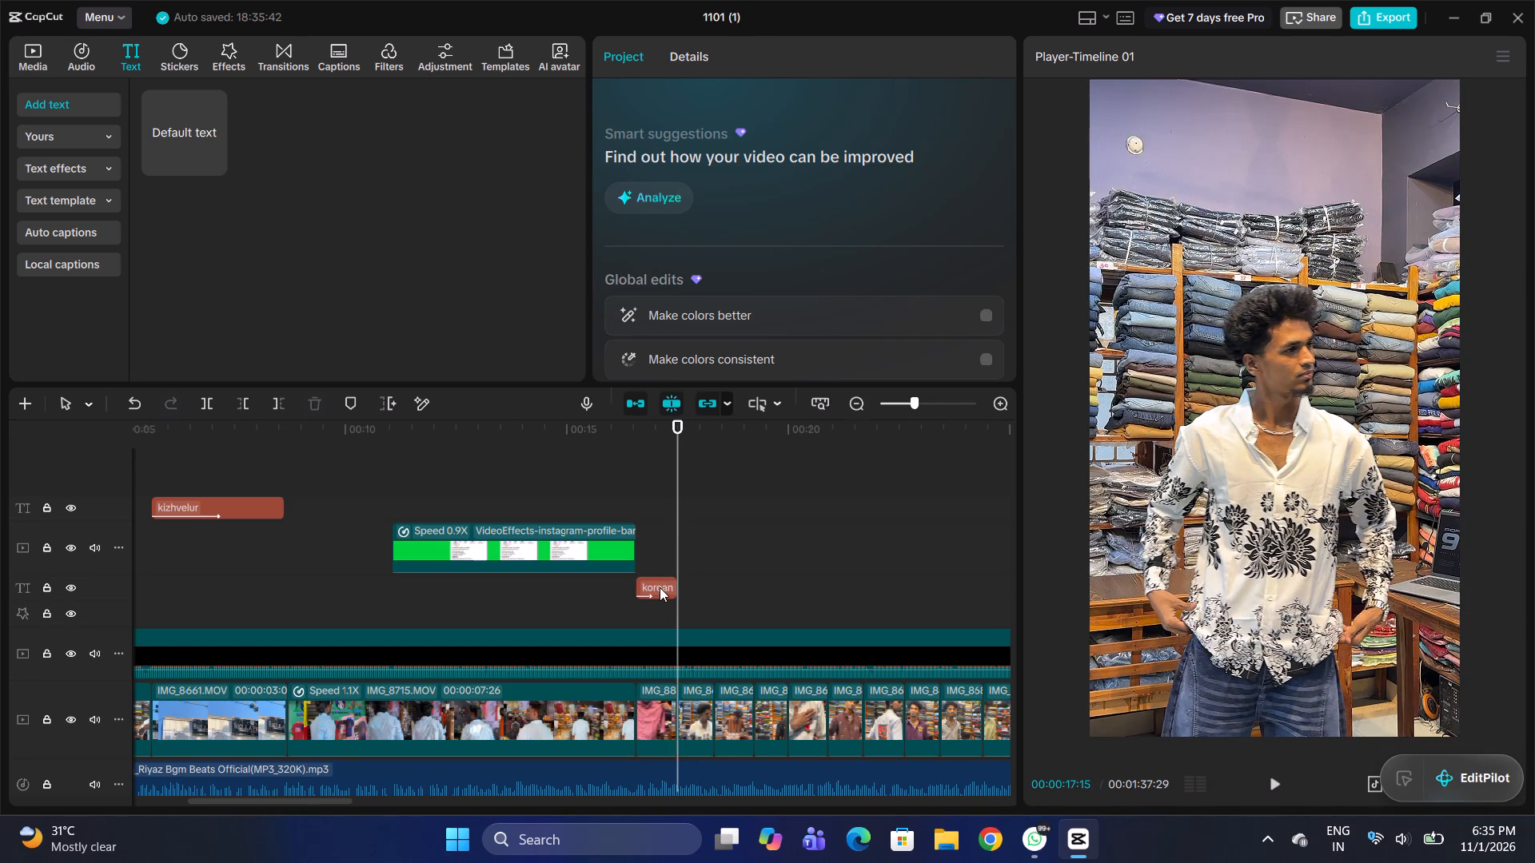
key(ctrl+c)
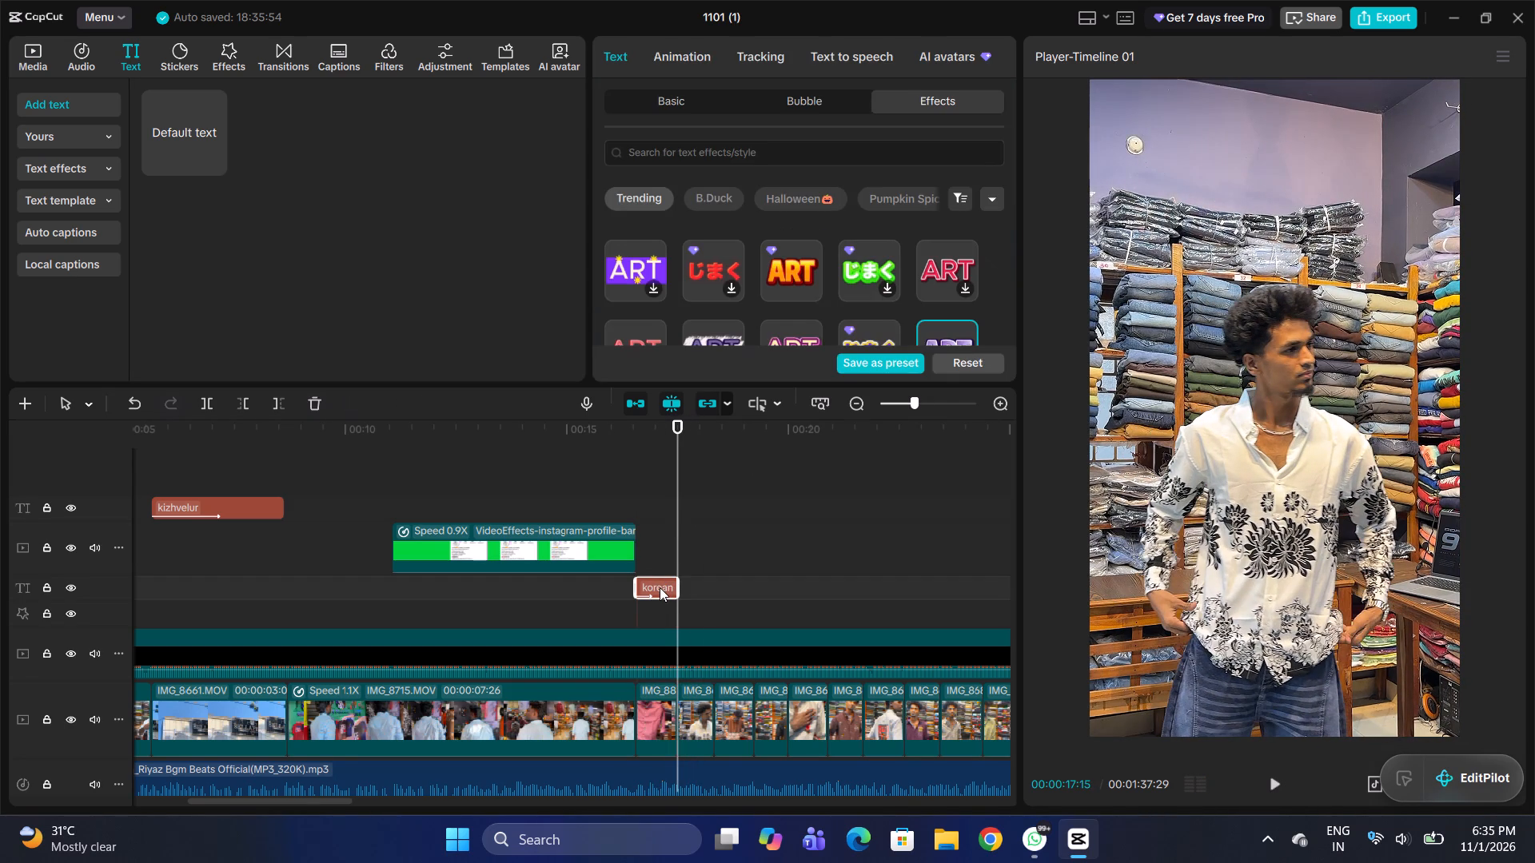
key(ctrl+v)
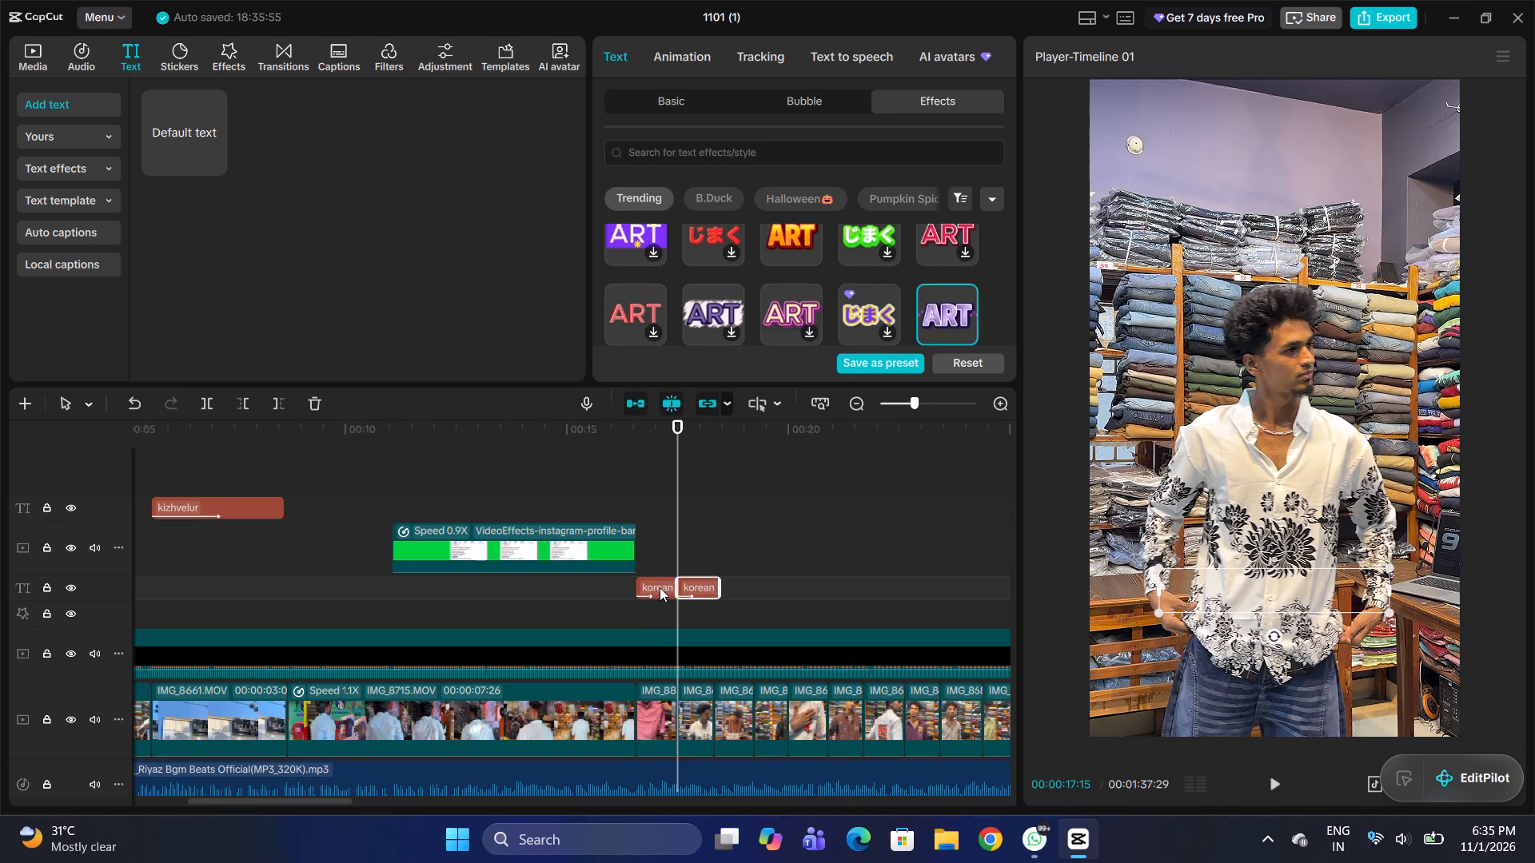
Replace the duplicated title's wording with "Embroid shirts", followed by a line break.
click(663, 104)
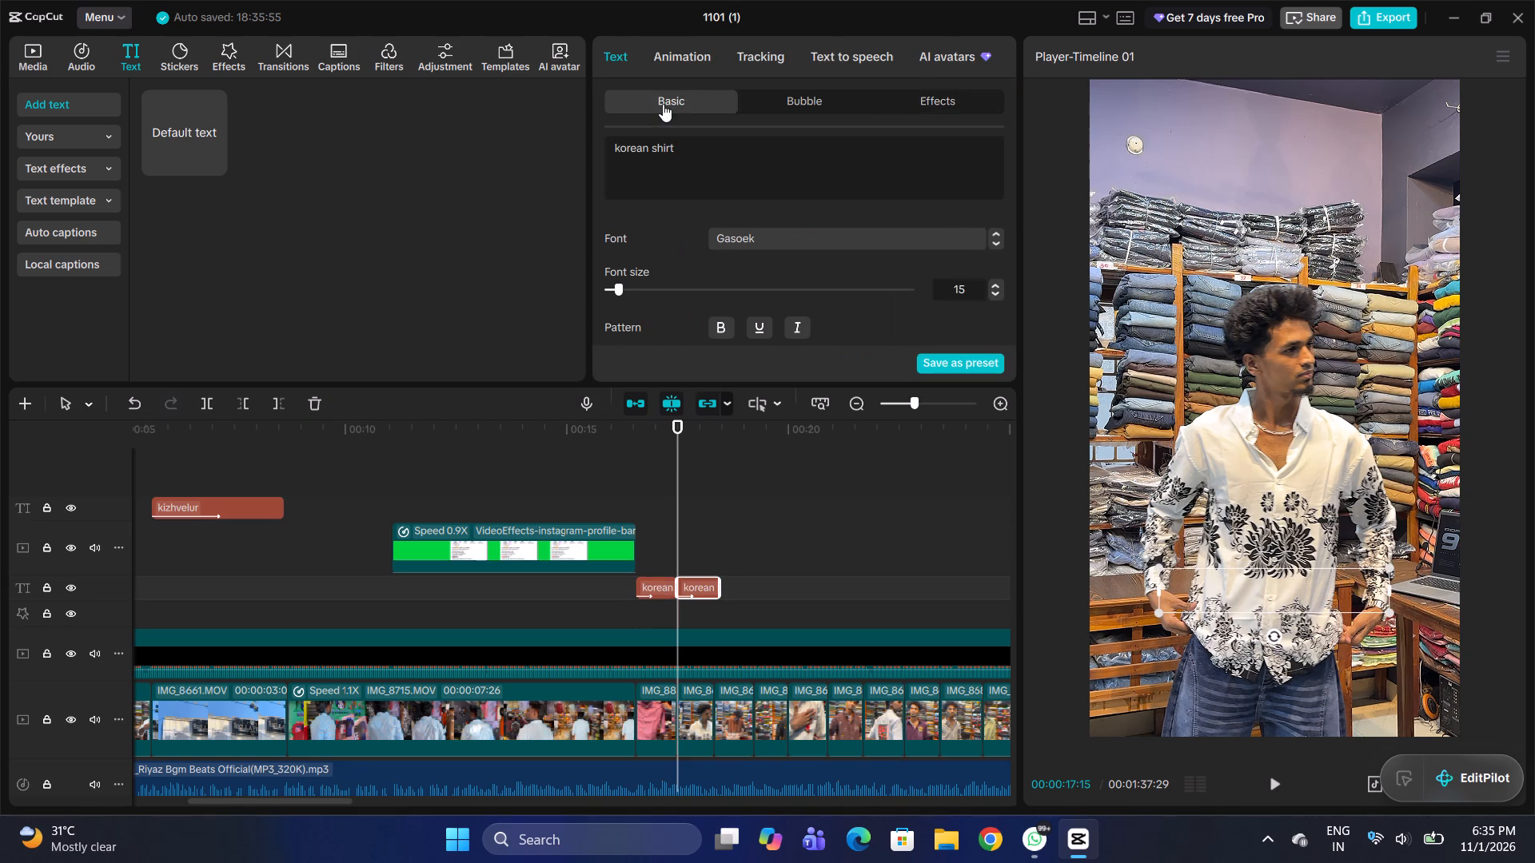
drag(700, 133, 680, 153)
drag(680, 153, 633, 146)
drag(633, 146, 604, 145)
key(BackSpace)
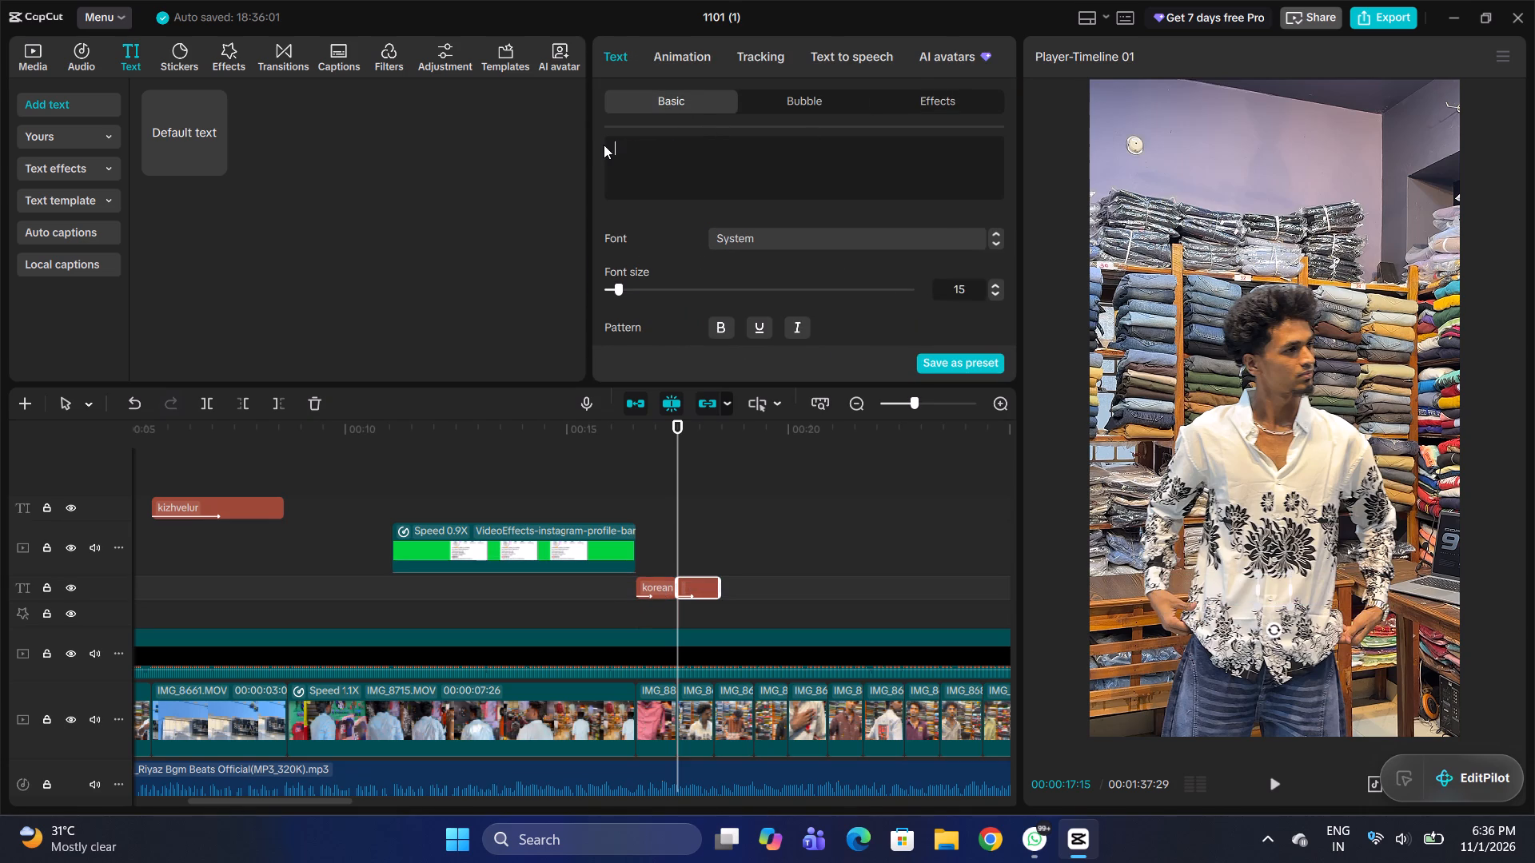
text(em)
key(b)
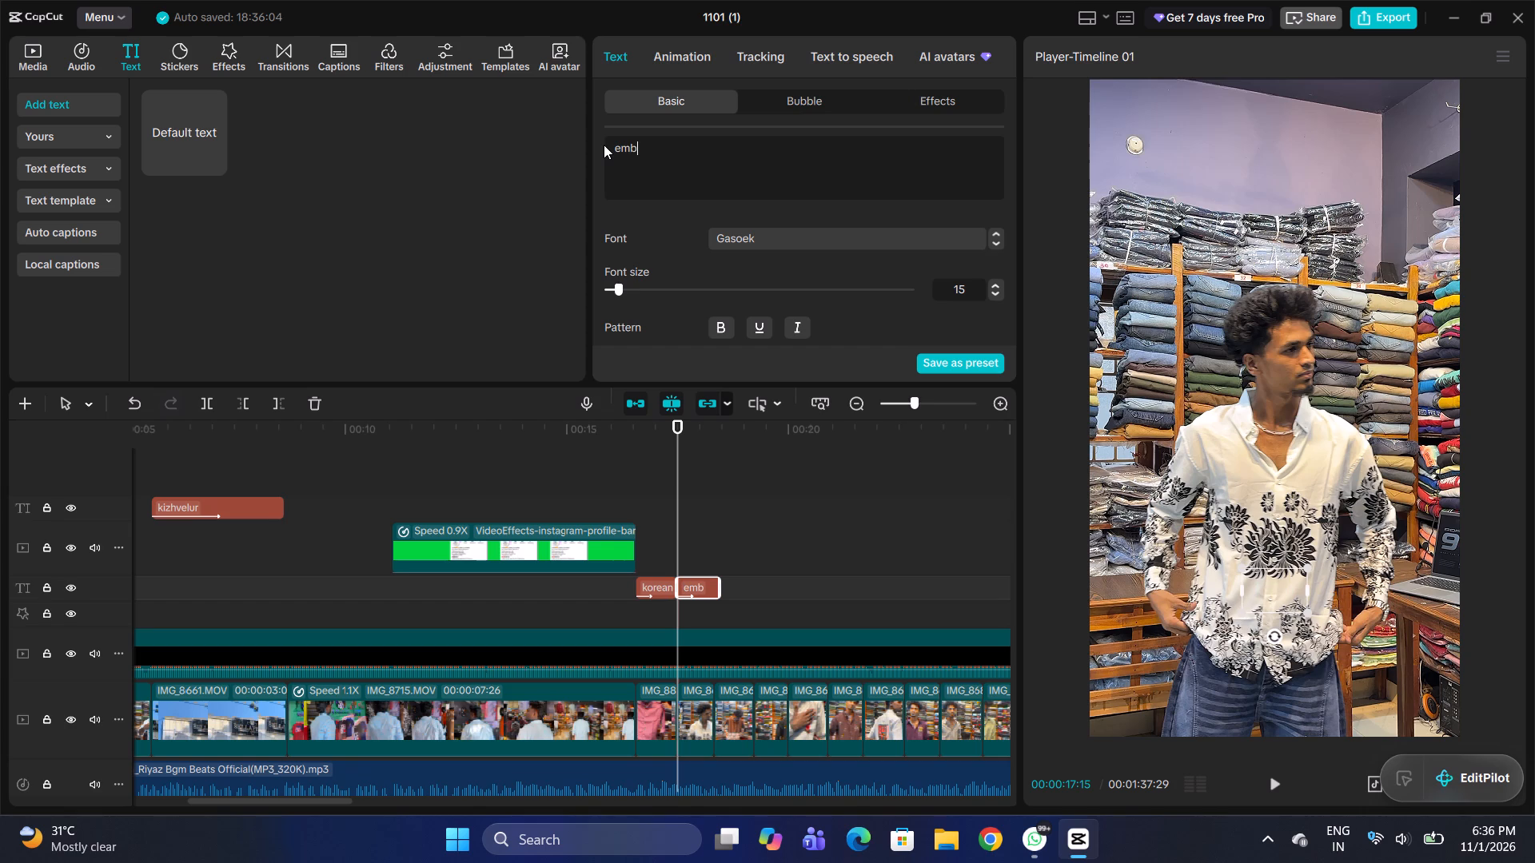
text(roid)
key(Left)
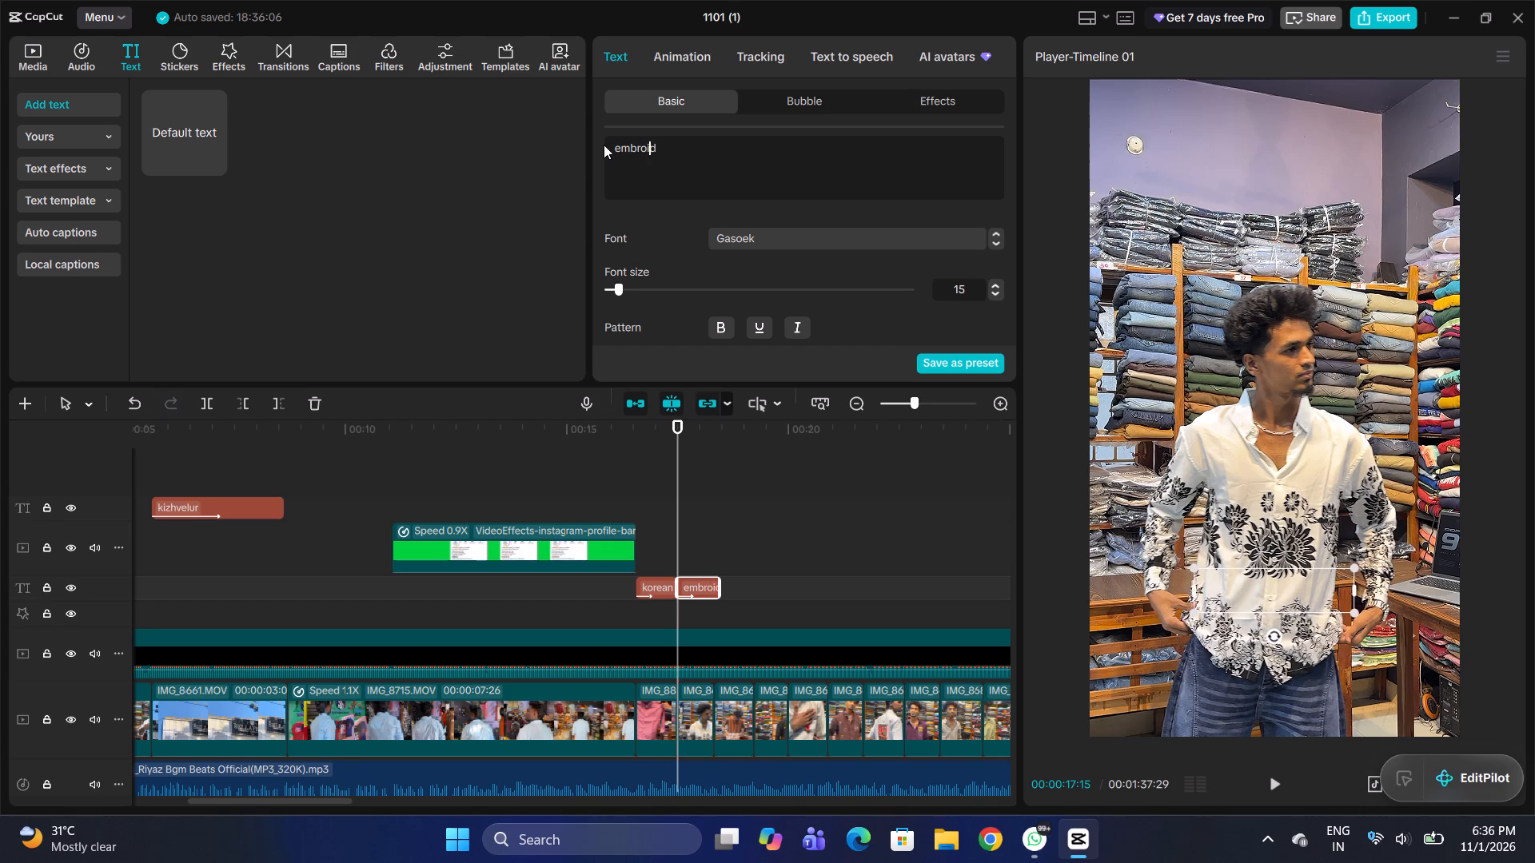
key(Left)
key(Left)
key(Left)
key(Left)
key(Left)
key(Right)
key(Left)
key(BackSpace)
key(shift+e)
key(Right)
key(Right)
key(Right)
key(Right)
key(Right)
key(Right)
key(space)
text(shirts)
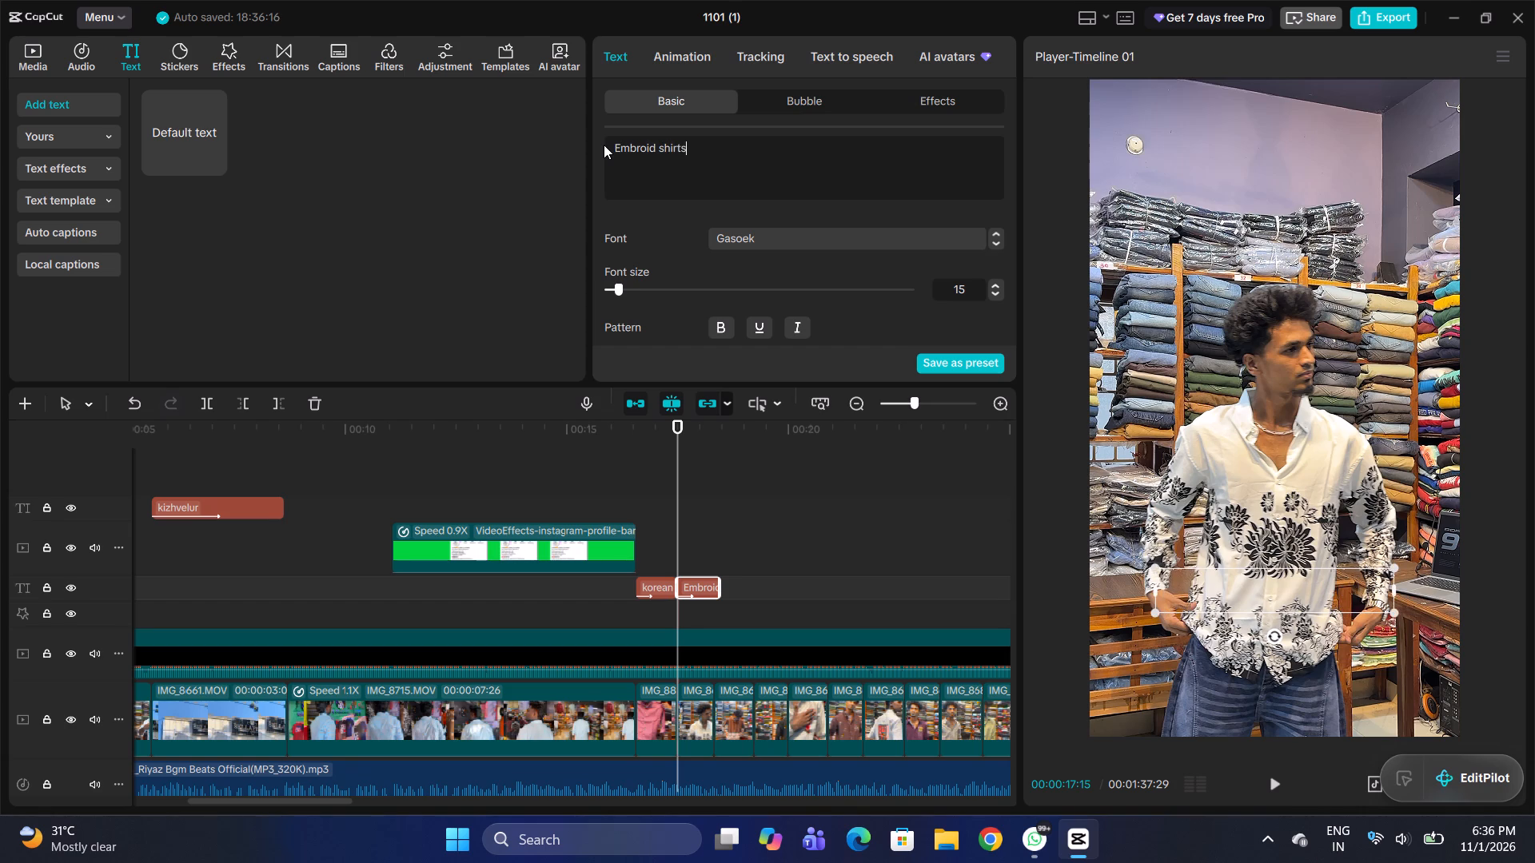
key(Return)
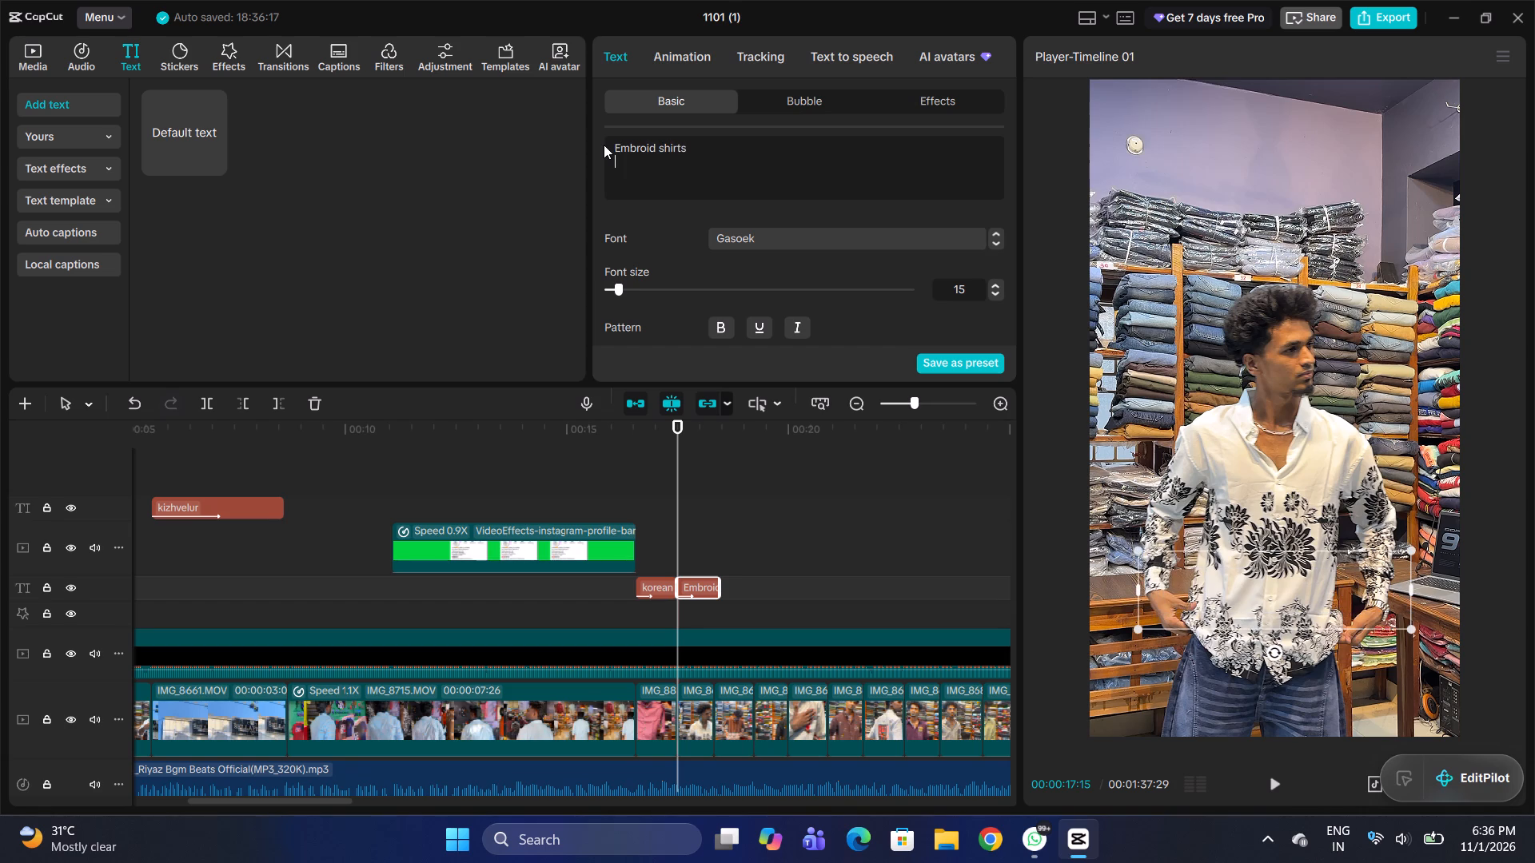
Paste another copy of the "korean shirt" title at the start of the brown patterned shirt clip, at 00:00:18:13.
double_click(700, 495)
drag(700, 495, 718, 519)
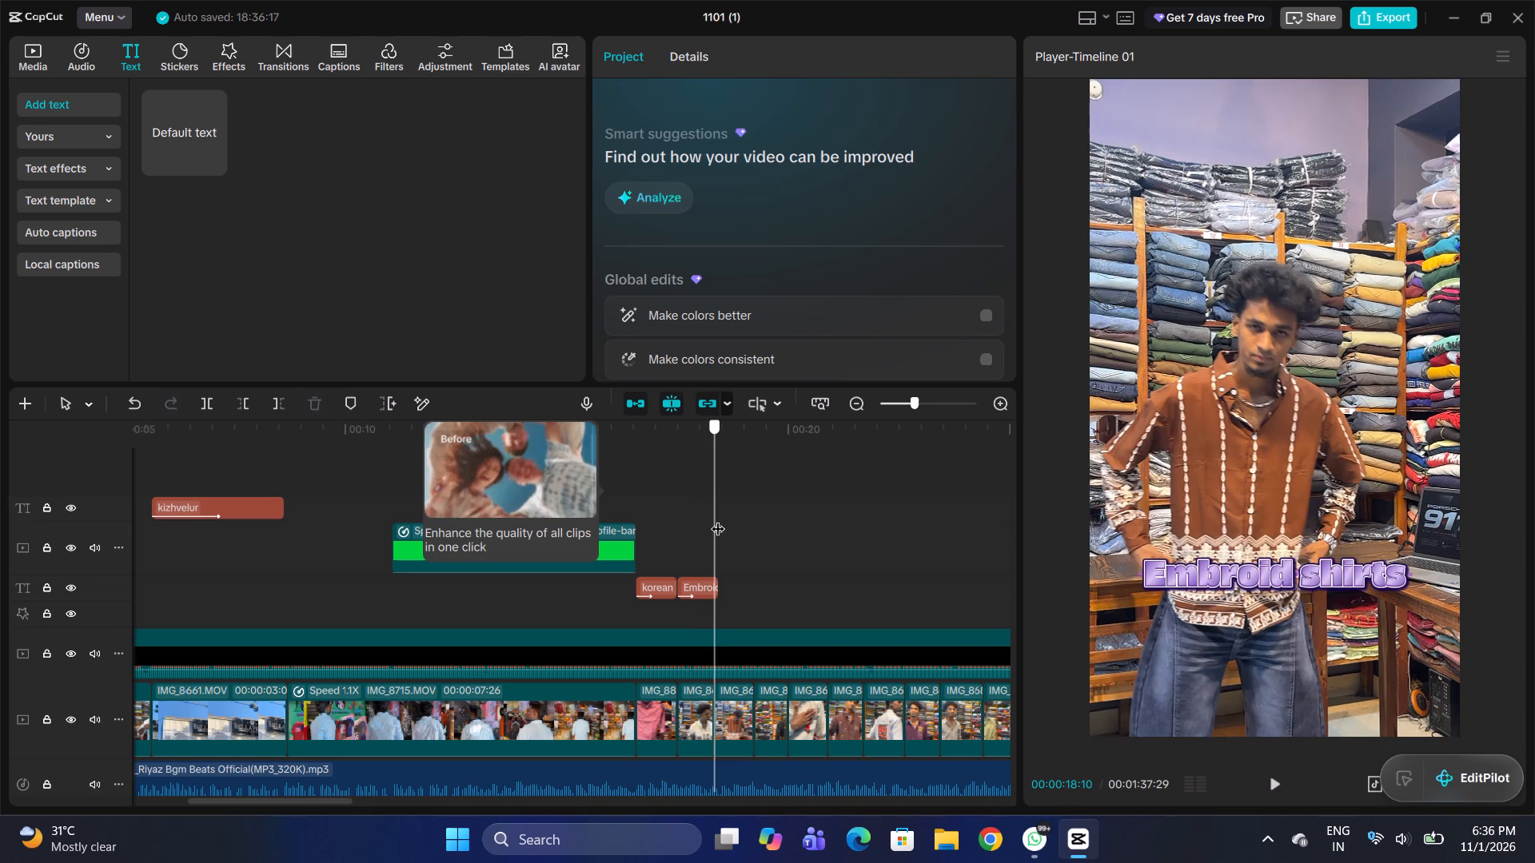
drag(718, 519, 721, 524)
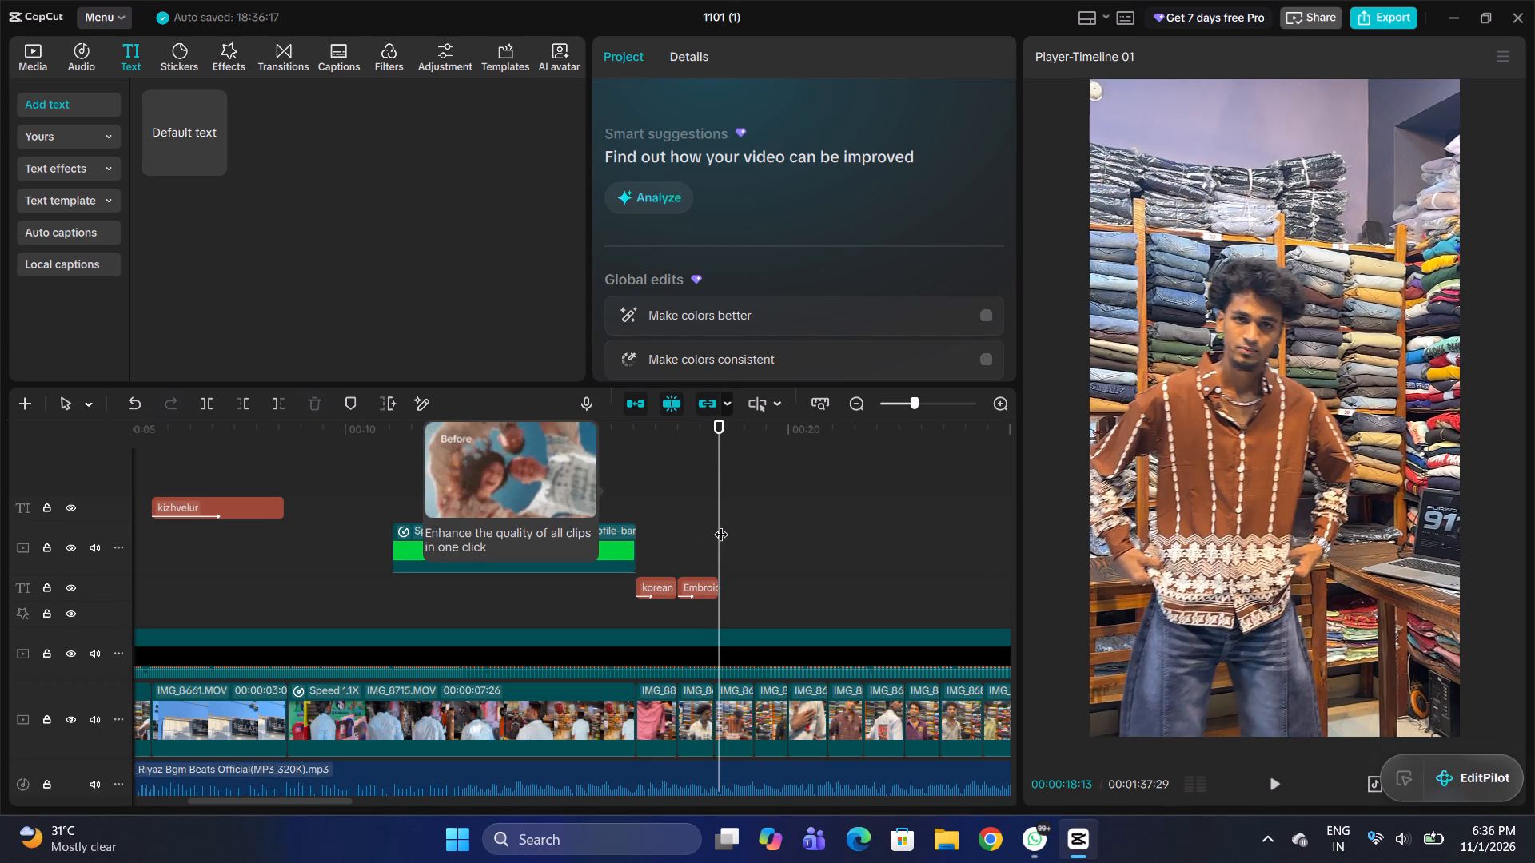
key(ctrl+v)
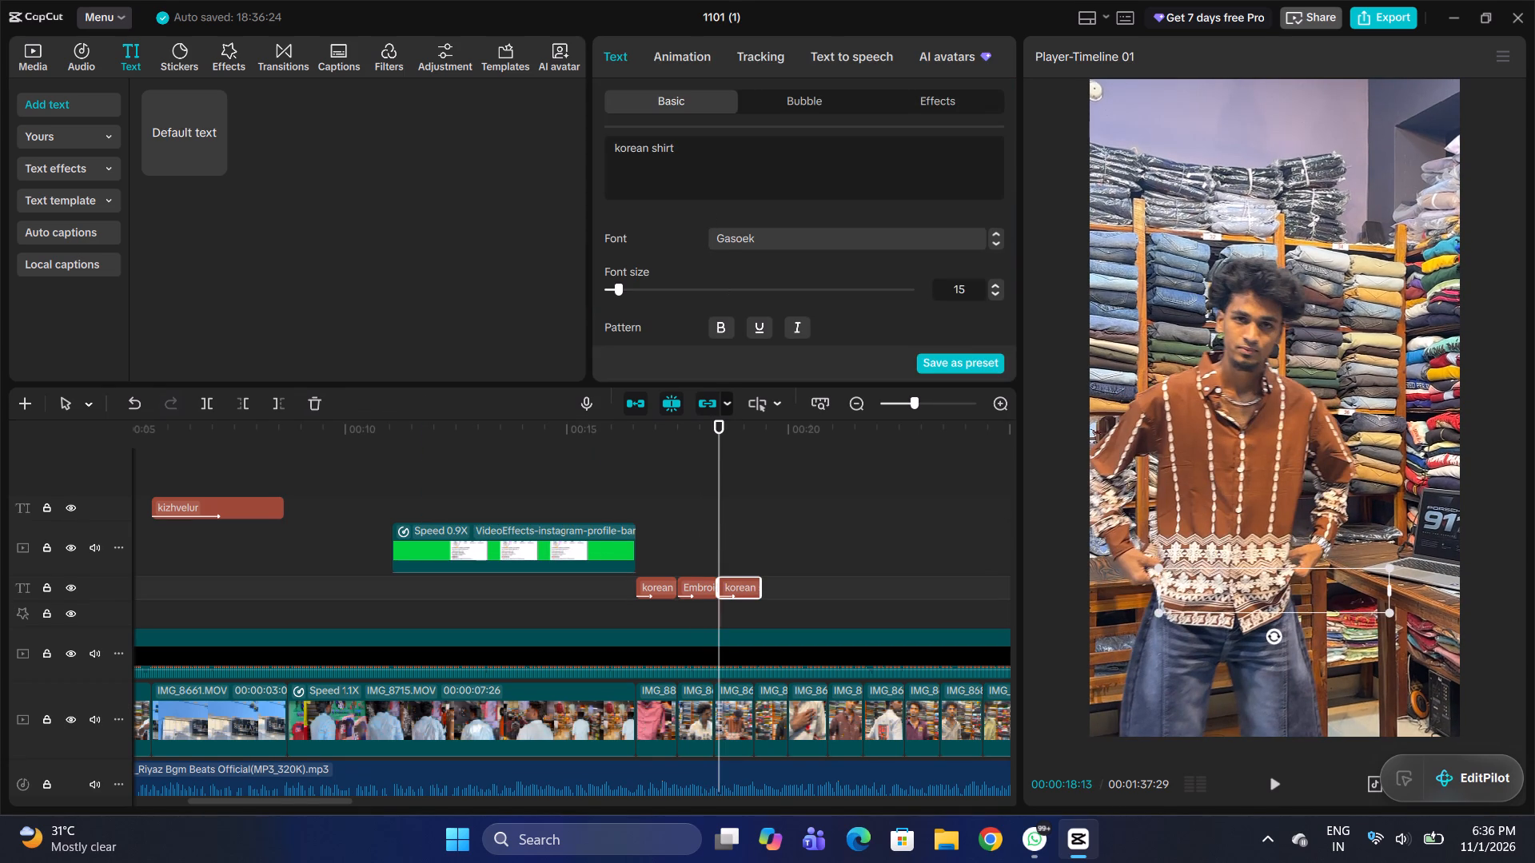
Replace the wording of the title over the brown shirt clip with a single blank space.
drag(696, 153, 610, 146)
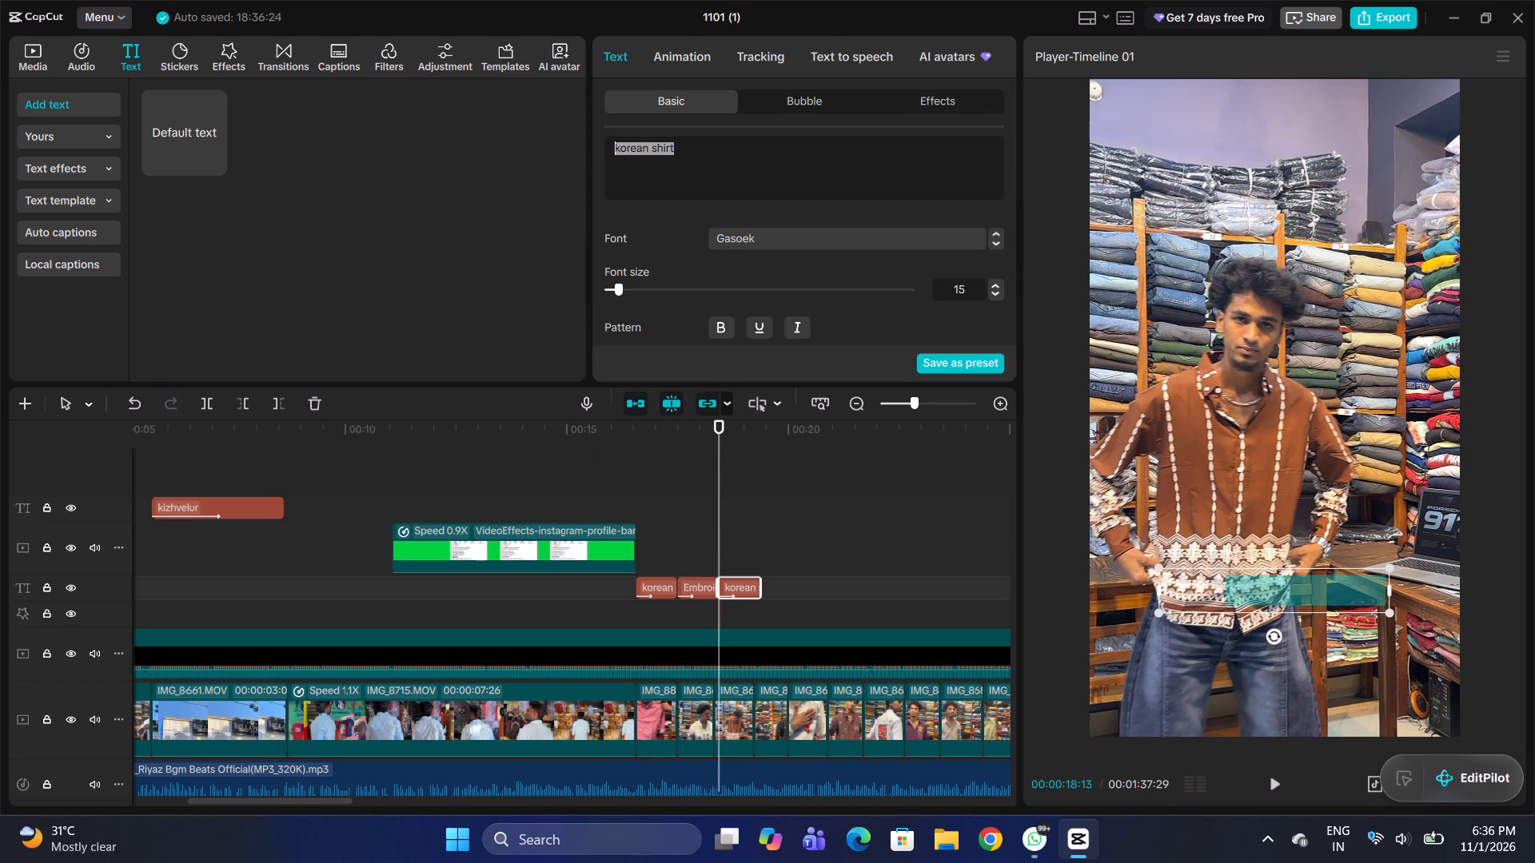
key(BackSpace)
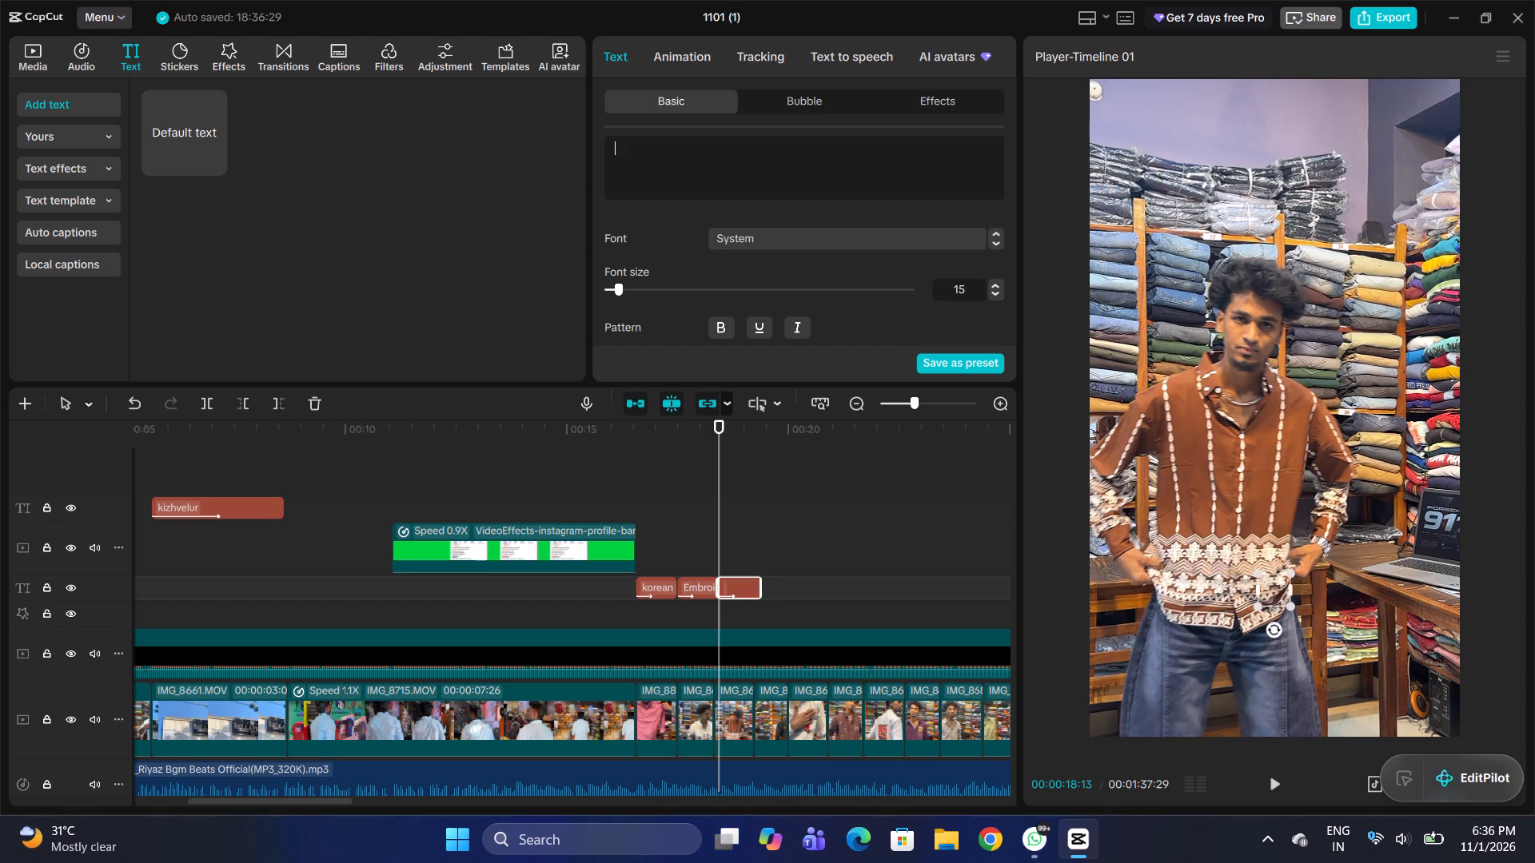
key(space)
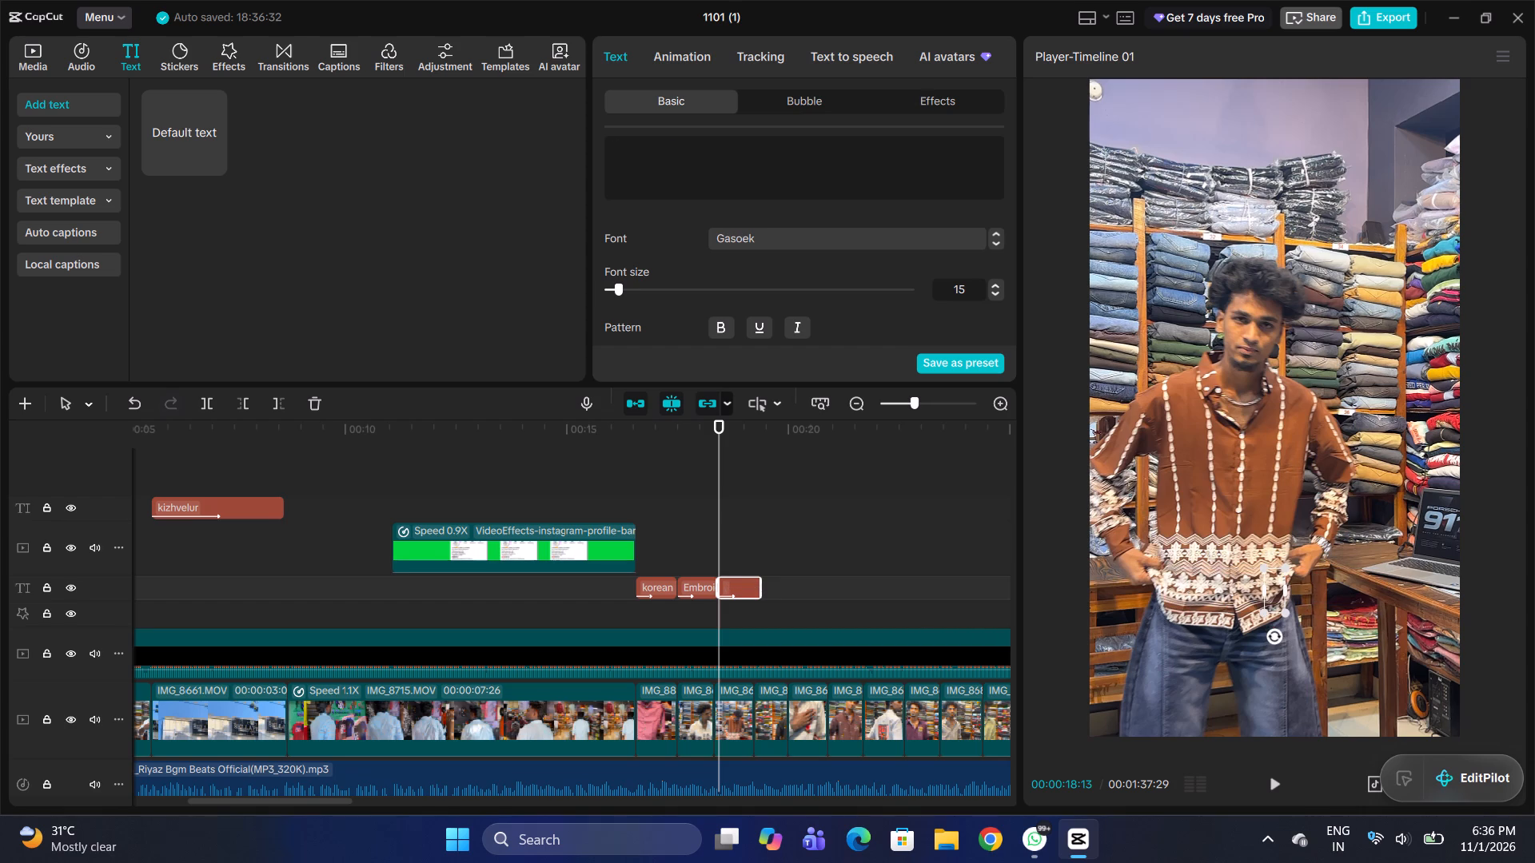
double_click(621, 462)
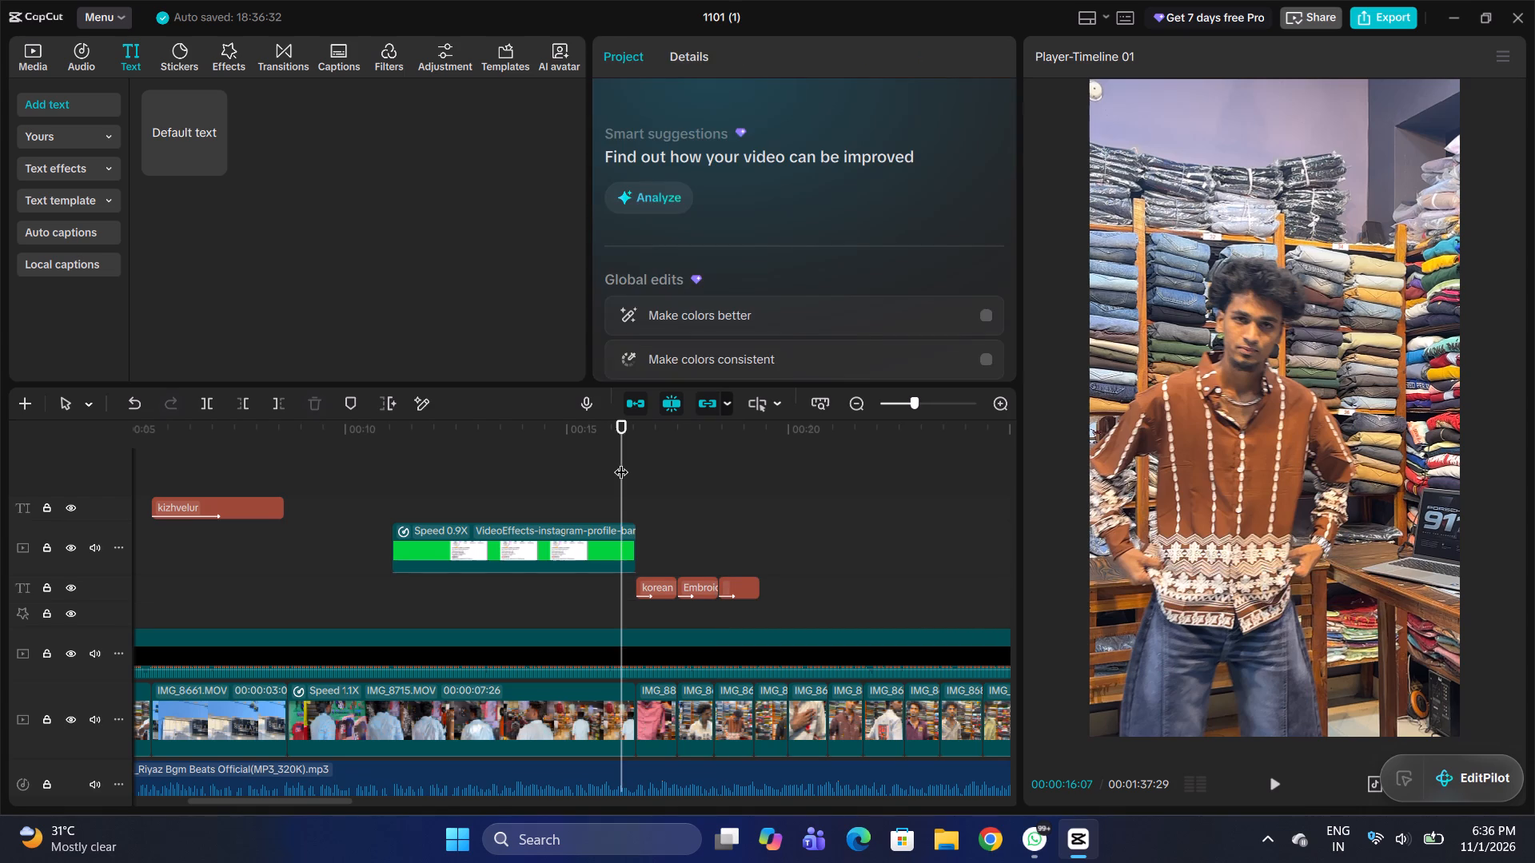
Play back the first shirt titles, and set the blank title over the brown patterned shirt clip to "Printed shirts".
key(space)
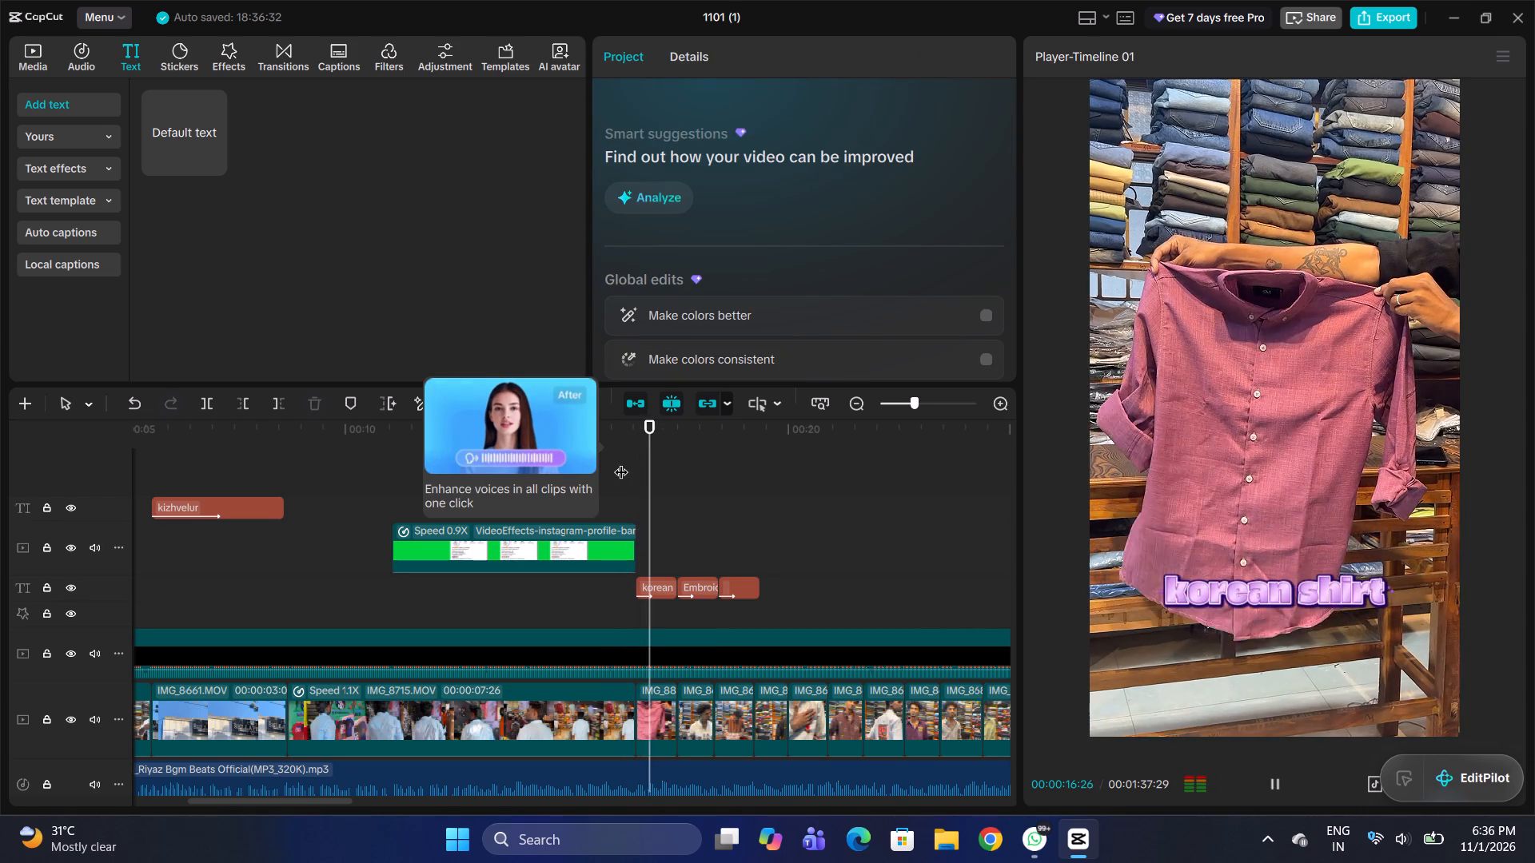
key(space)
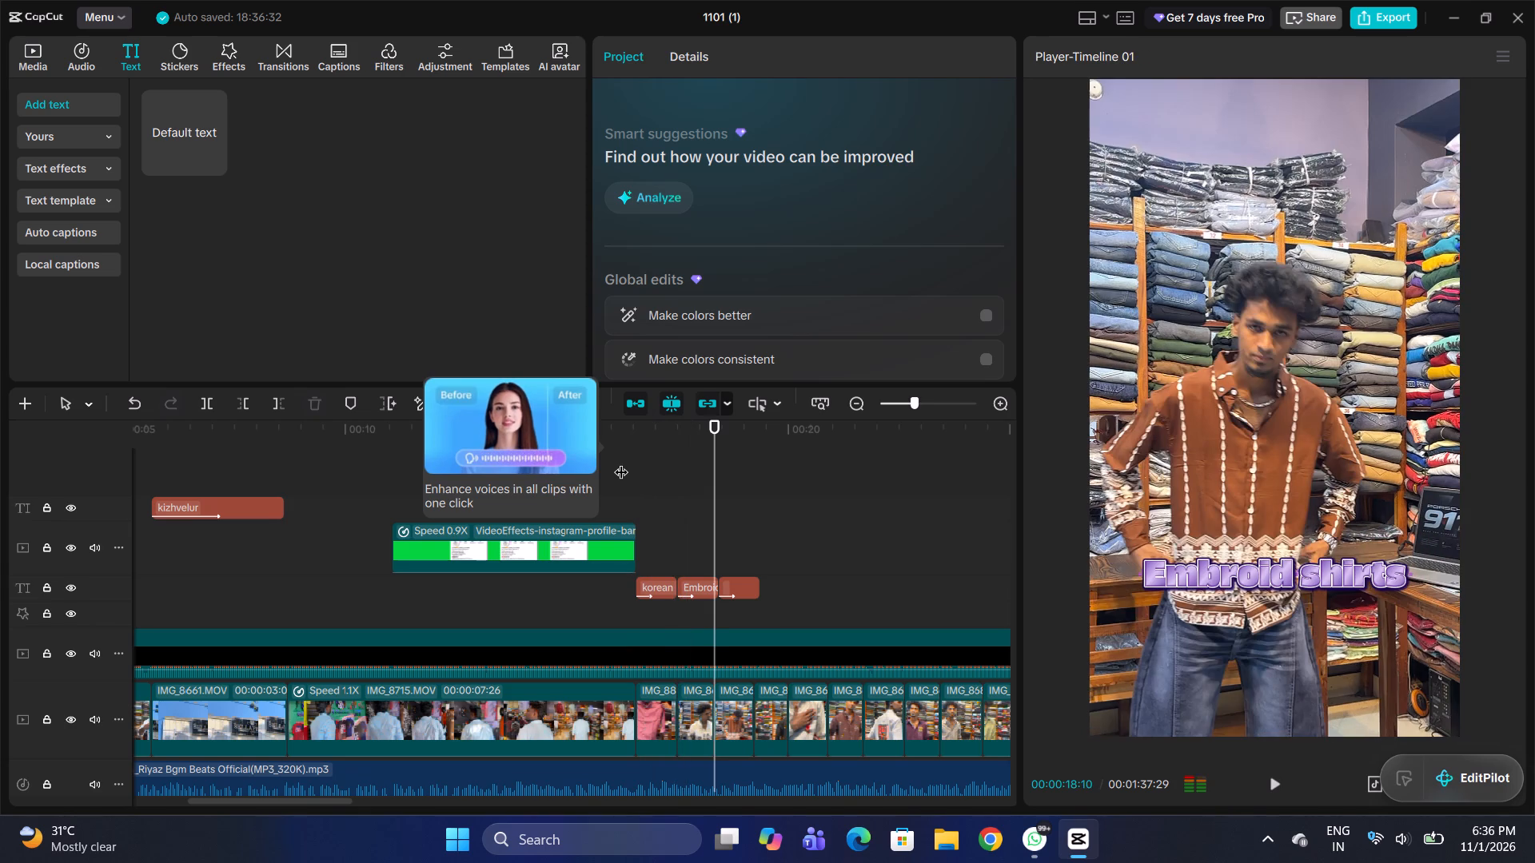
click(736, 584)
click(660, 149)
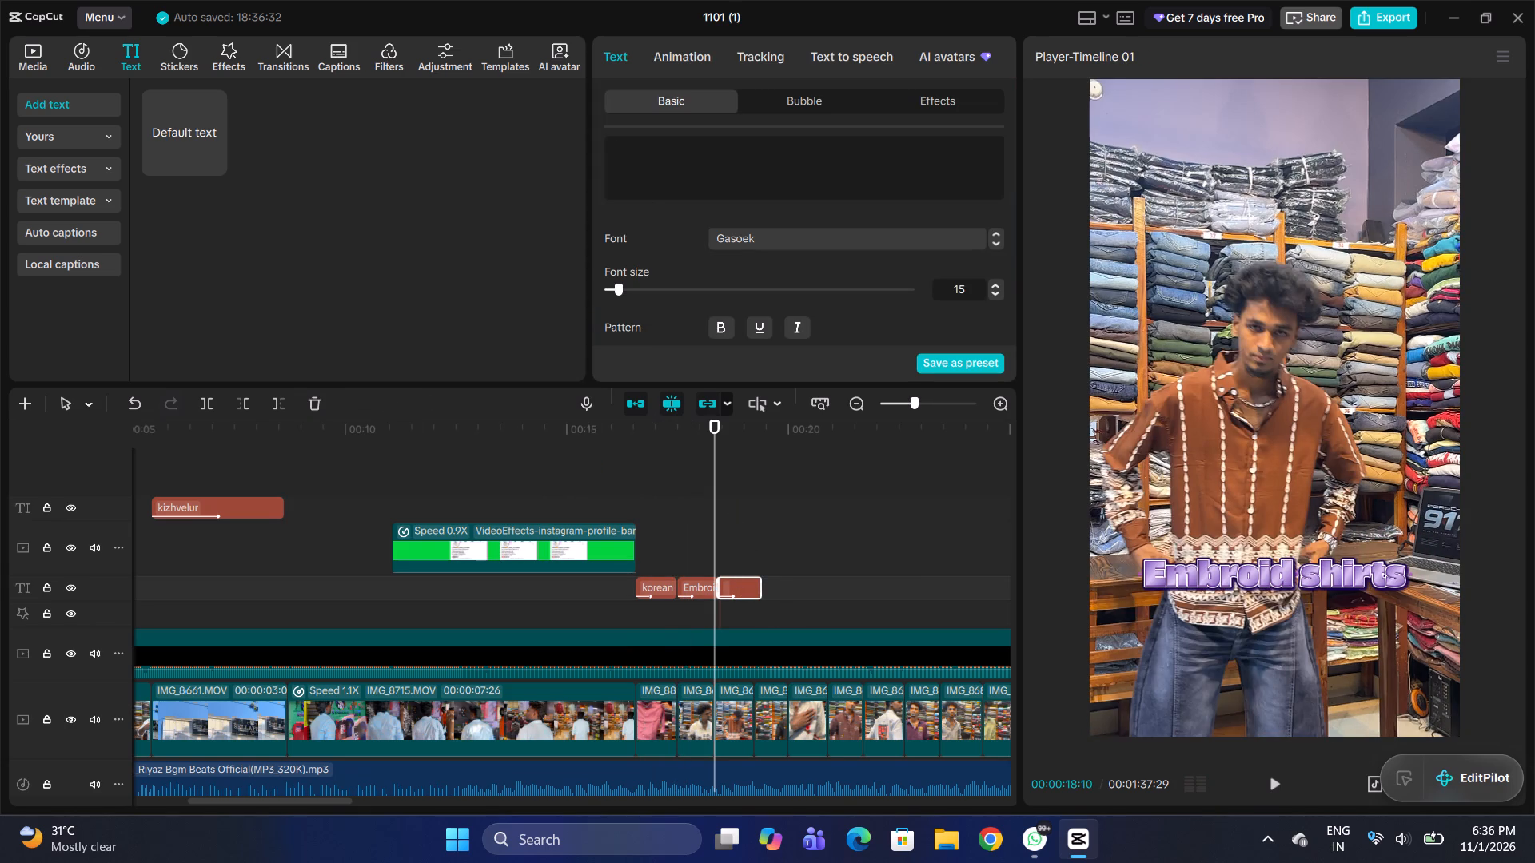
text(primted)
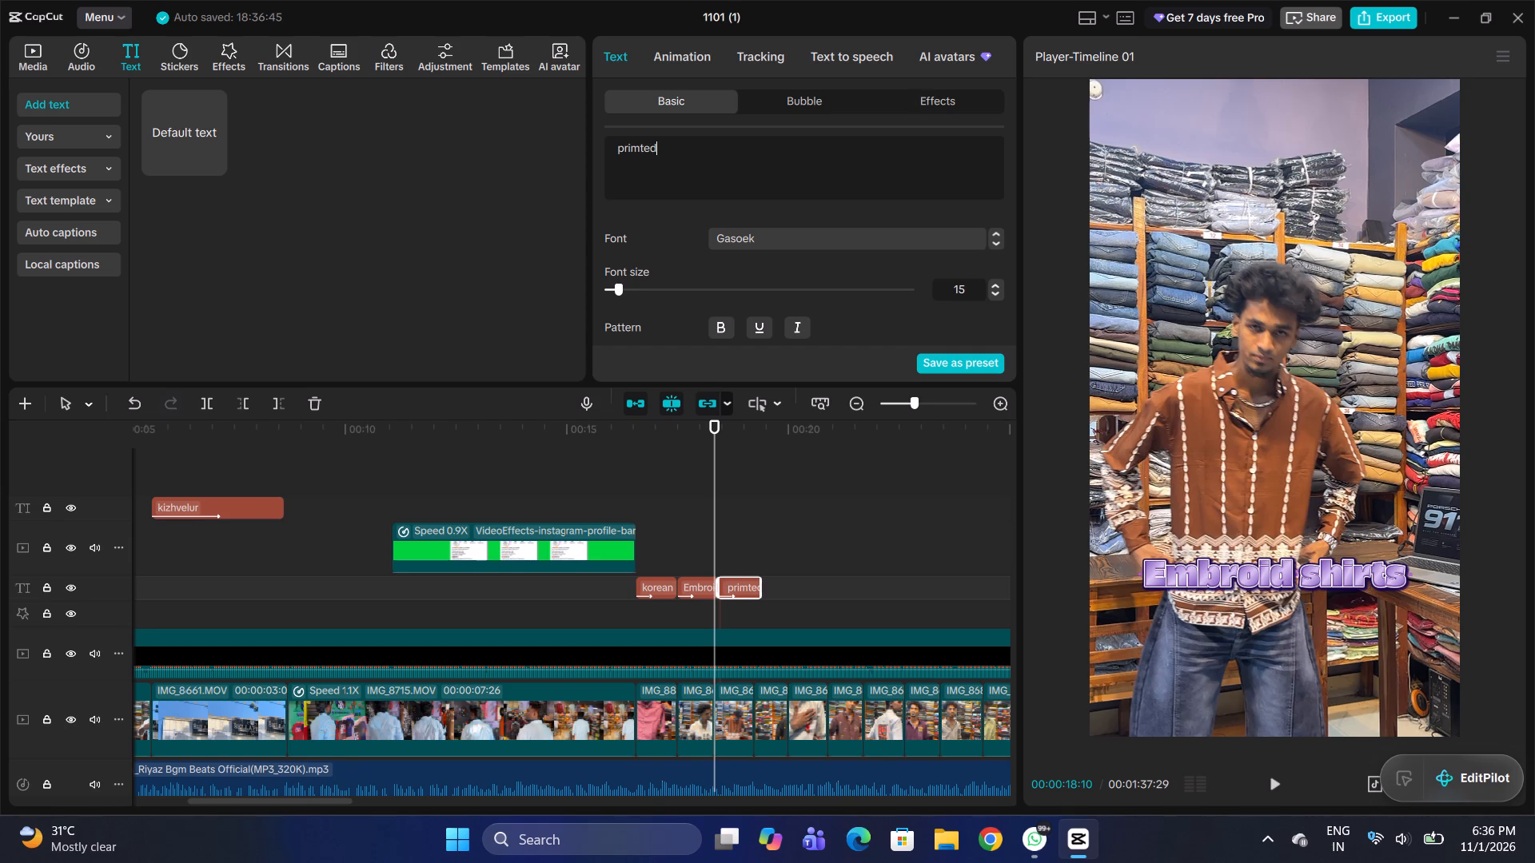
key(Left)
key(Left)
key(Left)
key(Left)
key(Left)
key(Left)
key(BackSpace)
key(shift+p)
key(Right)
key(Right)
key(Right)
key(Right)
key(Right)
key(Right)
key(Right)
key(BackSpace)
key(BackSpace)
key(BackSpace)
key(BackSpace)
key(n)
text(ted shirt)
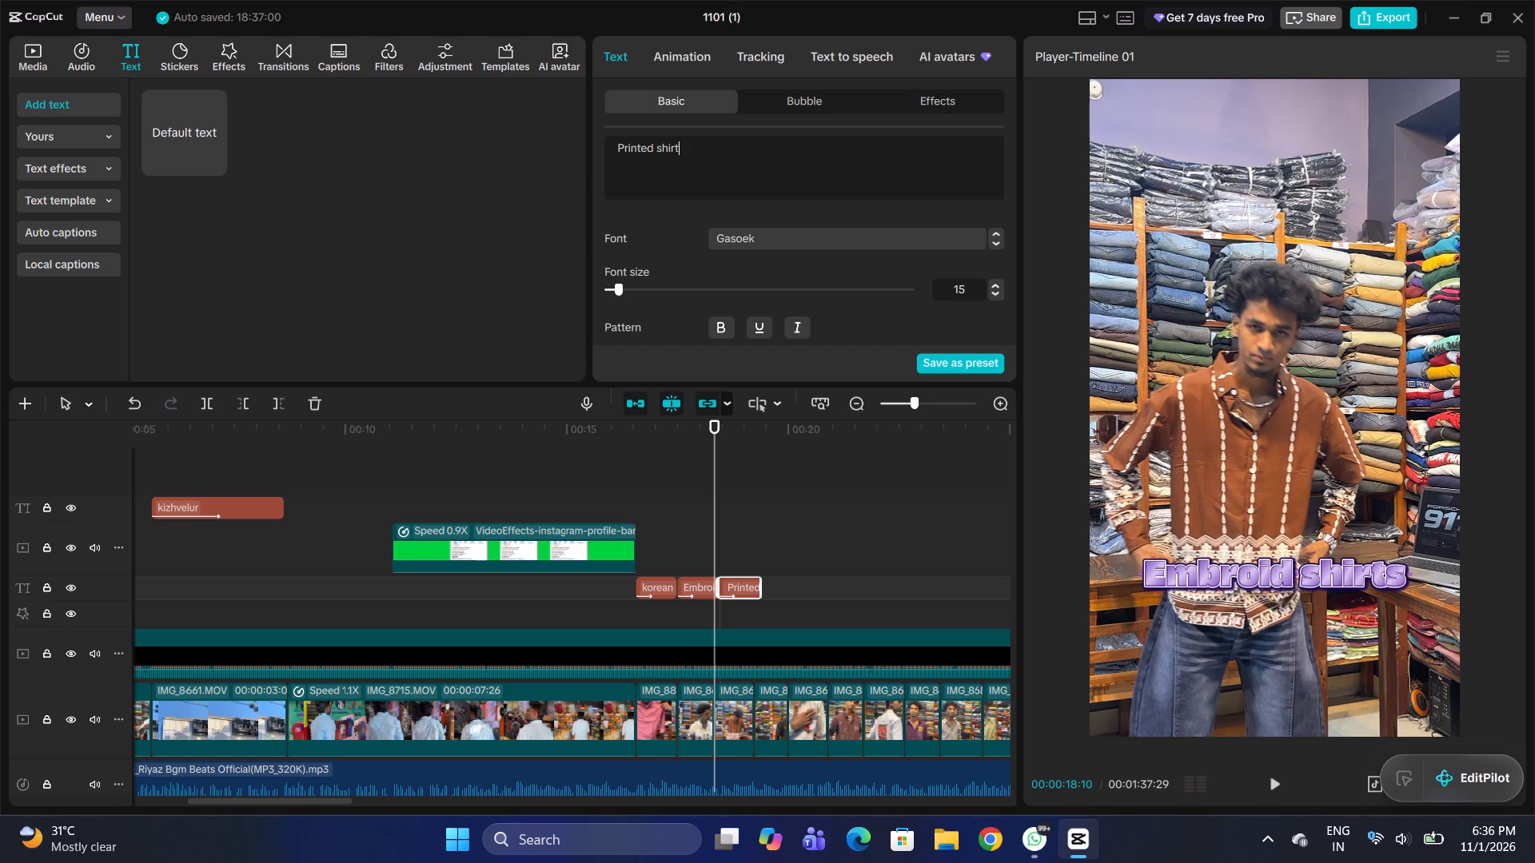
key(s)
Trim the end of the "Printed shirts" title to the end of its shirt clip at 00:00:19:07.
click(757, 587)
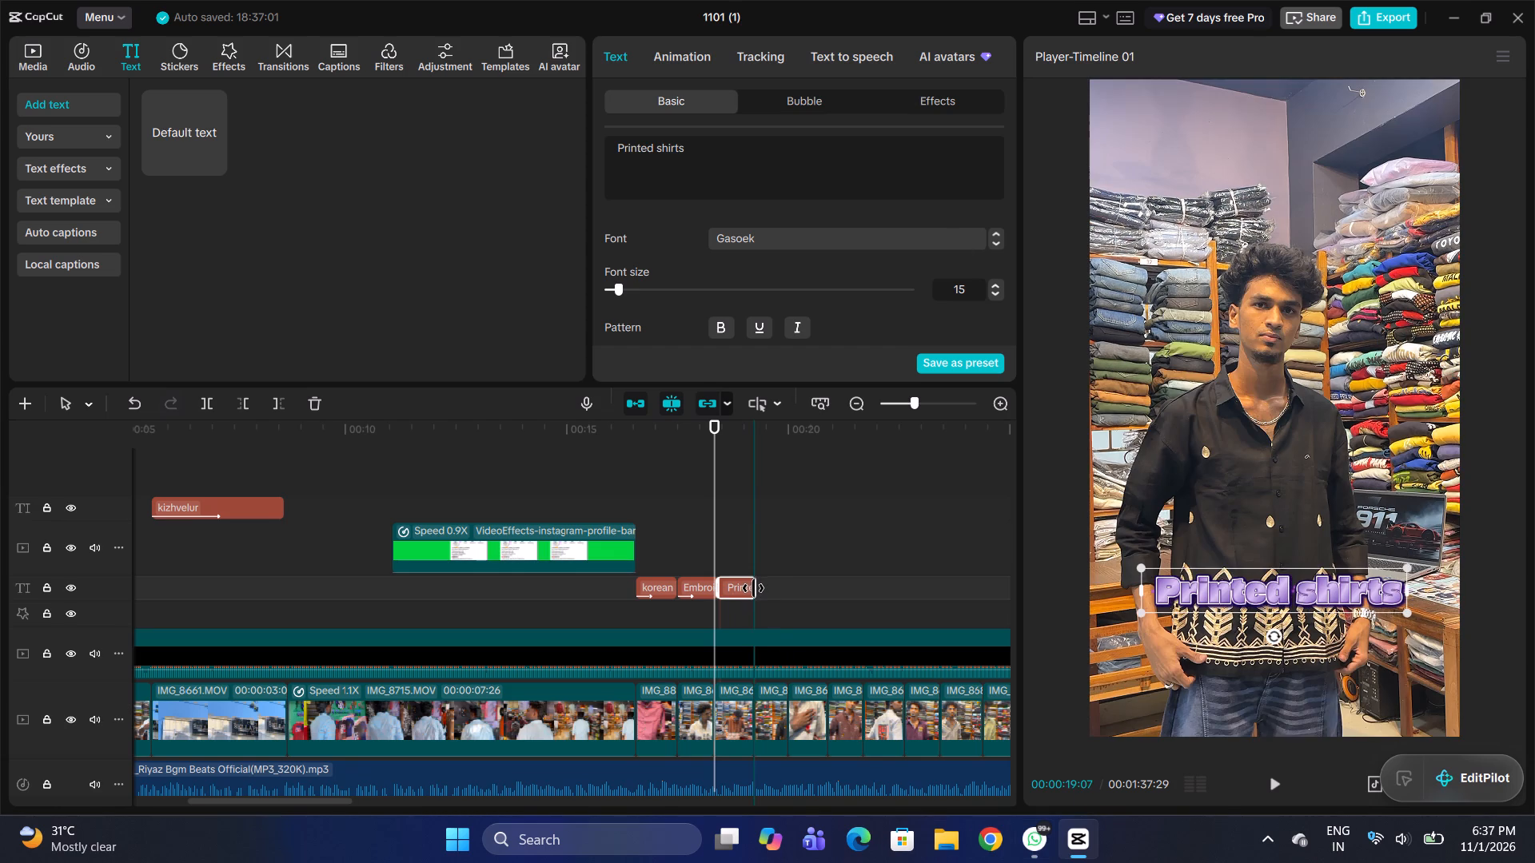
ctrl+scroll(755, 588, up, 4)
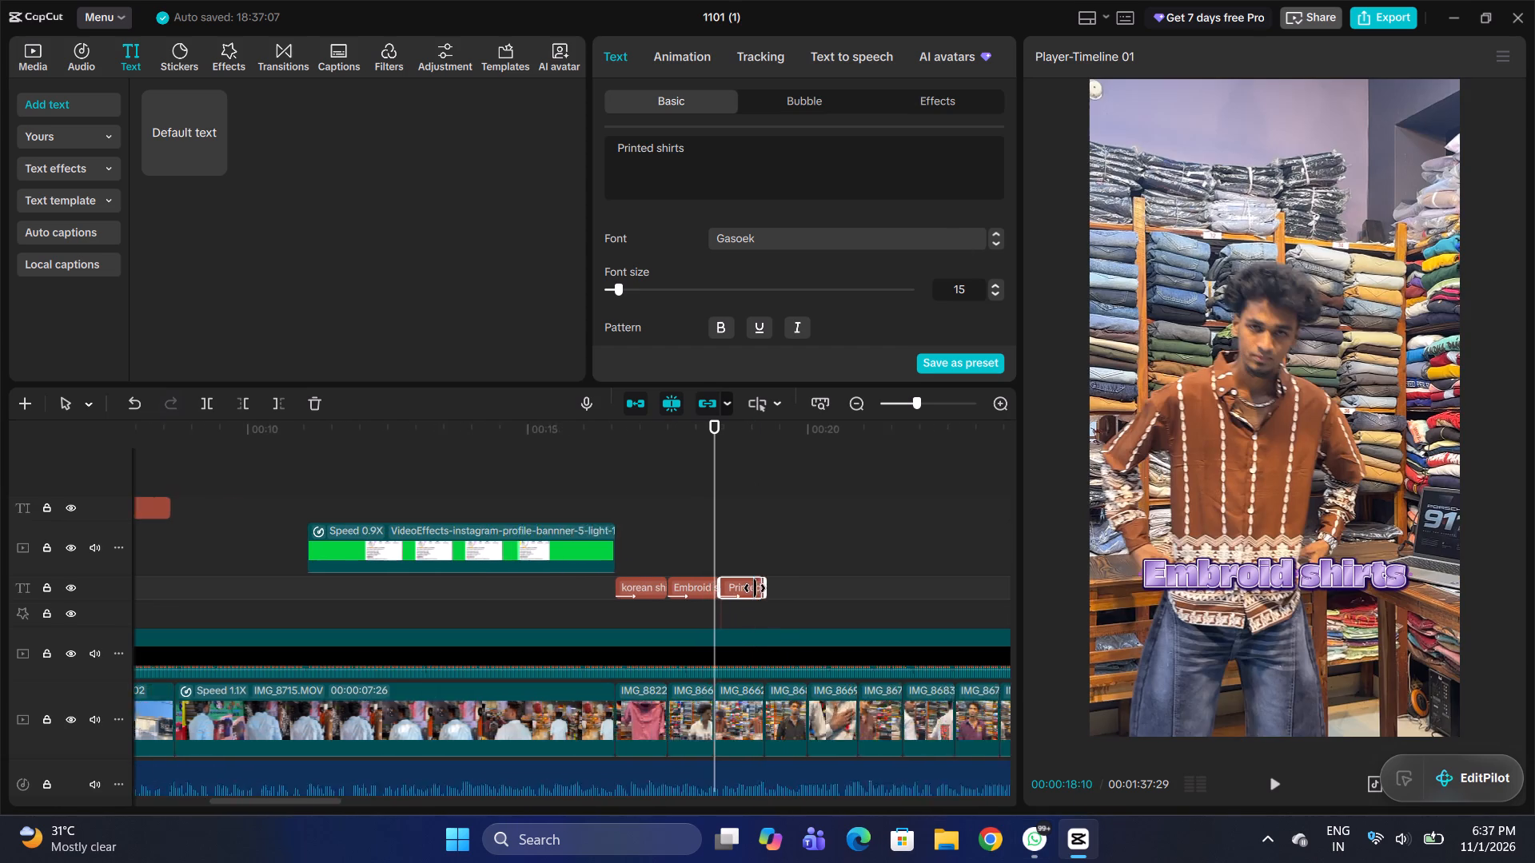
ctrl+scroll(755, 588, up, 4)
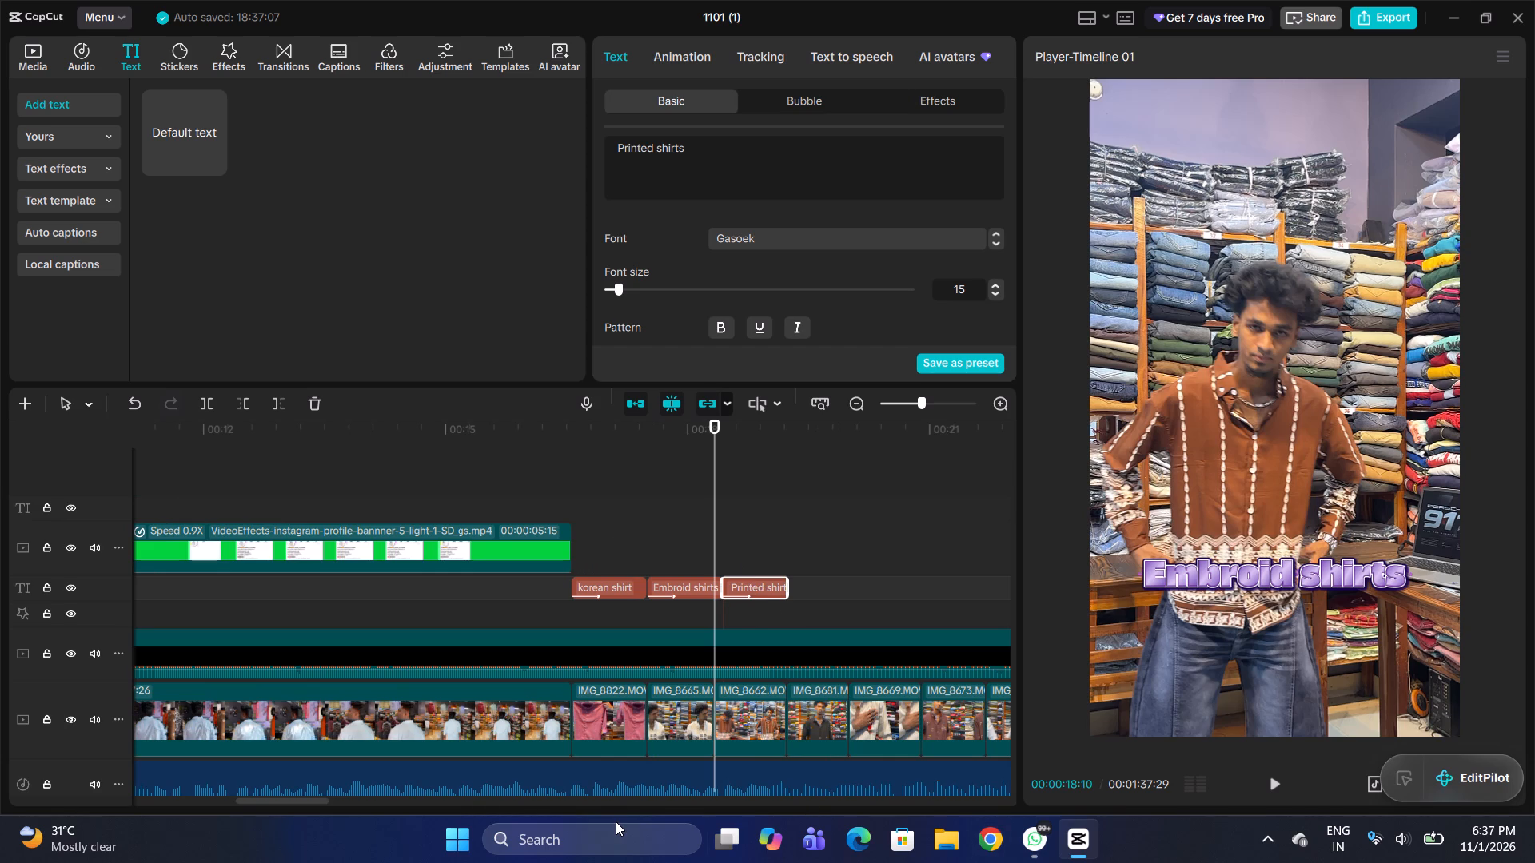
Consult the shirt list in Notepad, and add a "Bottem shirts" title at 00:00:19:07 over the black shirt clip, reusing the copied "korean shirt" title.
text(note)
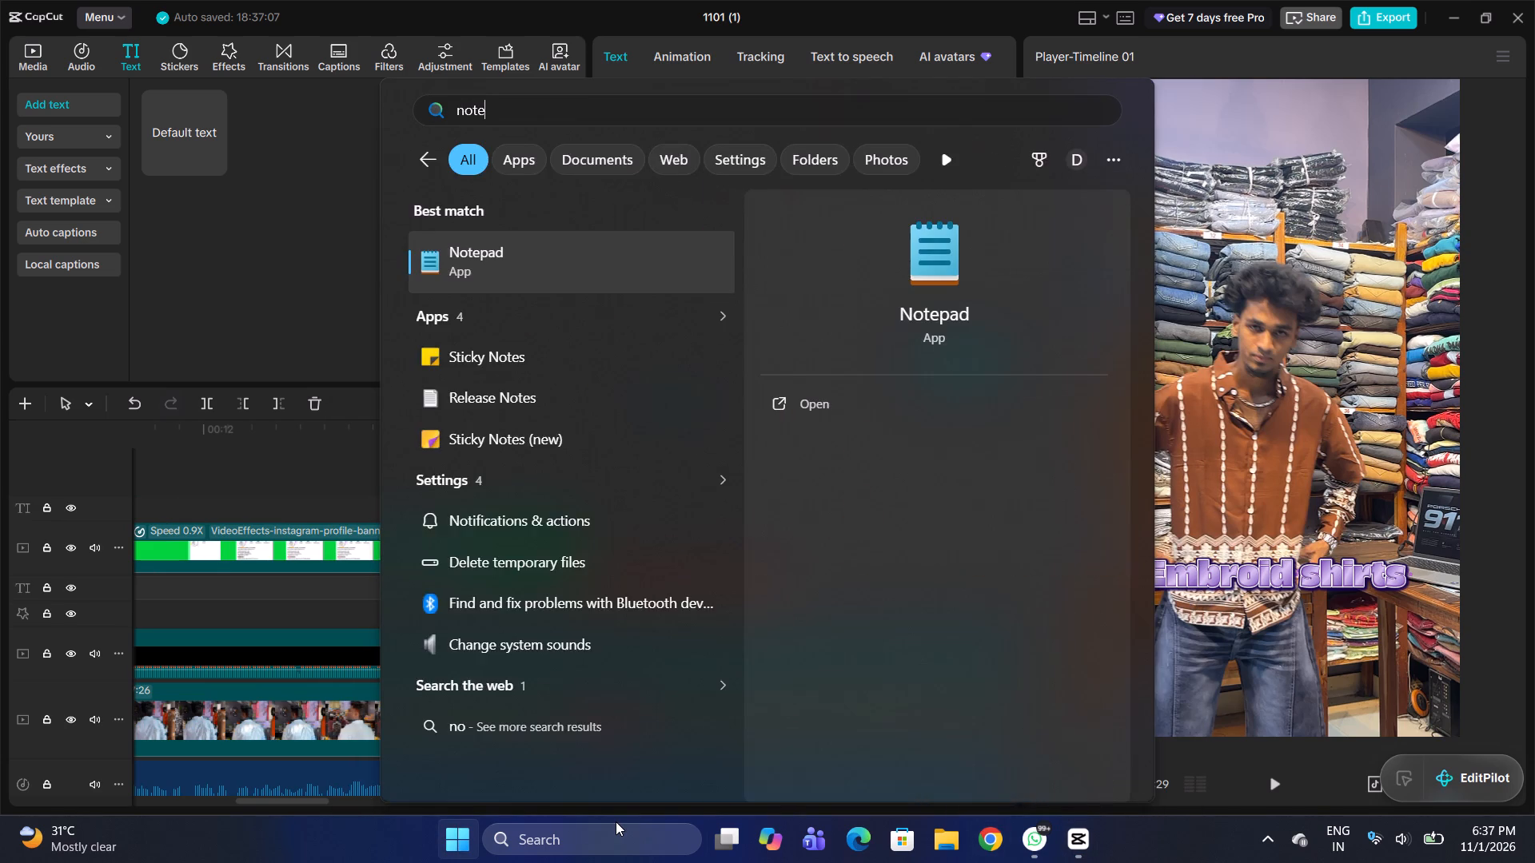
key(Return)
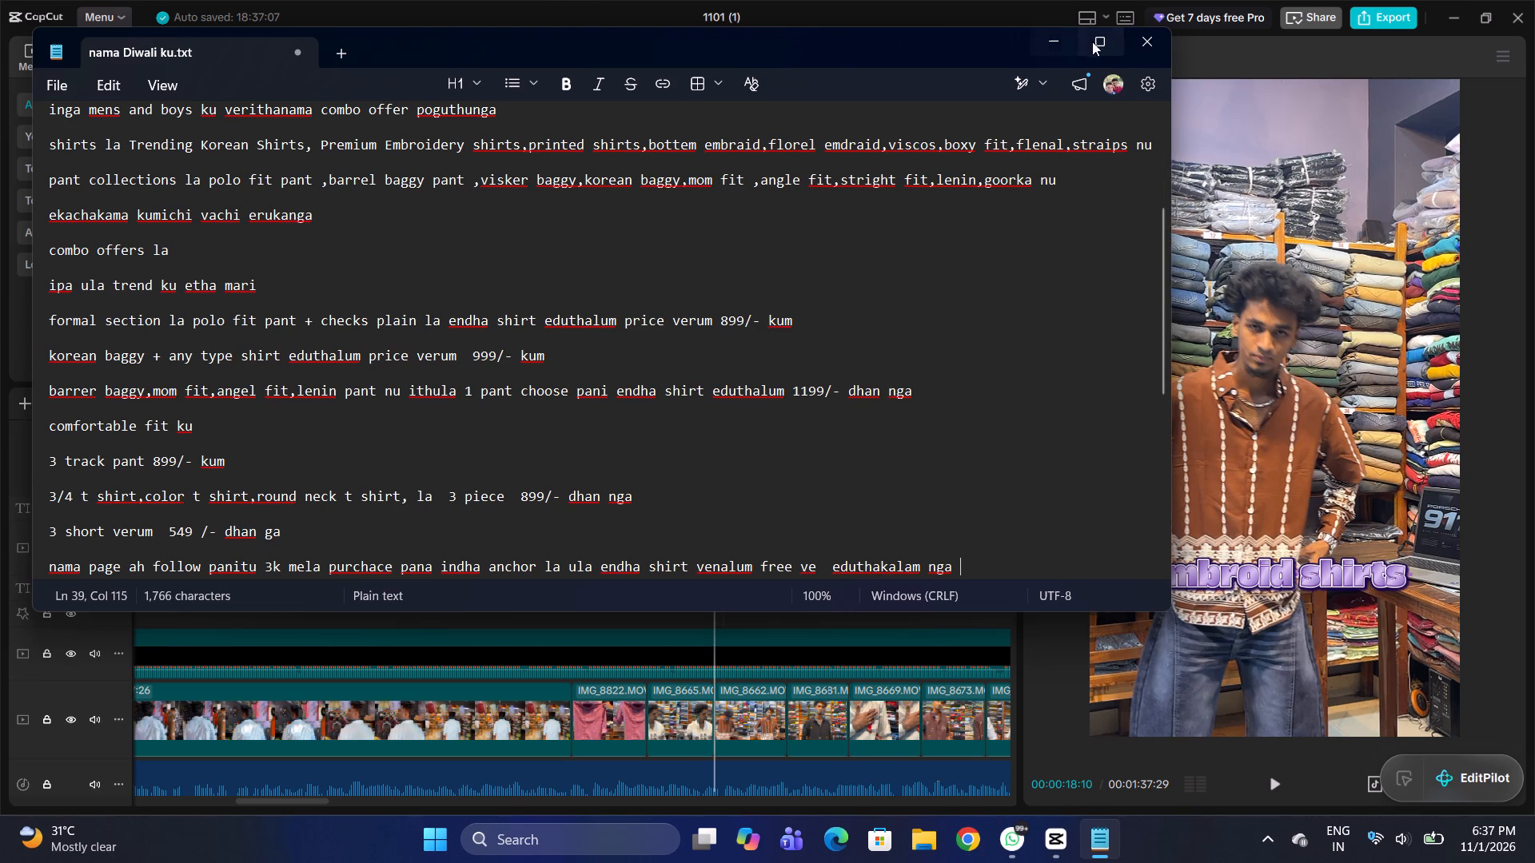
click(1056, 47)
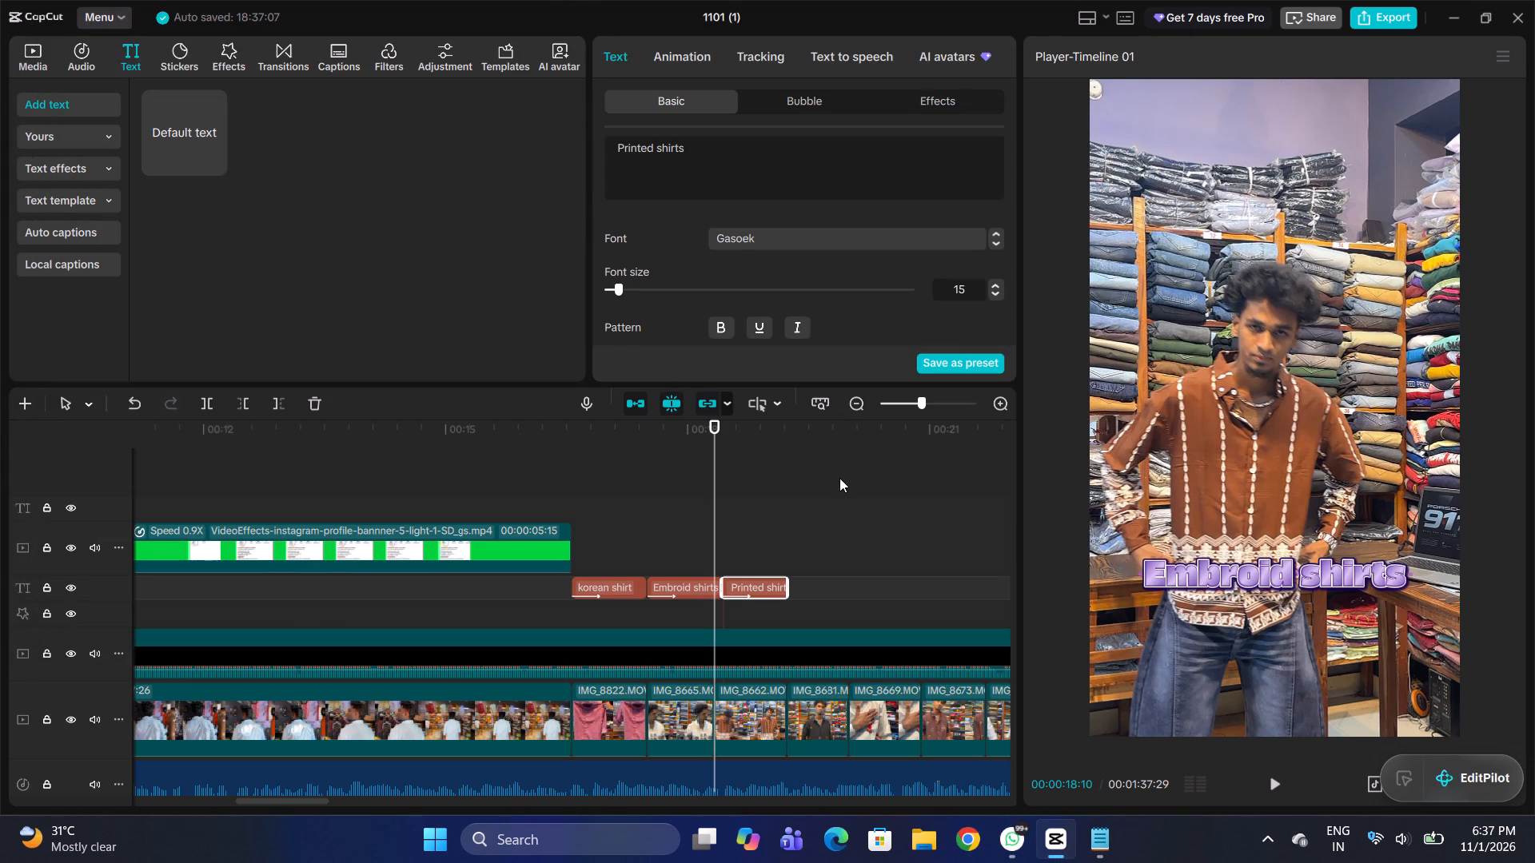
click(797, 558)
drag(797, 558, 786, 562)
key(ctrl+v)
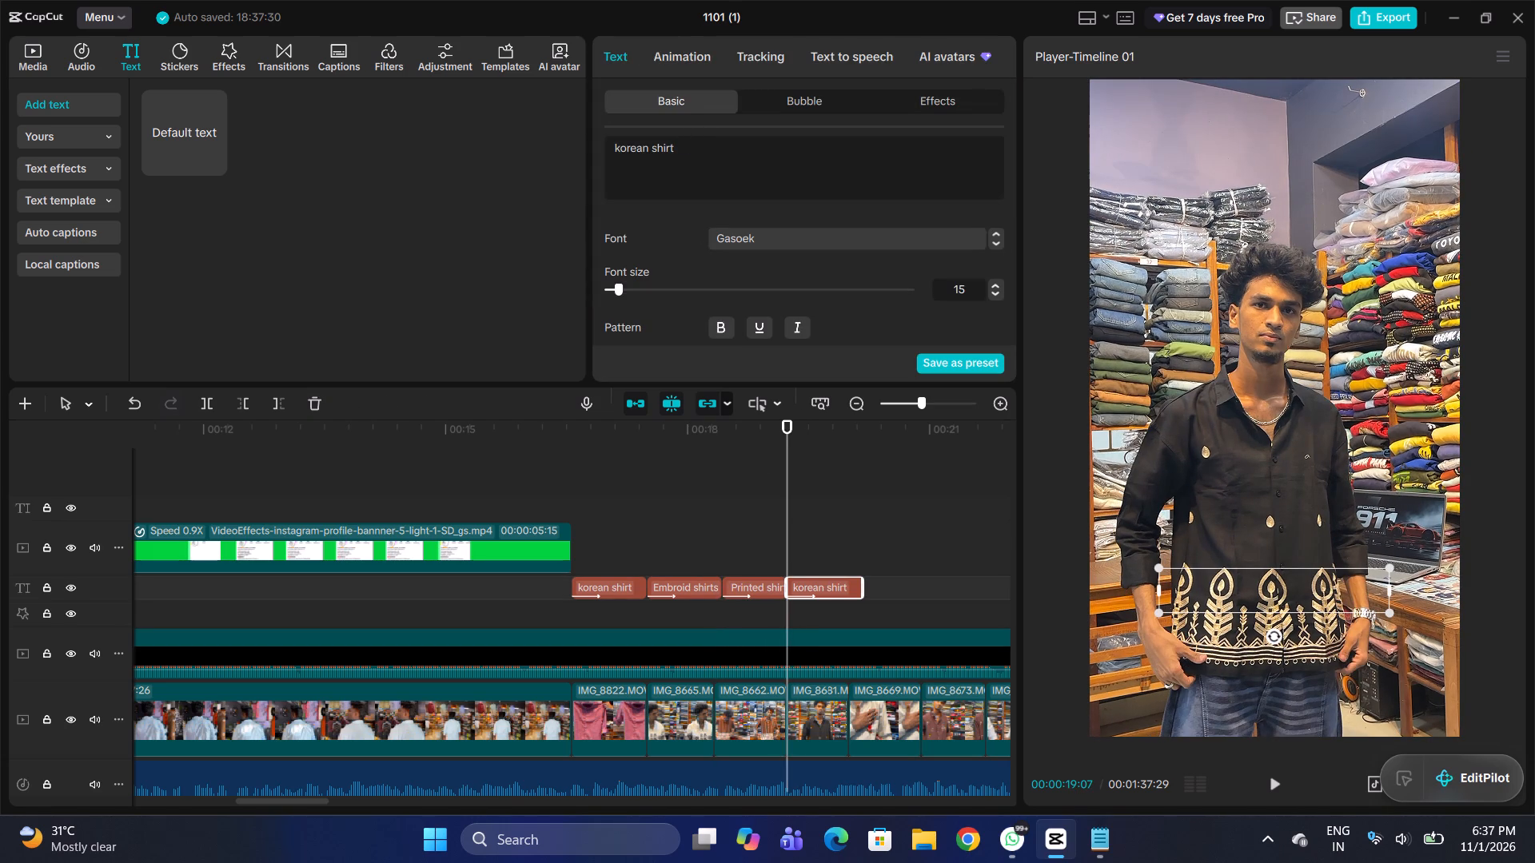
drag(679, 149, 604, 140)
text(Bottem shirts)
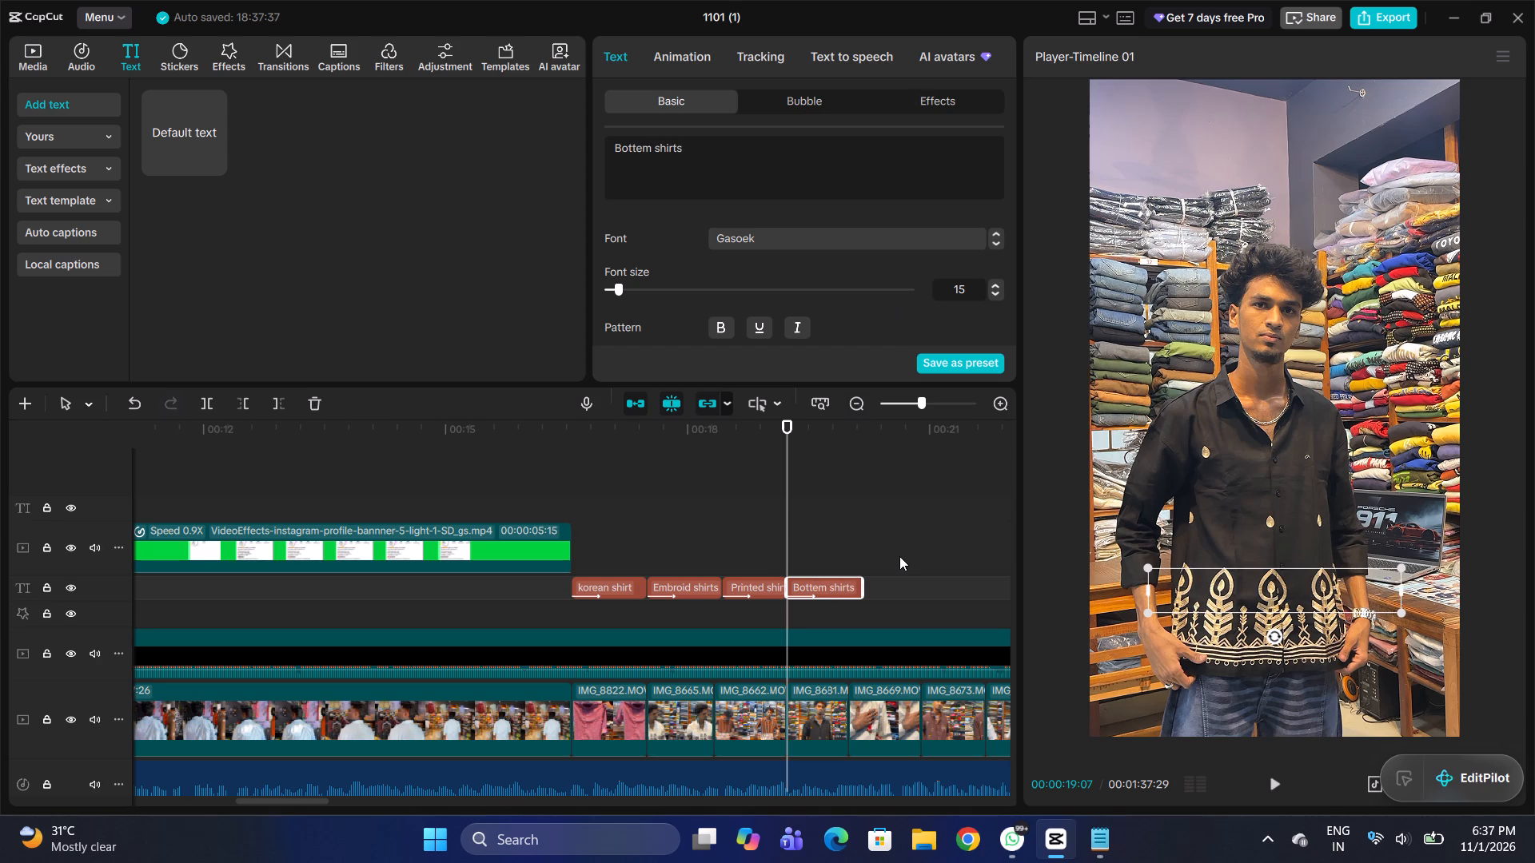
Trim the end of the "Bottem shirts" title to the end of the black shirt clip at 00:00:20:00.
drag(861, 594, 846, 599)
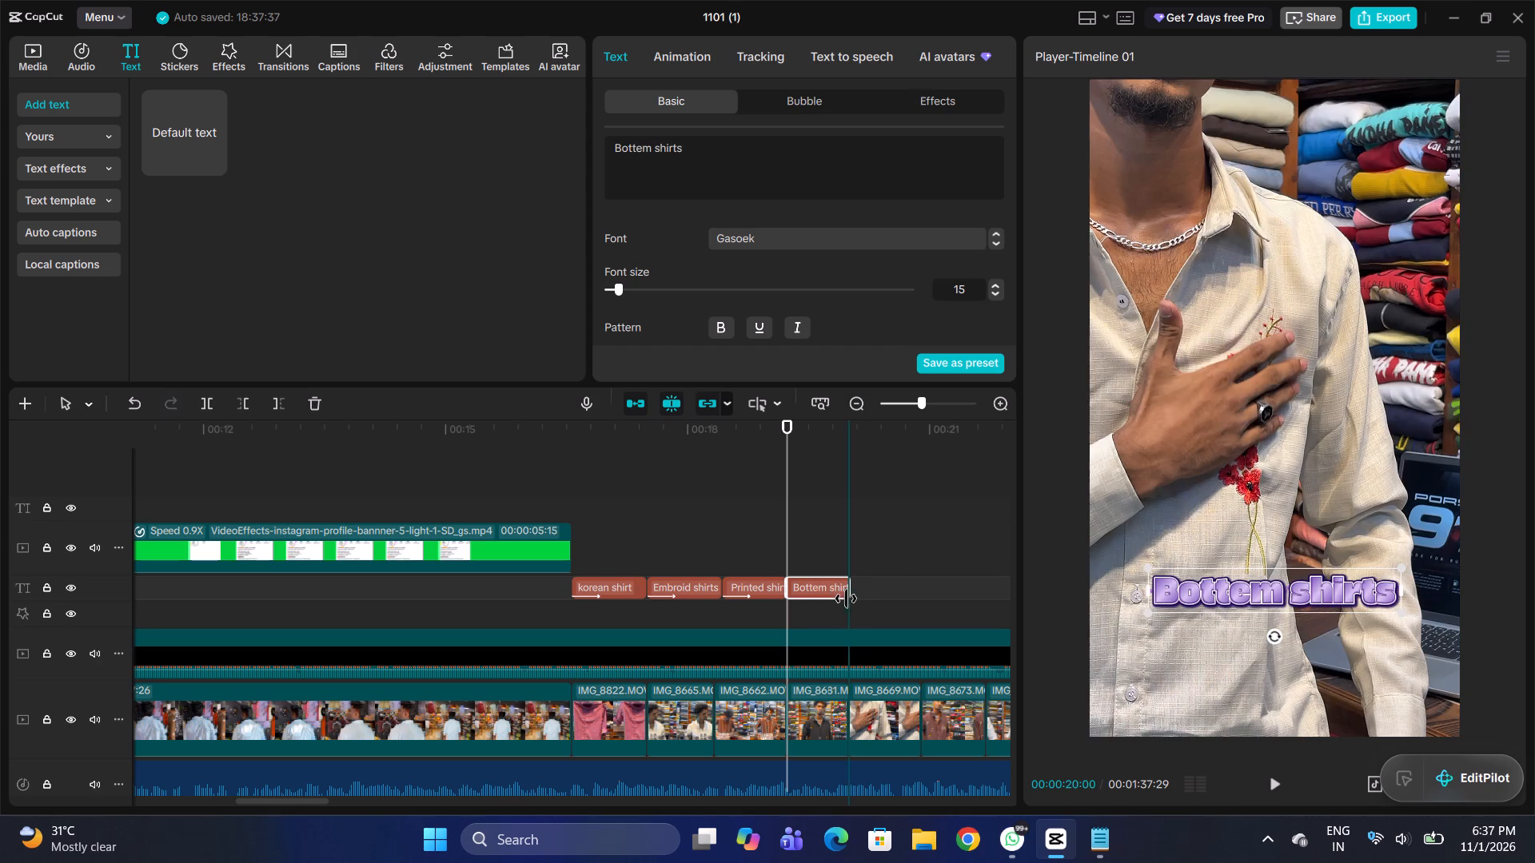
drag(846, 599, 849, 601)
Check the shirt list in Notepad again, and paste a "korean shirt" title copy at the cream shirt clip's start, 00:00:20:00.
double_click(844, 540)
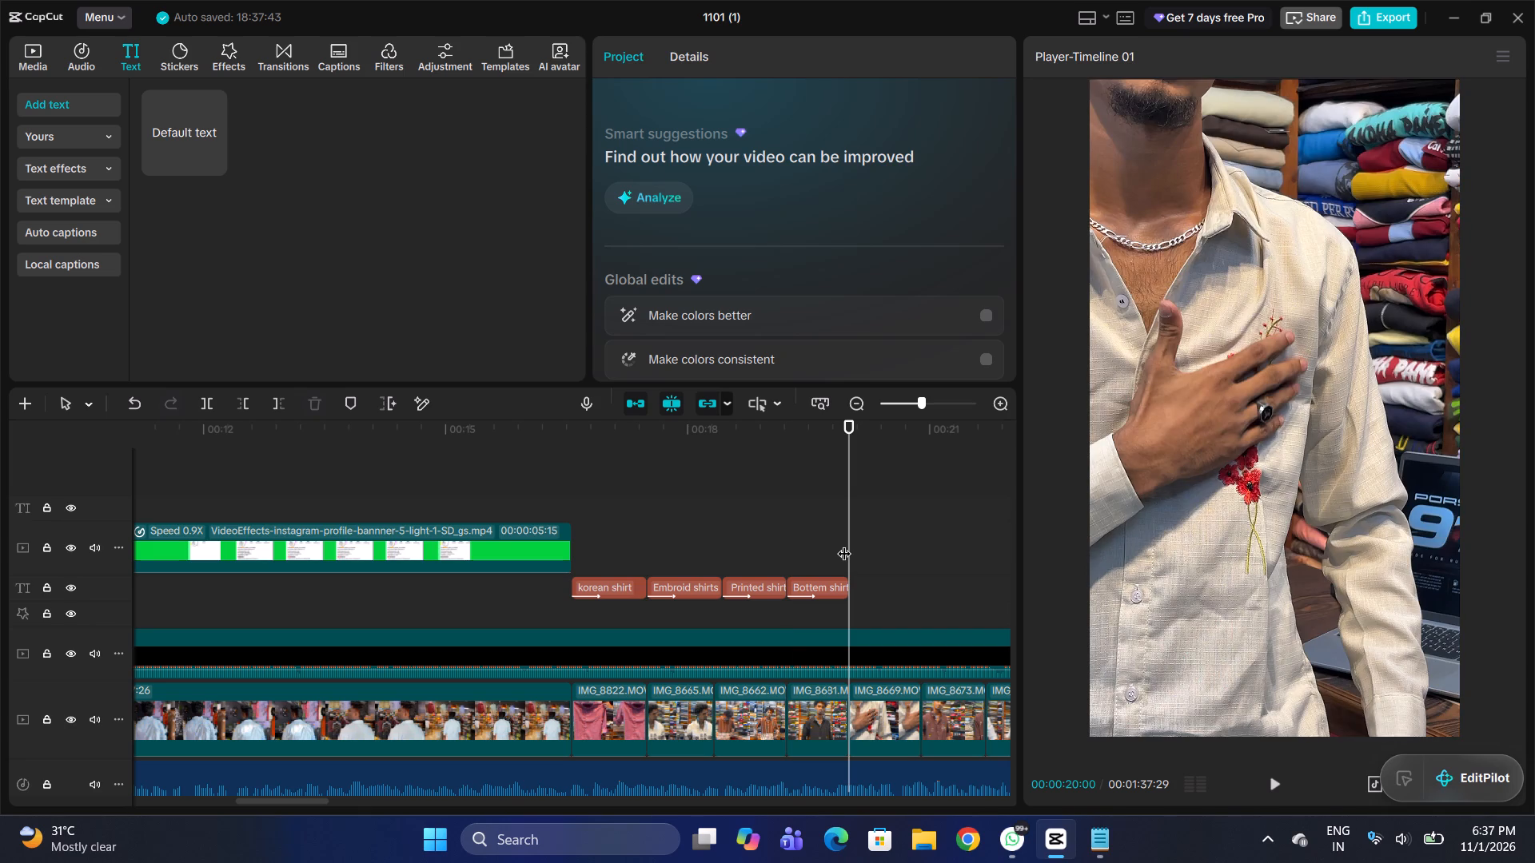
click(1106, 837)
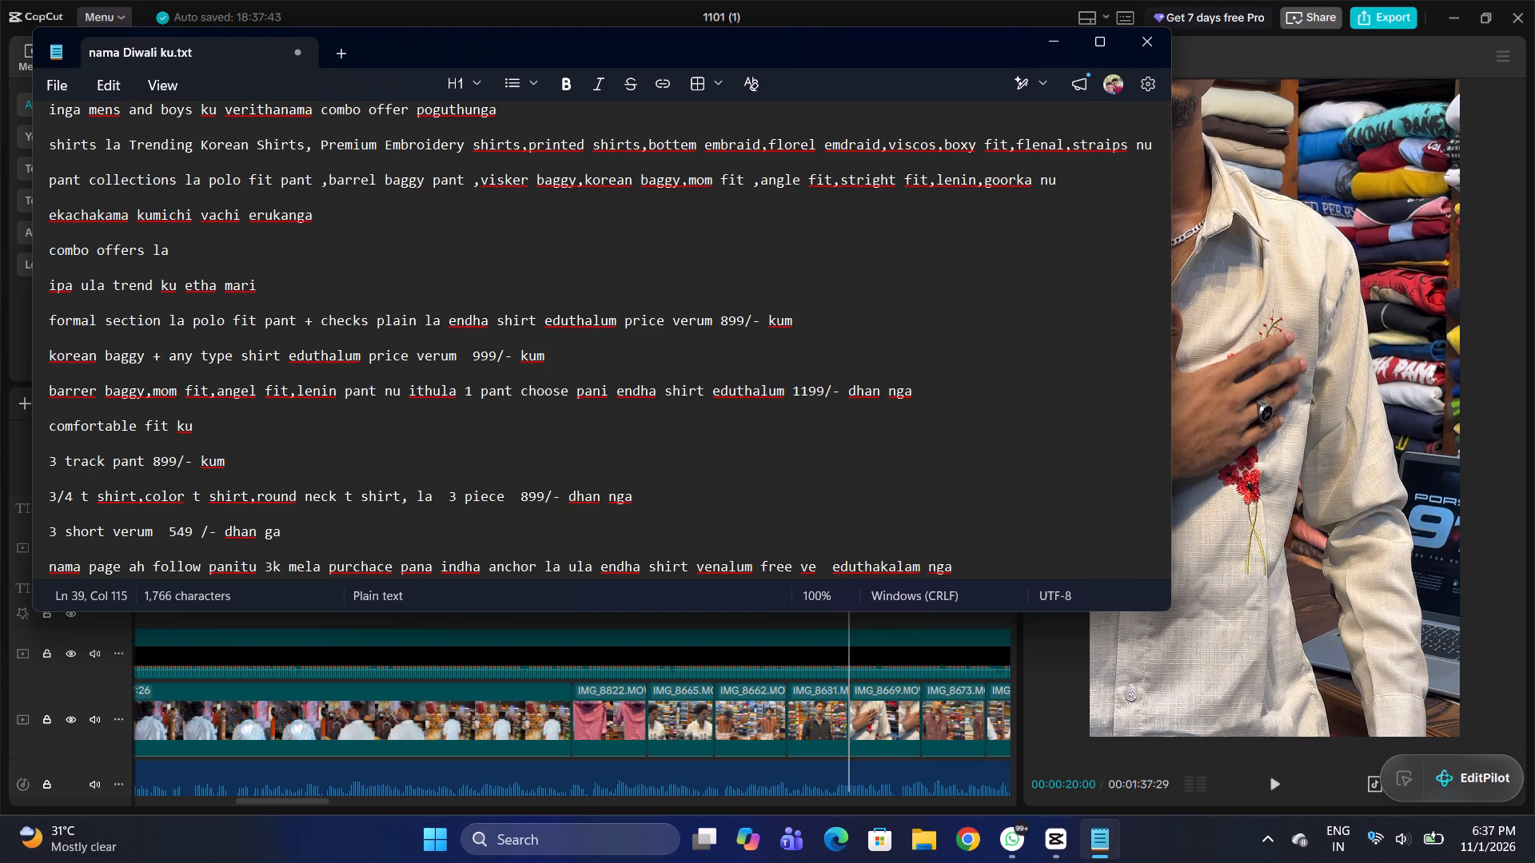
click(1143, 50)
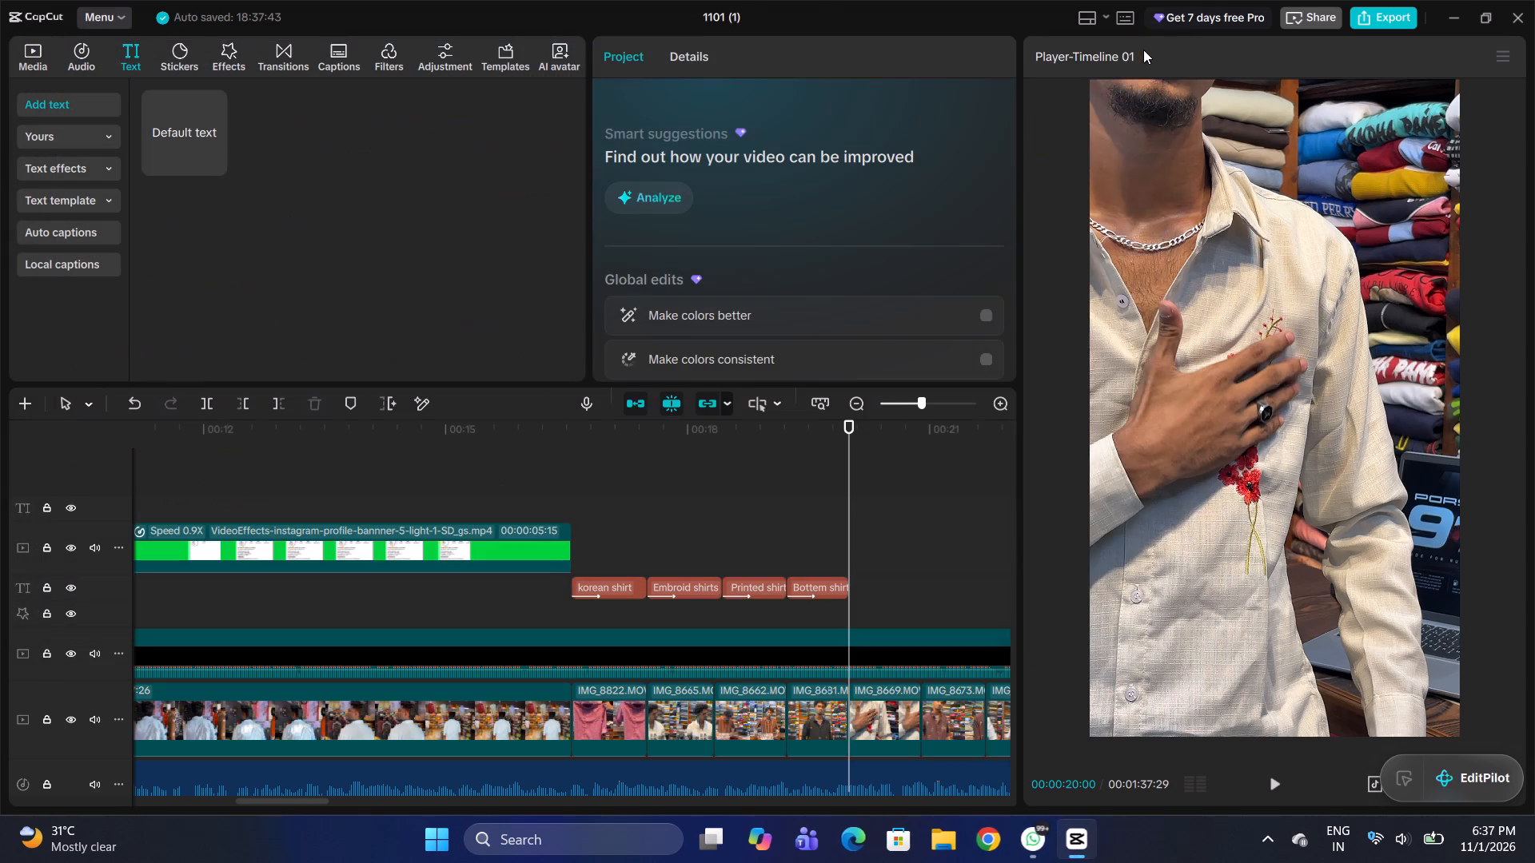
text(note)
key(Return)
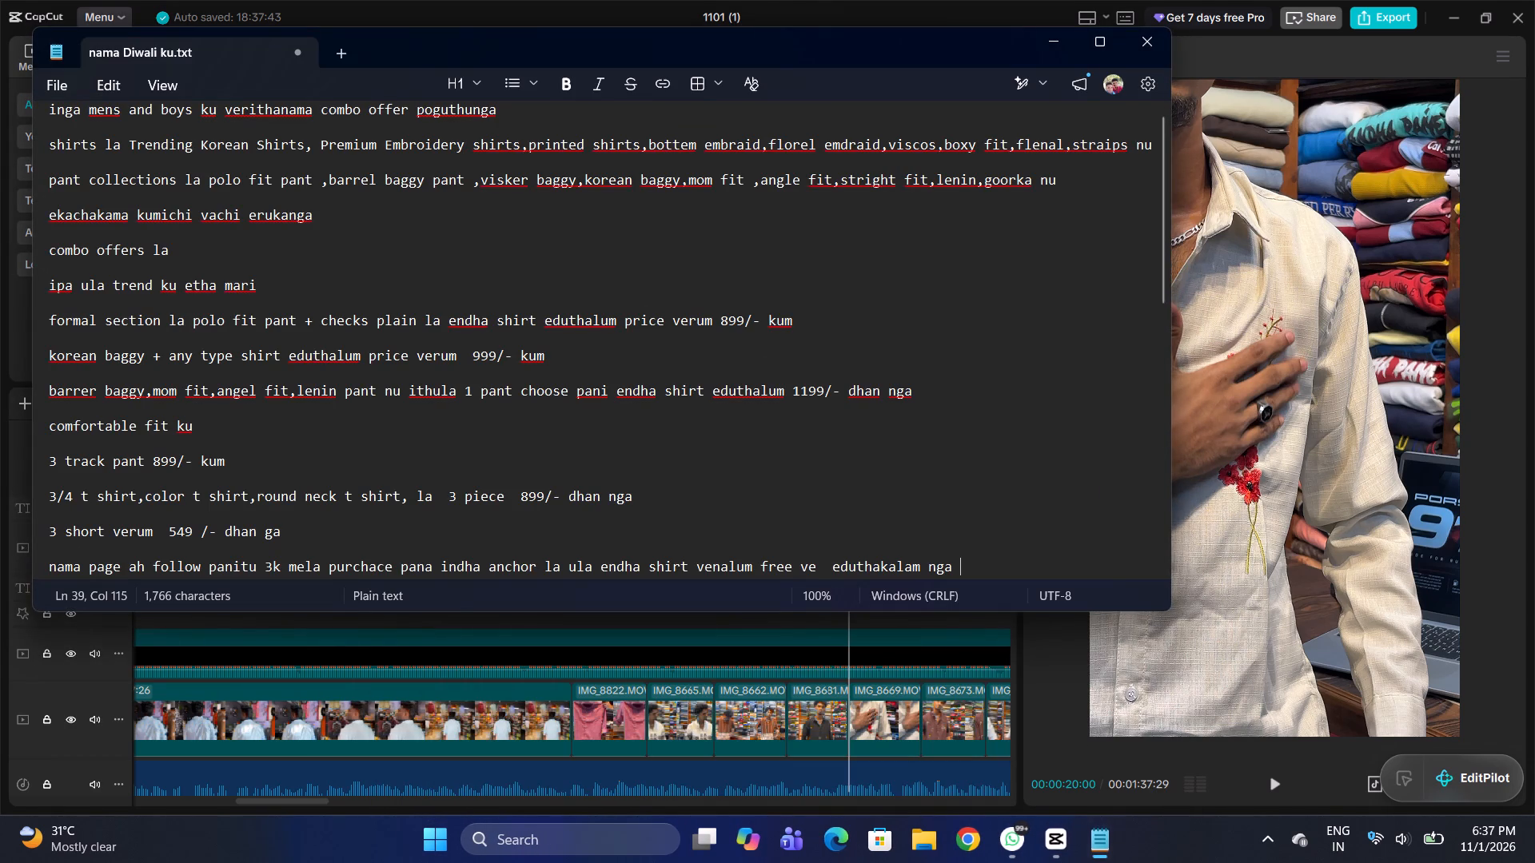
click(1054, 49)
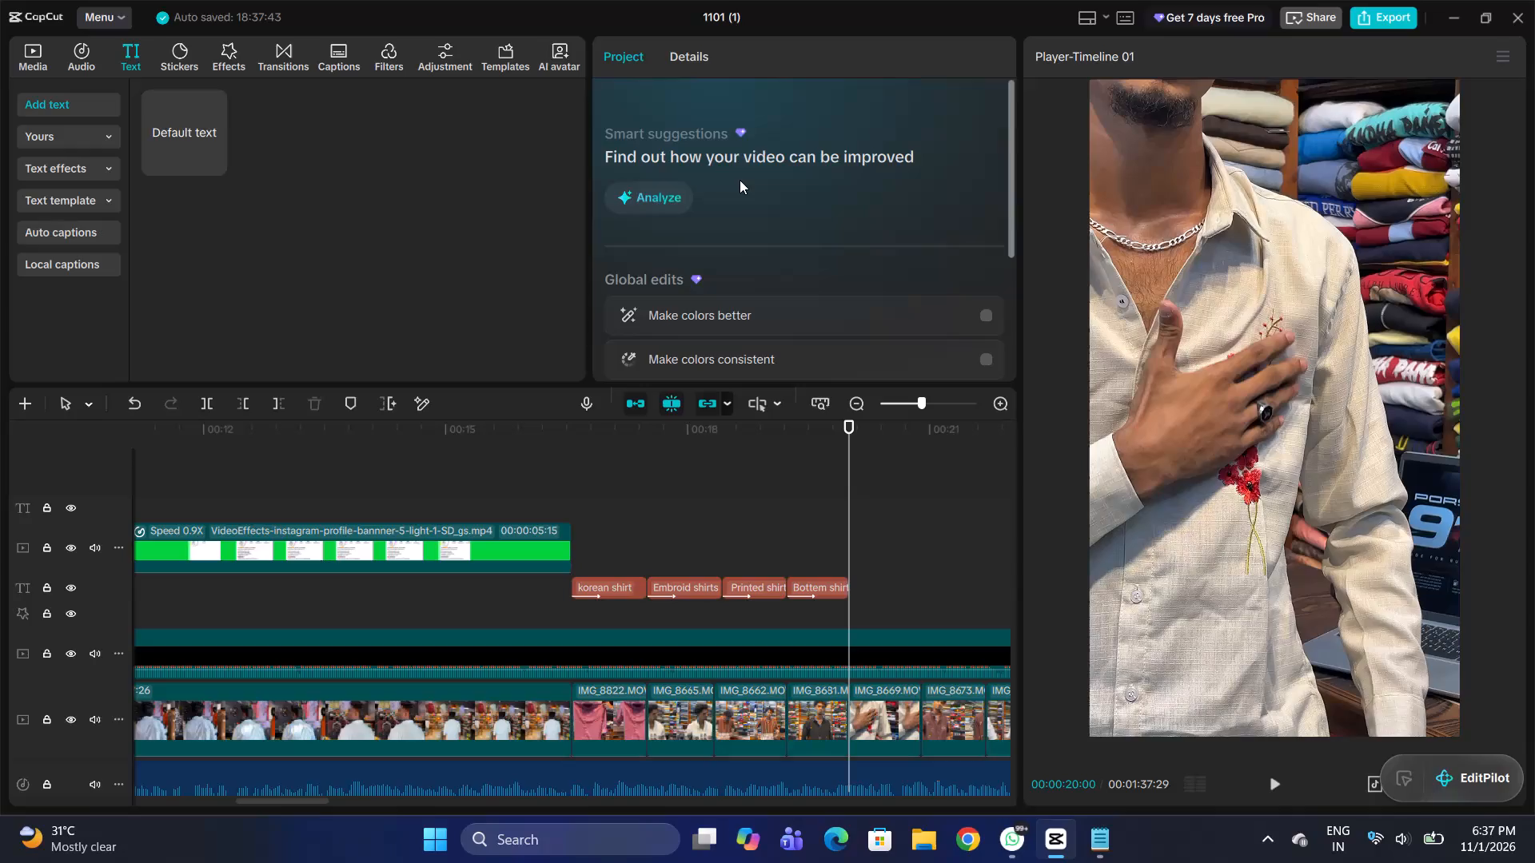
key(ctrl+v)
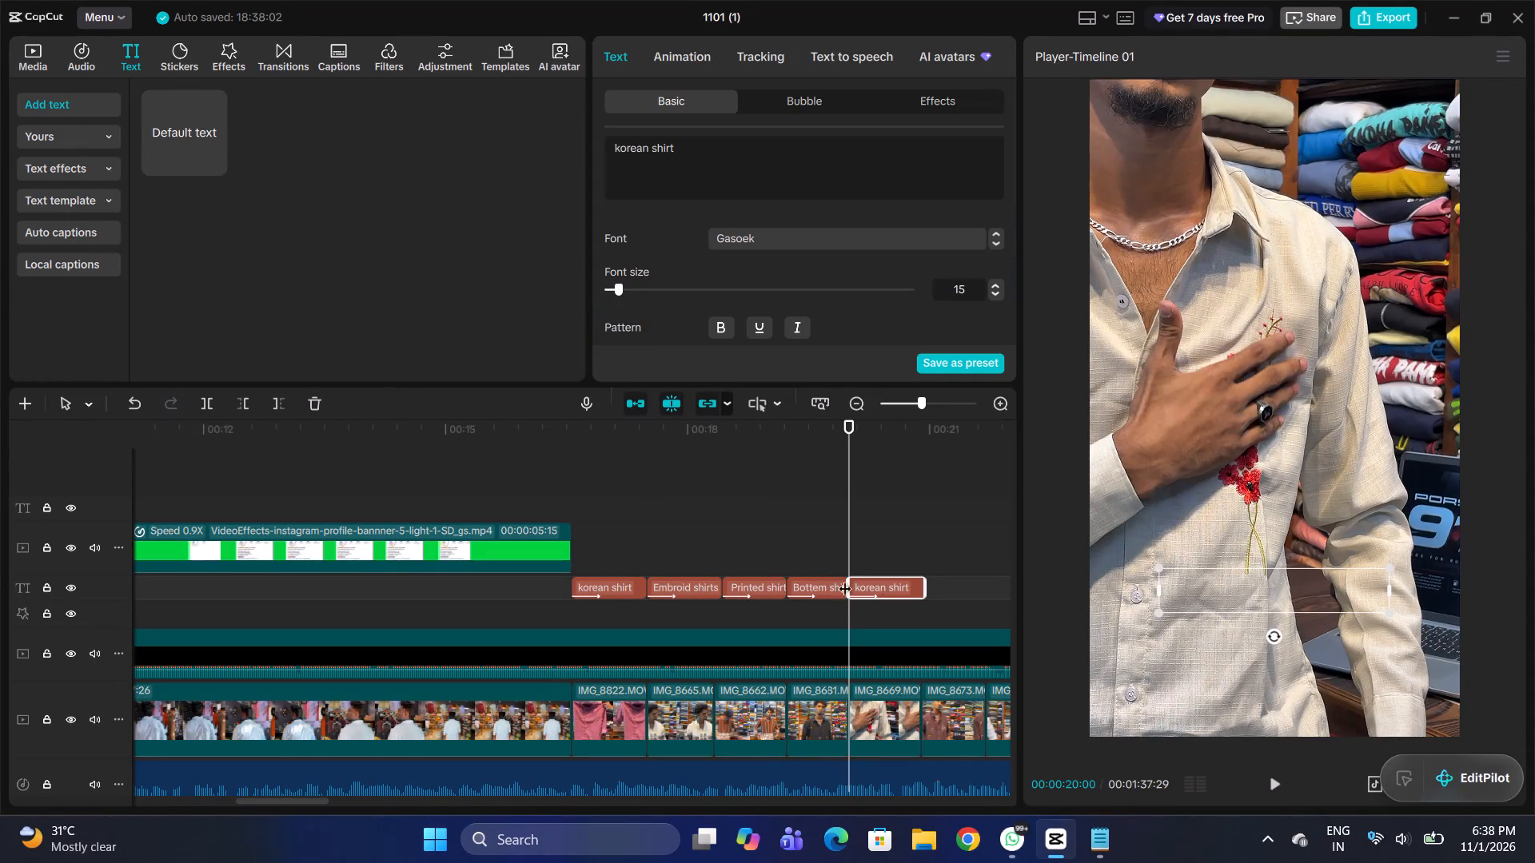
Replace the wording of the title over the cream shirt clip with "Florel Embroid".
drag(685, 149, 624, 139)
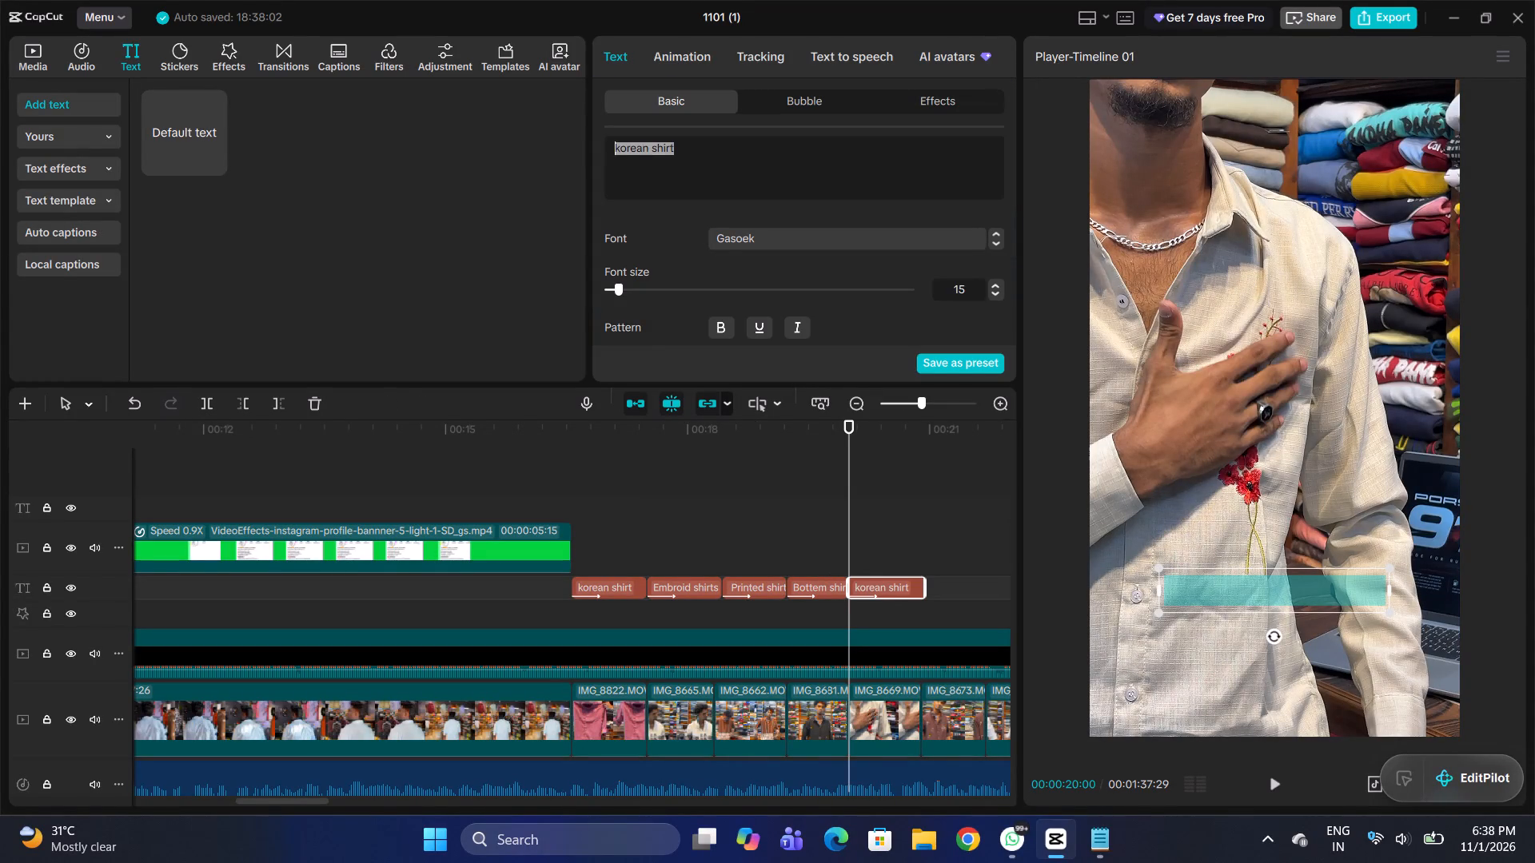
key(BackSpace)
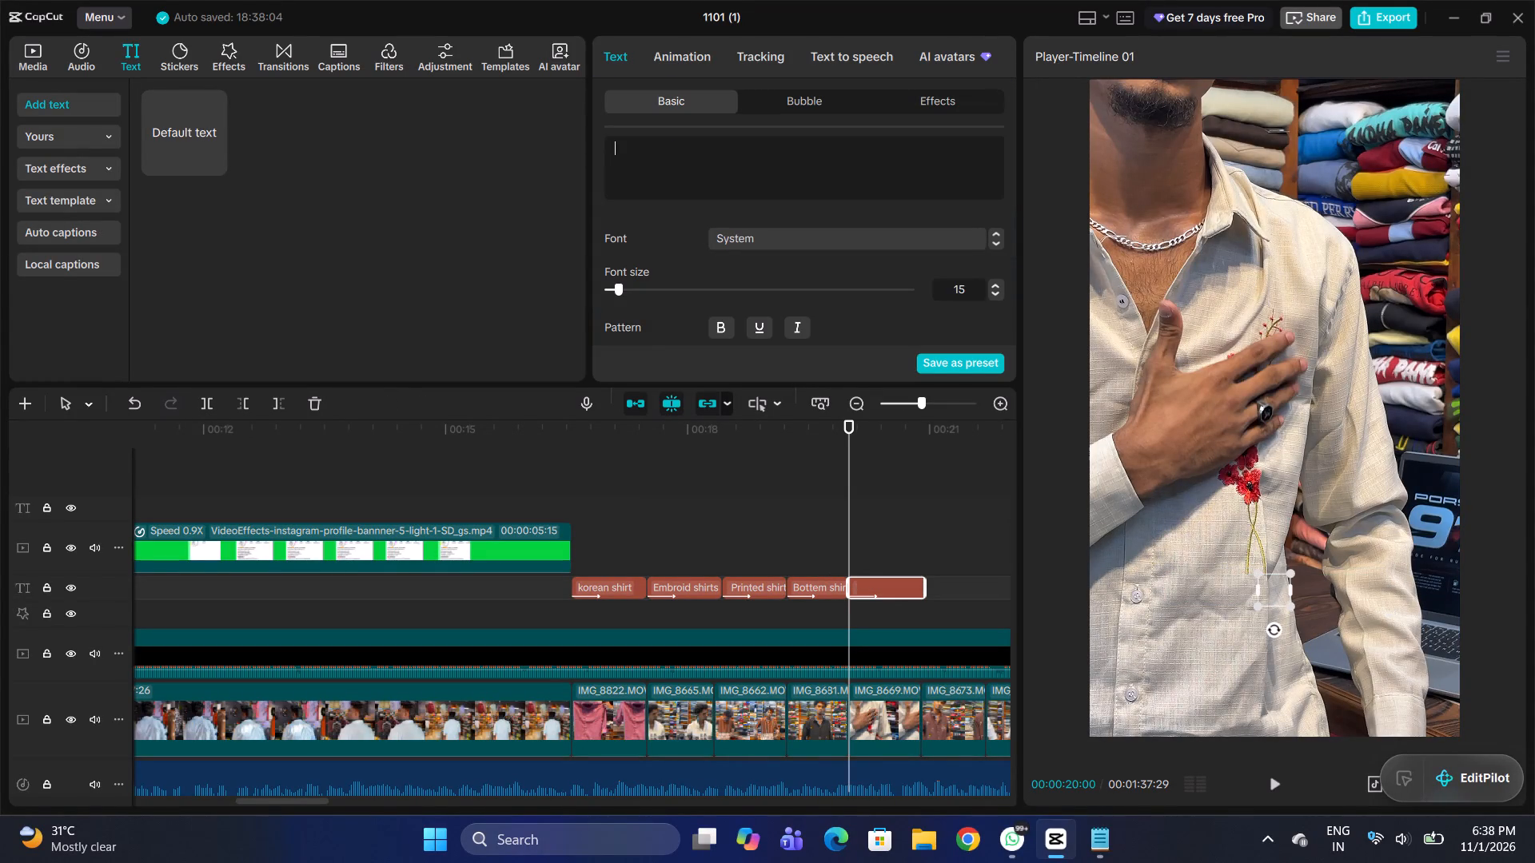
text(fl)
key(BackSpace)
key(BackSpace)
key(BackSpace)
text(Florel)
key(space)
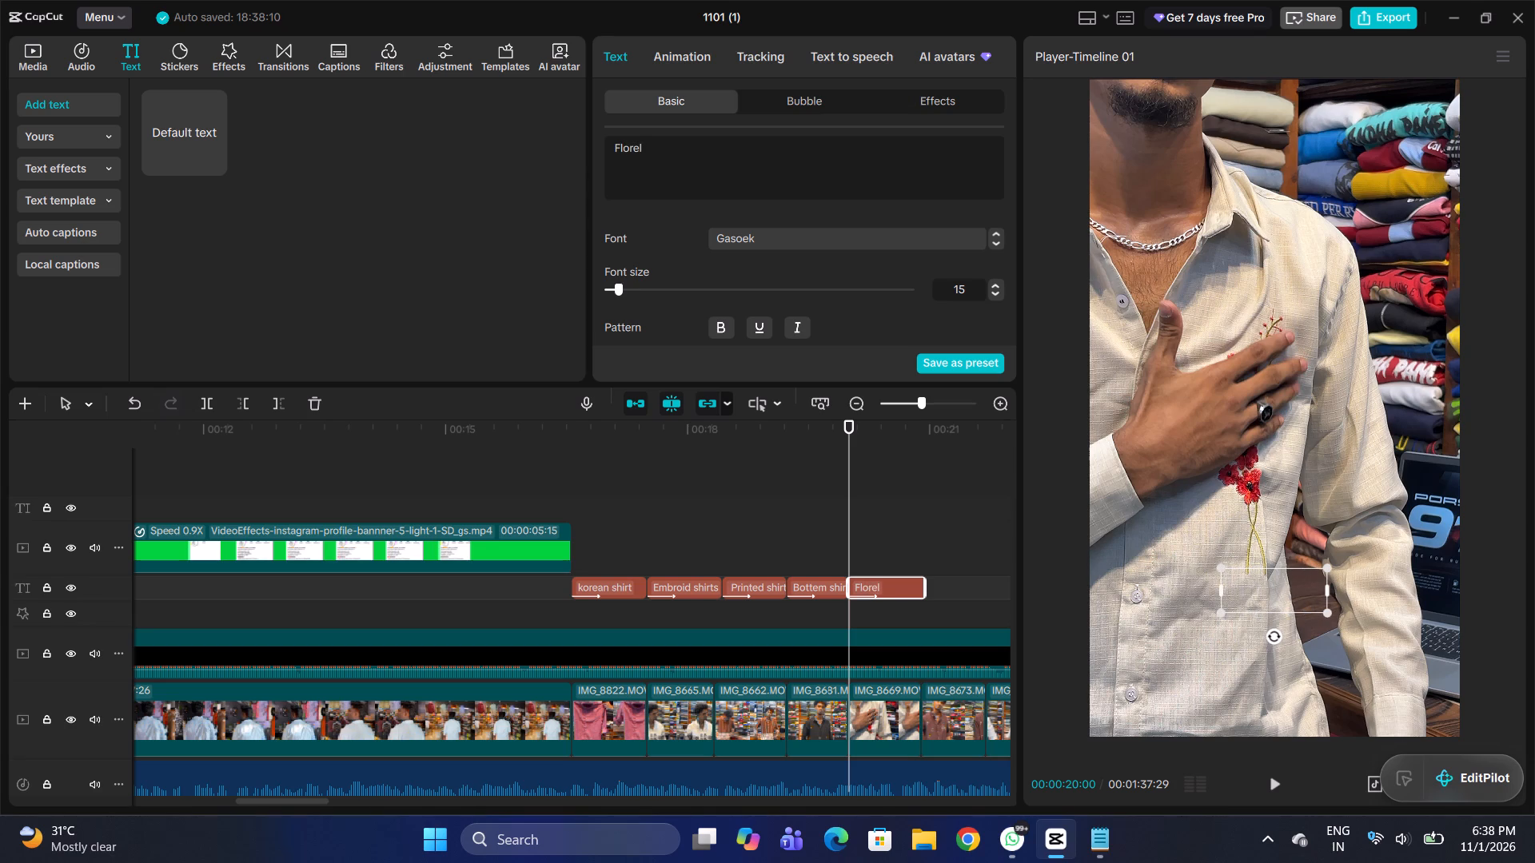
text(Embroid)
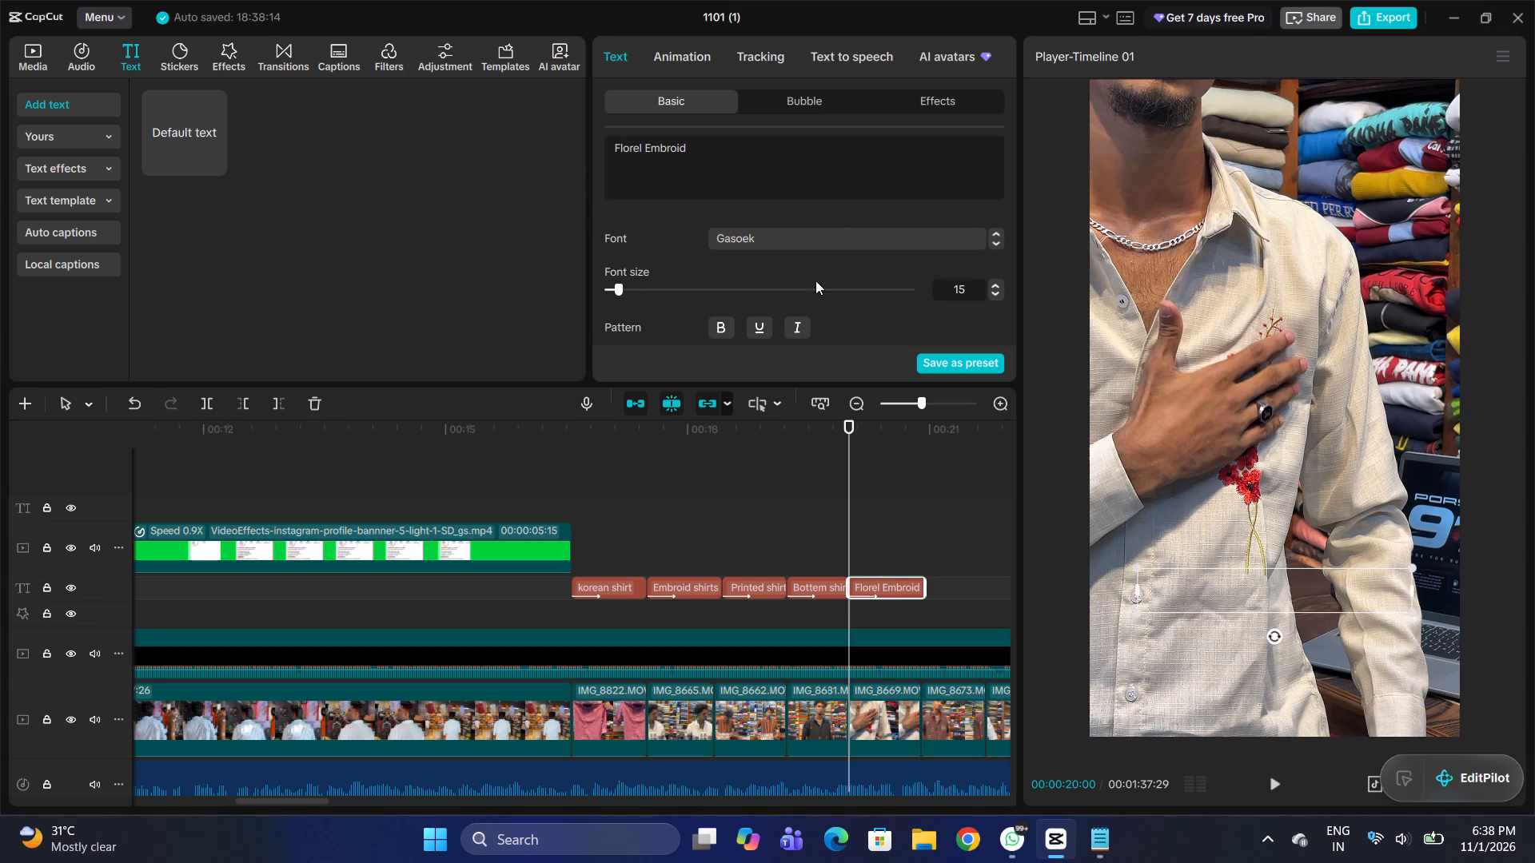
Trim the end of the "Florel Embroid" title to the end of the cream shirt clip at 00:00:20:27.
drag(923, 590, 914, 594)
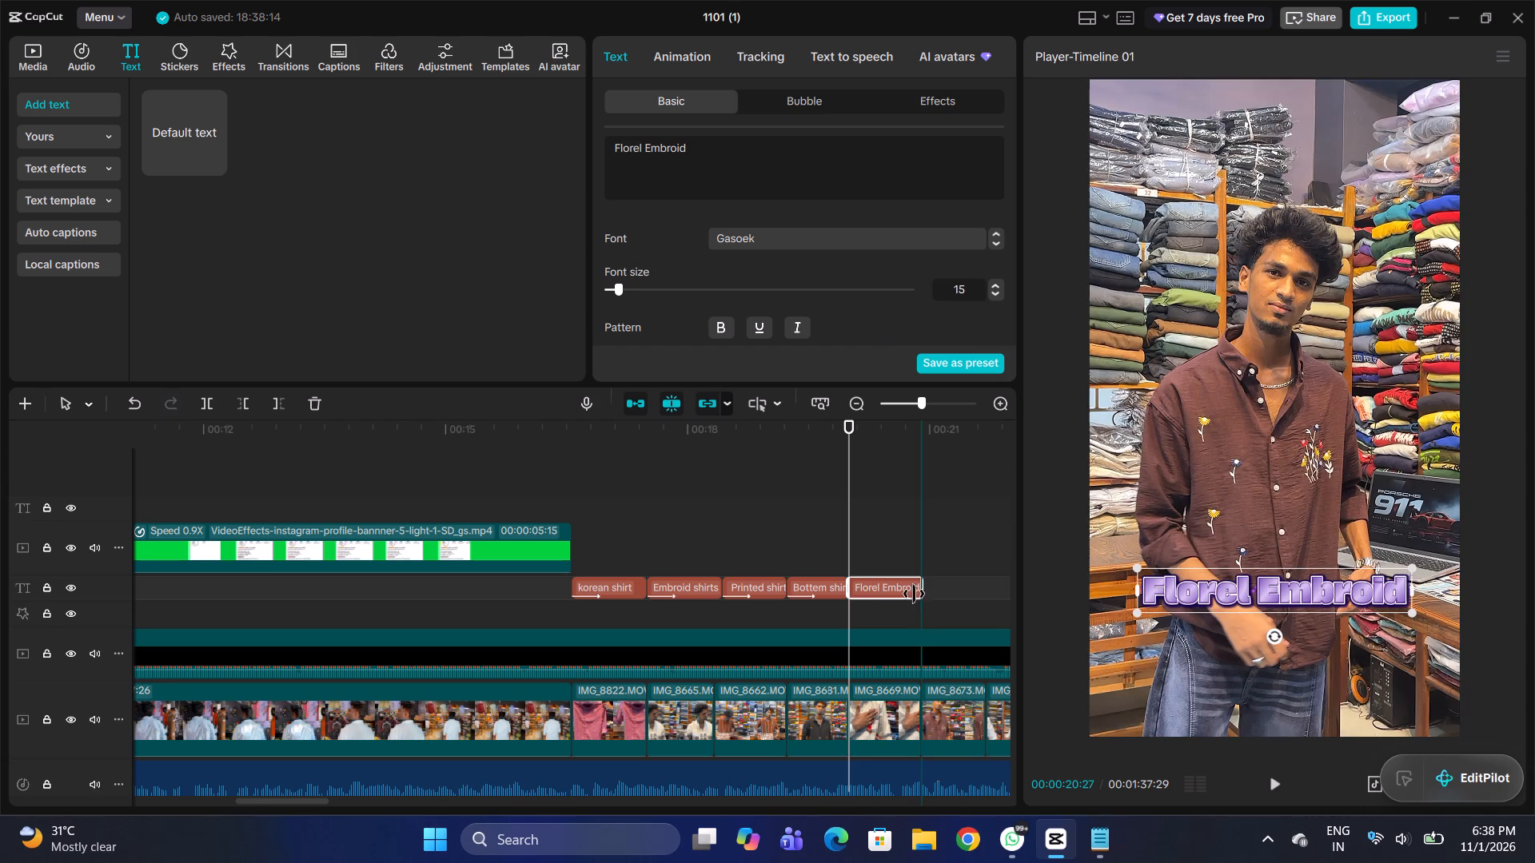
drag(914, 594, 914, 595)
Paste another "korean shirt" title copy at the start of the maroon embroidered shirt clip, 00:00:20:27, and clear its wording.
double_click(923, 550)
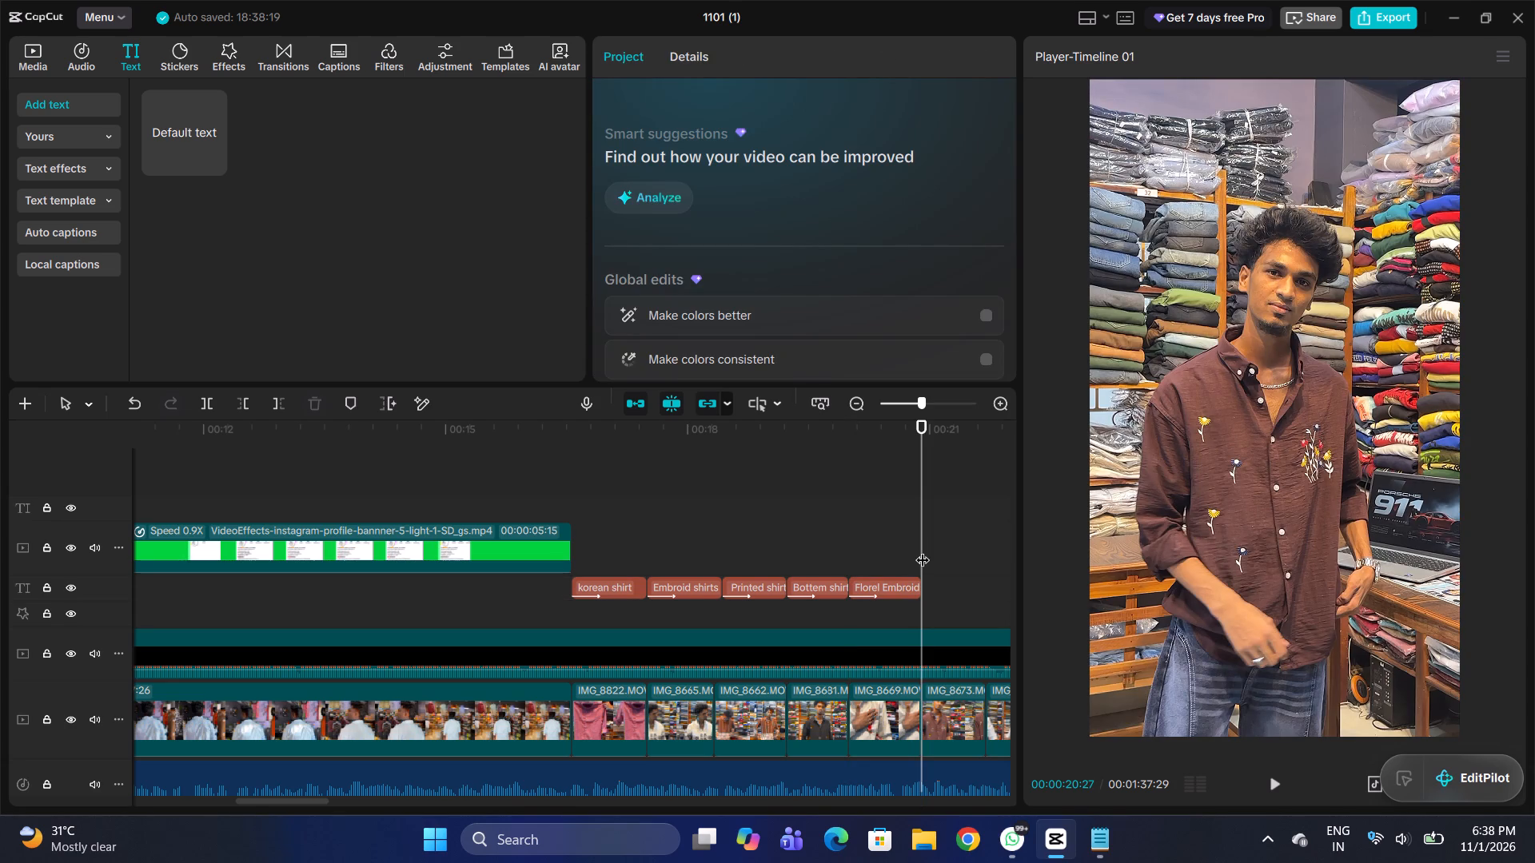
key(ctrl+v)
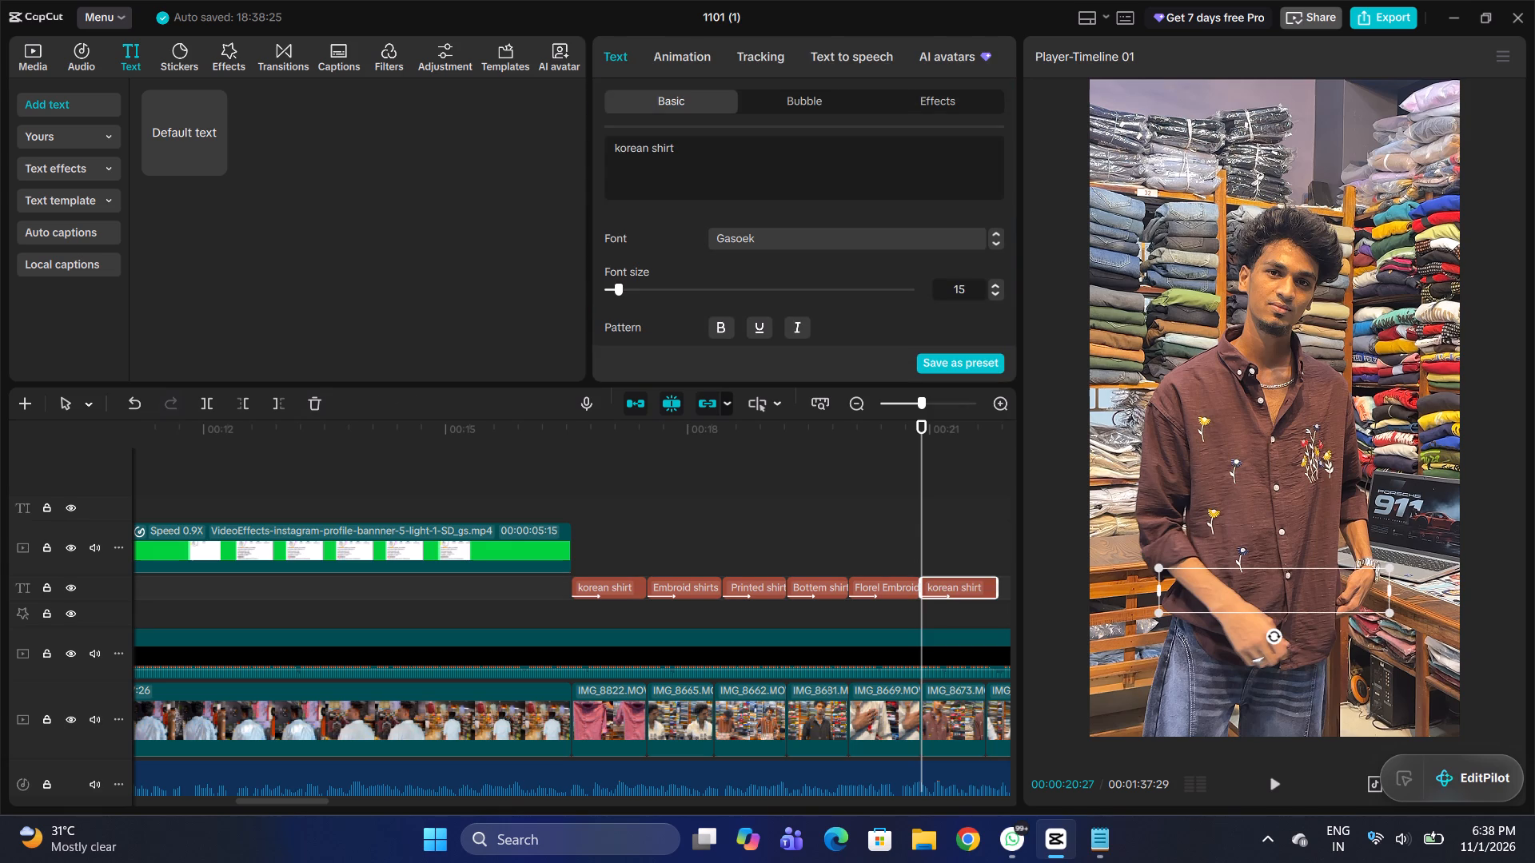
drag(711, 142, 612, 145)
key(BackSpace)
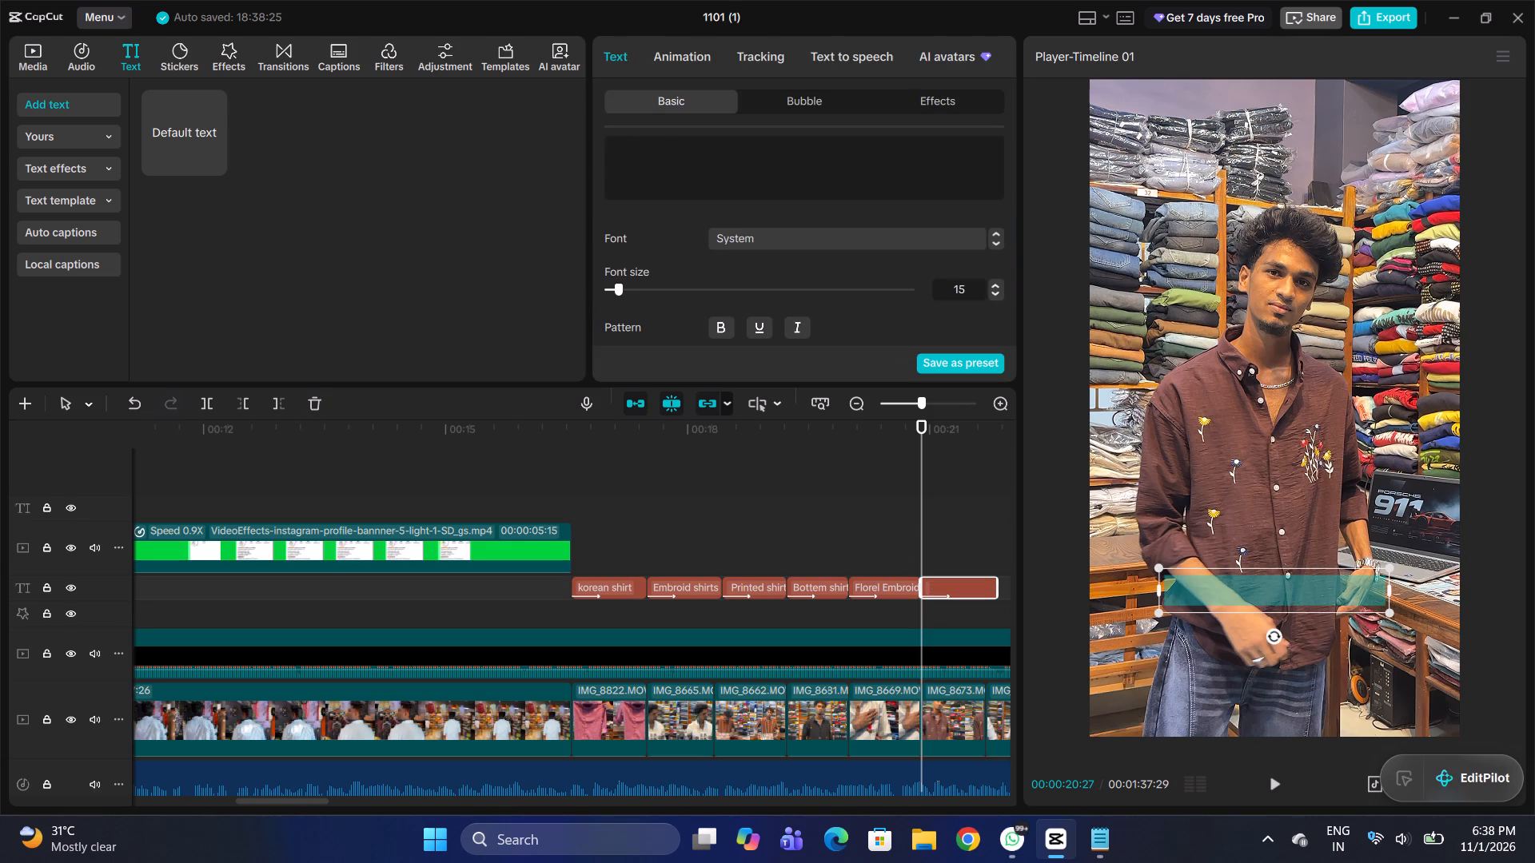
Check the shirt type after the floral one in the Notepad script, and enter "Vischos" as the maroon shirt clip's title.
click(1098, 833)
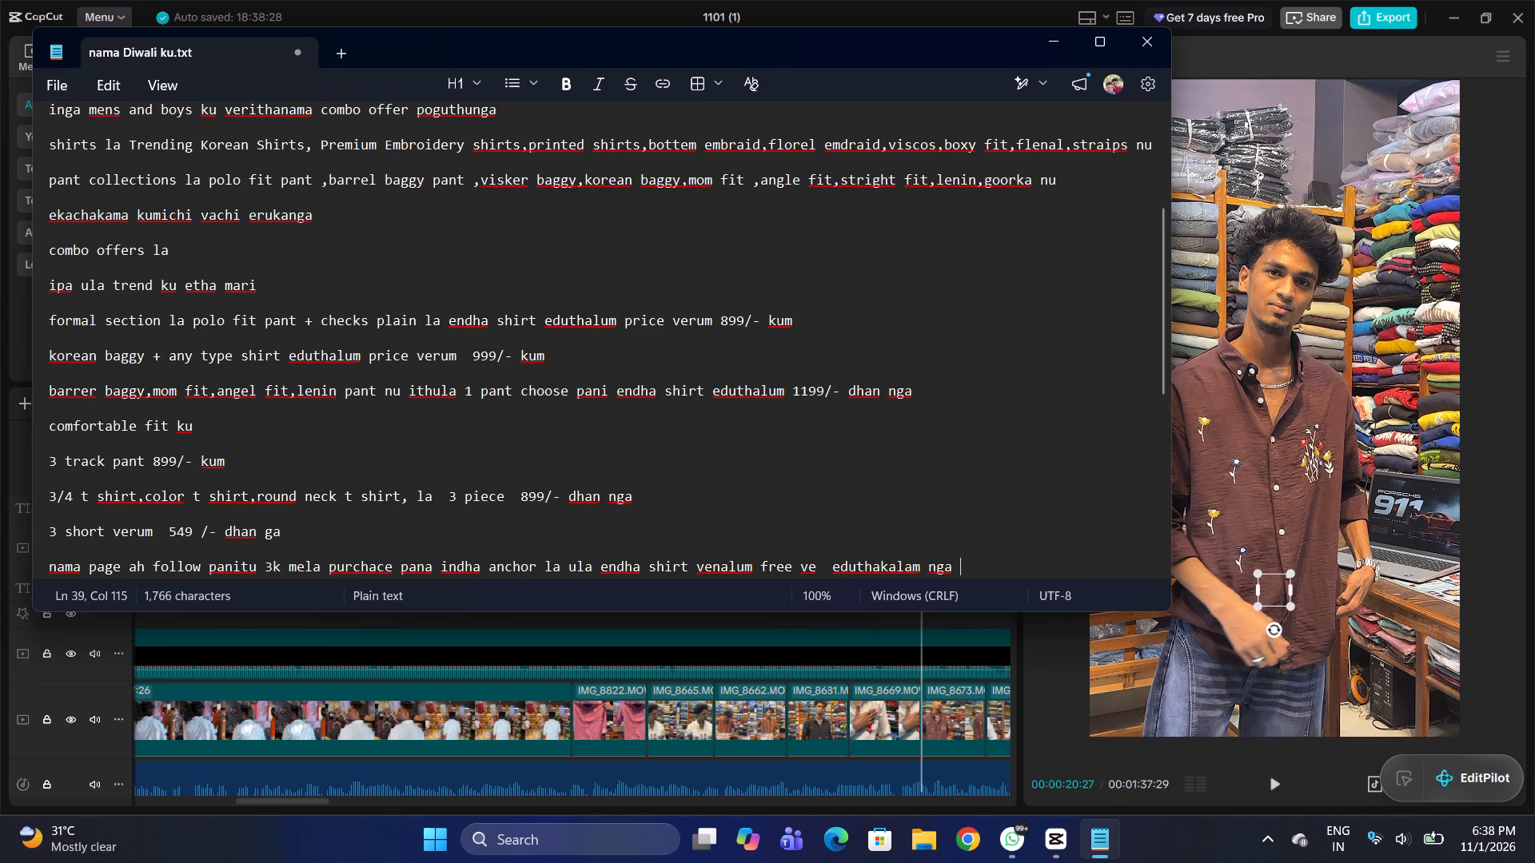
drag(888, 145, 938, 149)
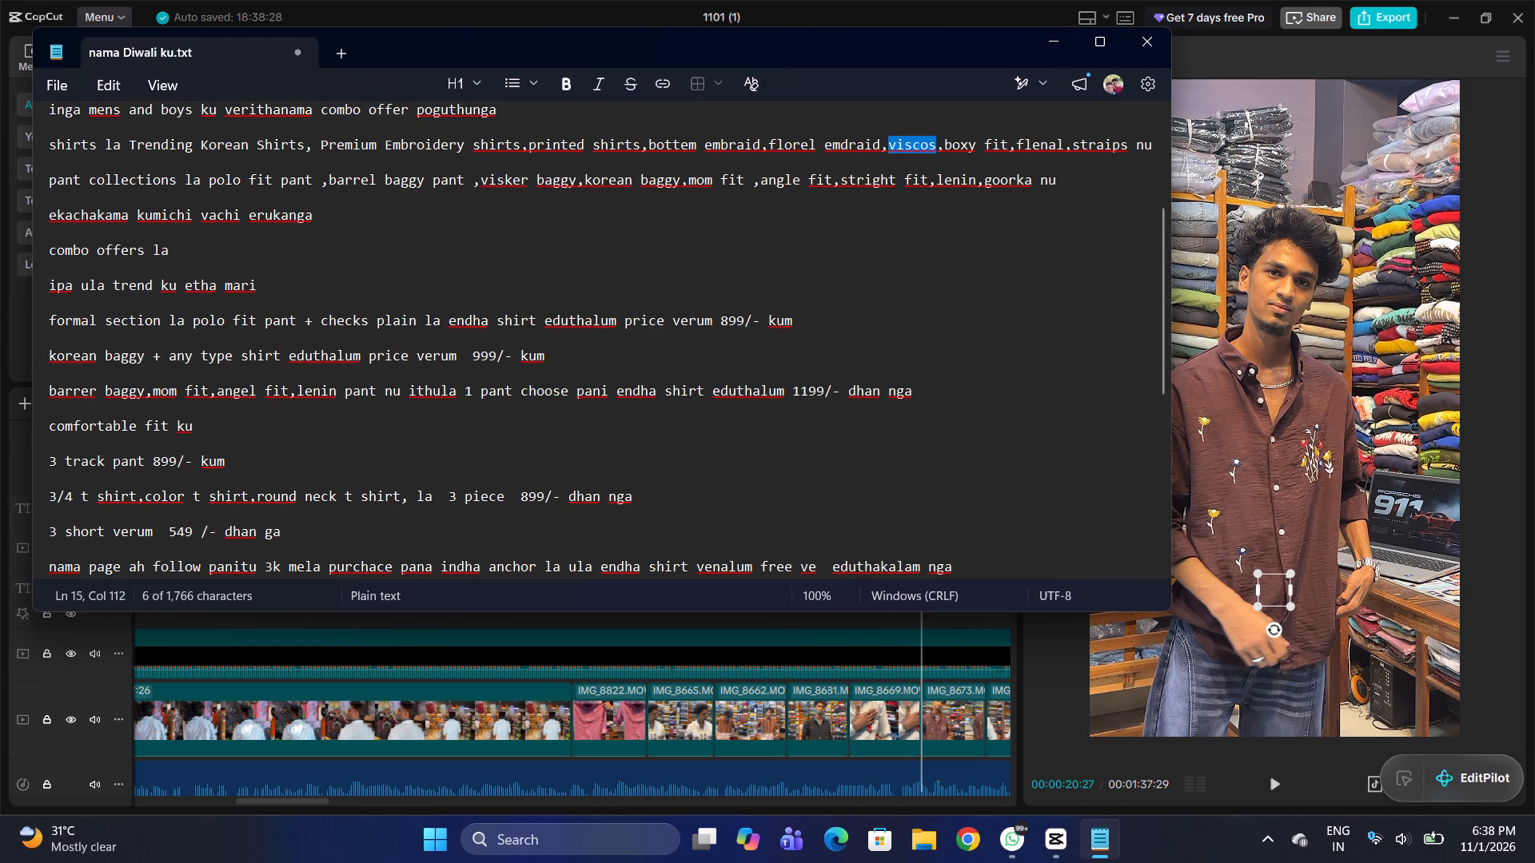
drag(938, 149, 938, 149)
click(1059, 37)
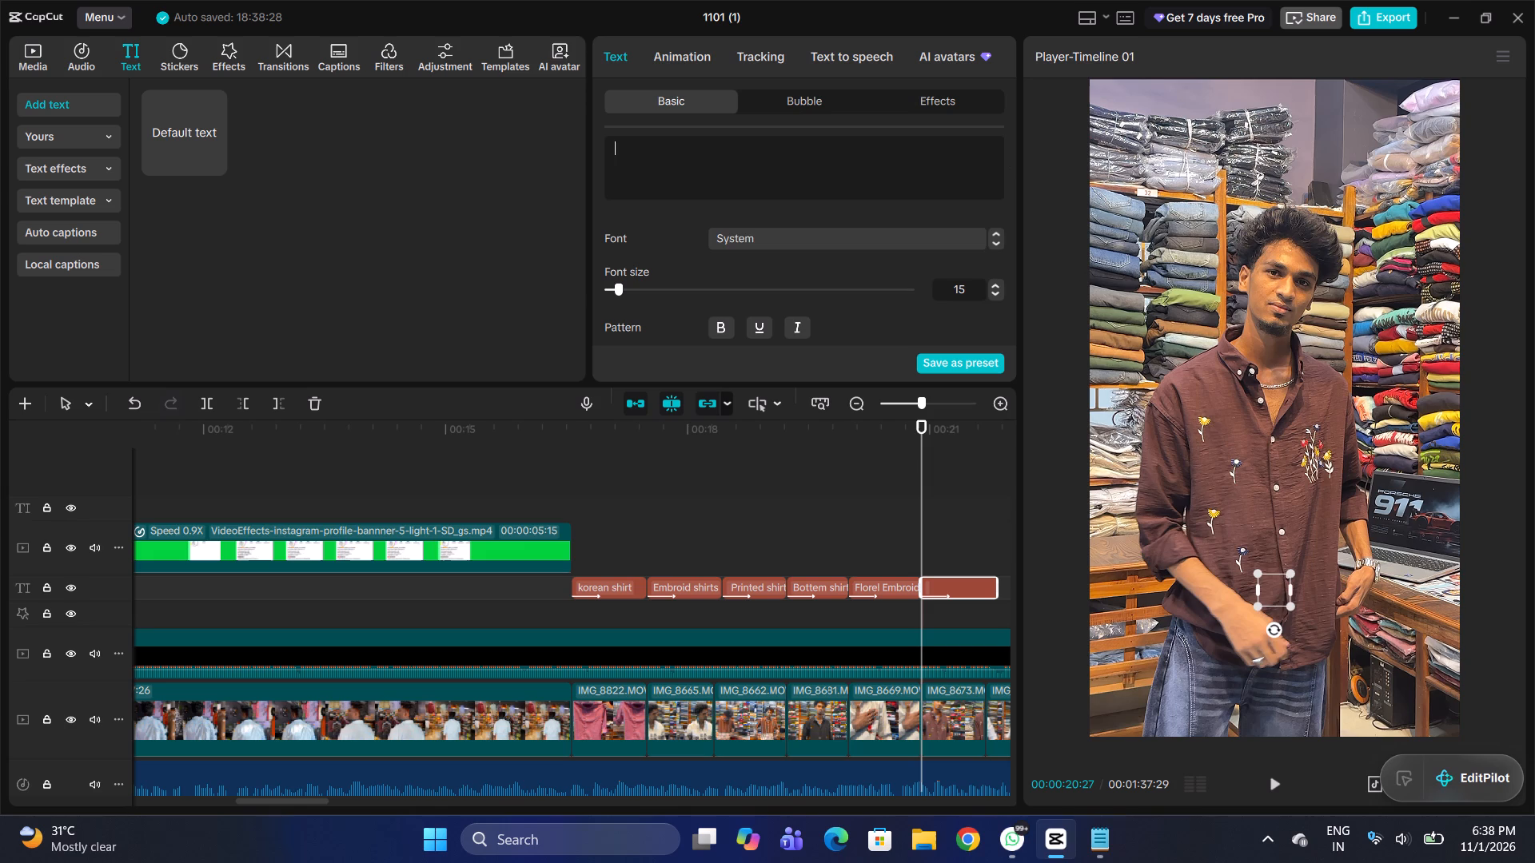
text(voi)
key(BackSpace)
key(BackSpace)
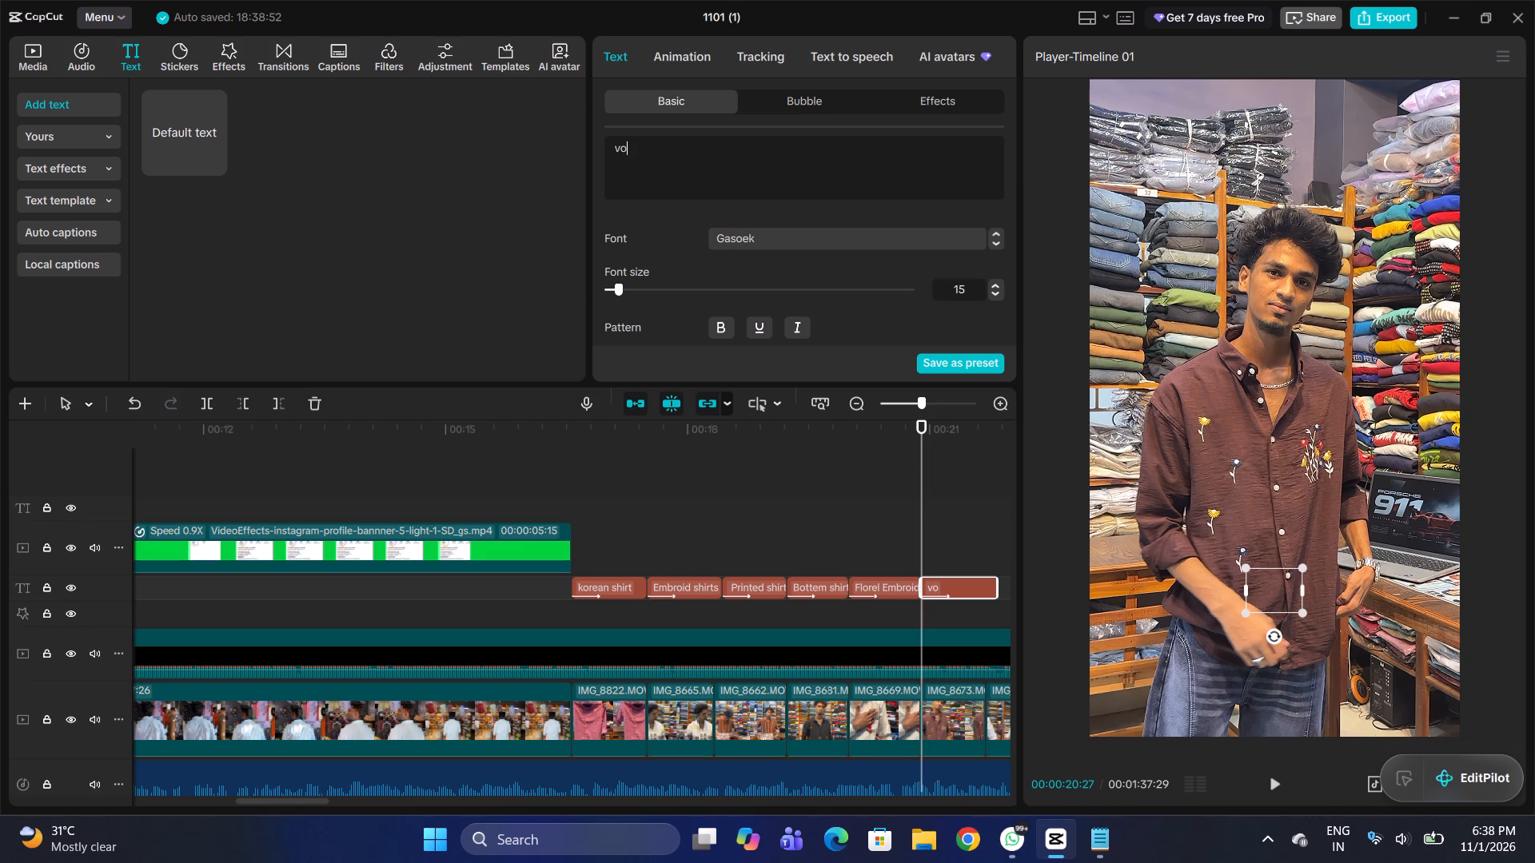
key(BackSpace)
text(Vis)
text(chos)
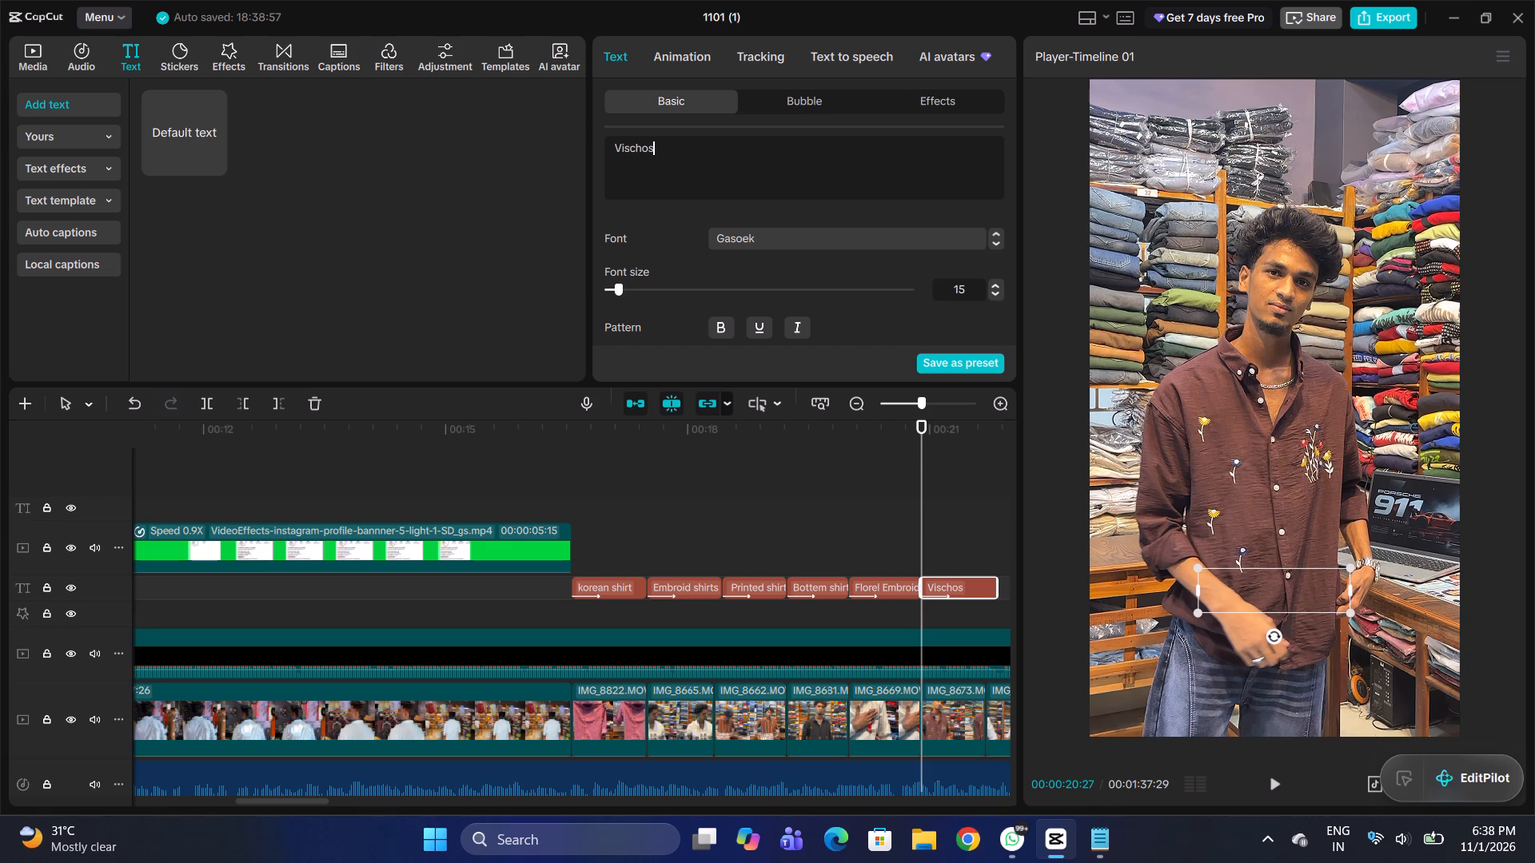
Trim the end of the "Vischos" title to the end of the maroon embroidered shirt clip at 00:00:21:21.
scroll(887, 568, left, 1)
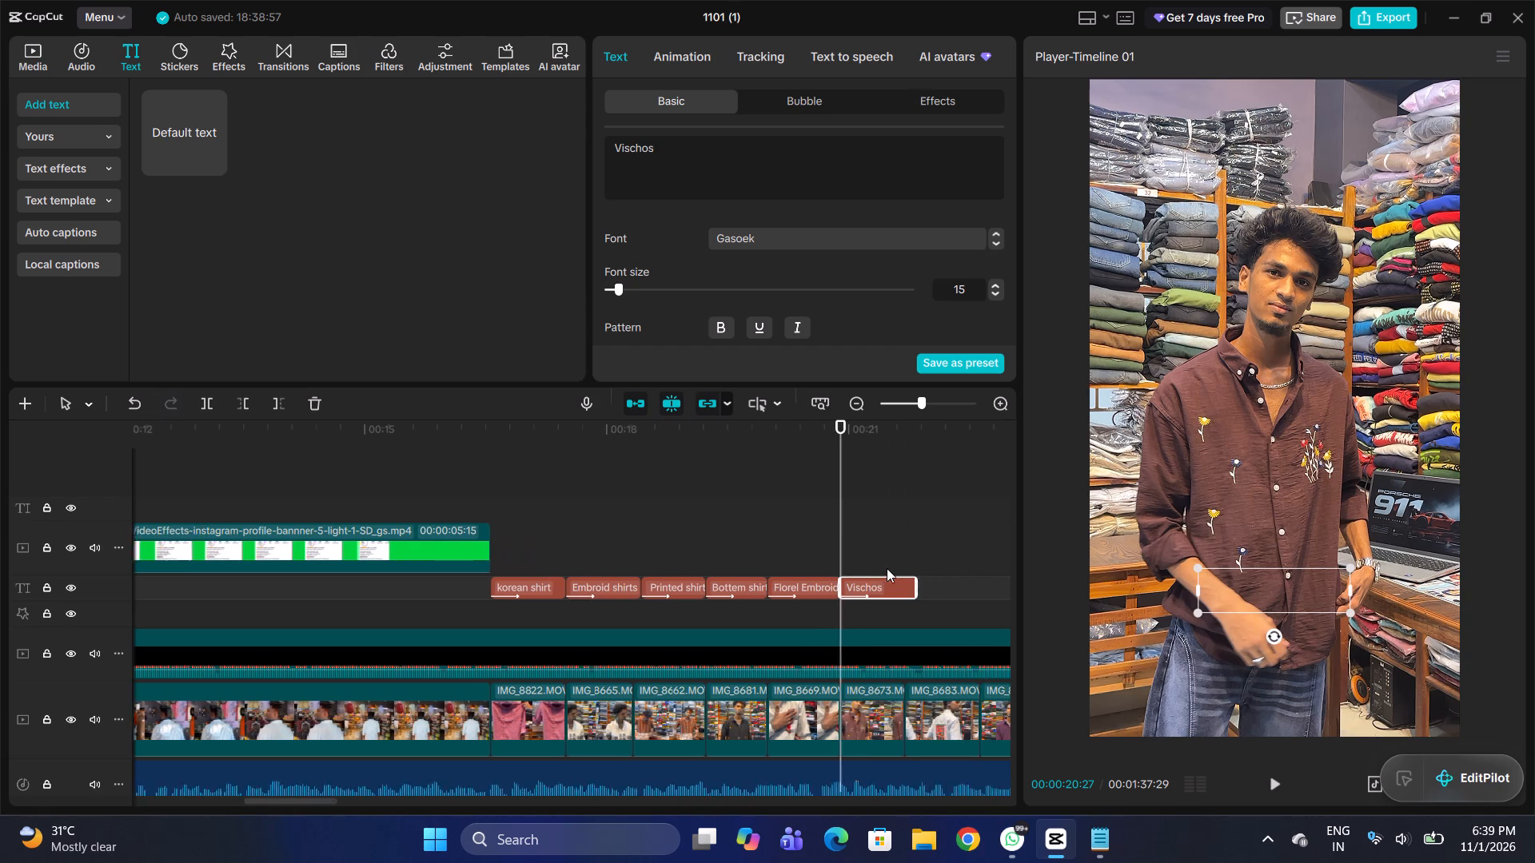
scroll(887, 568, left, 1)
drag(843, 580, 832, 582)
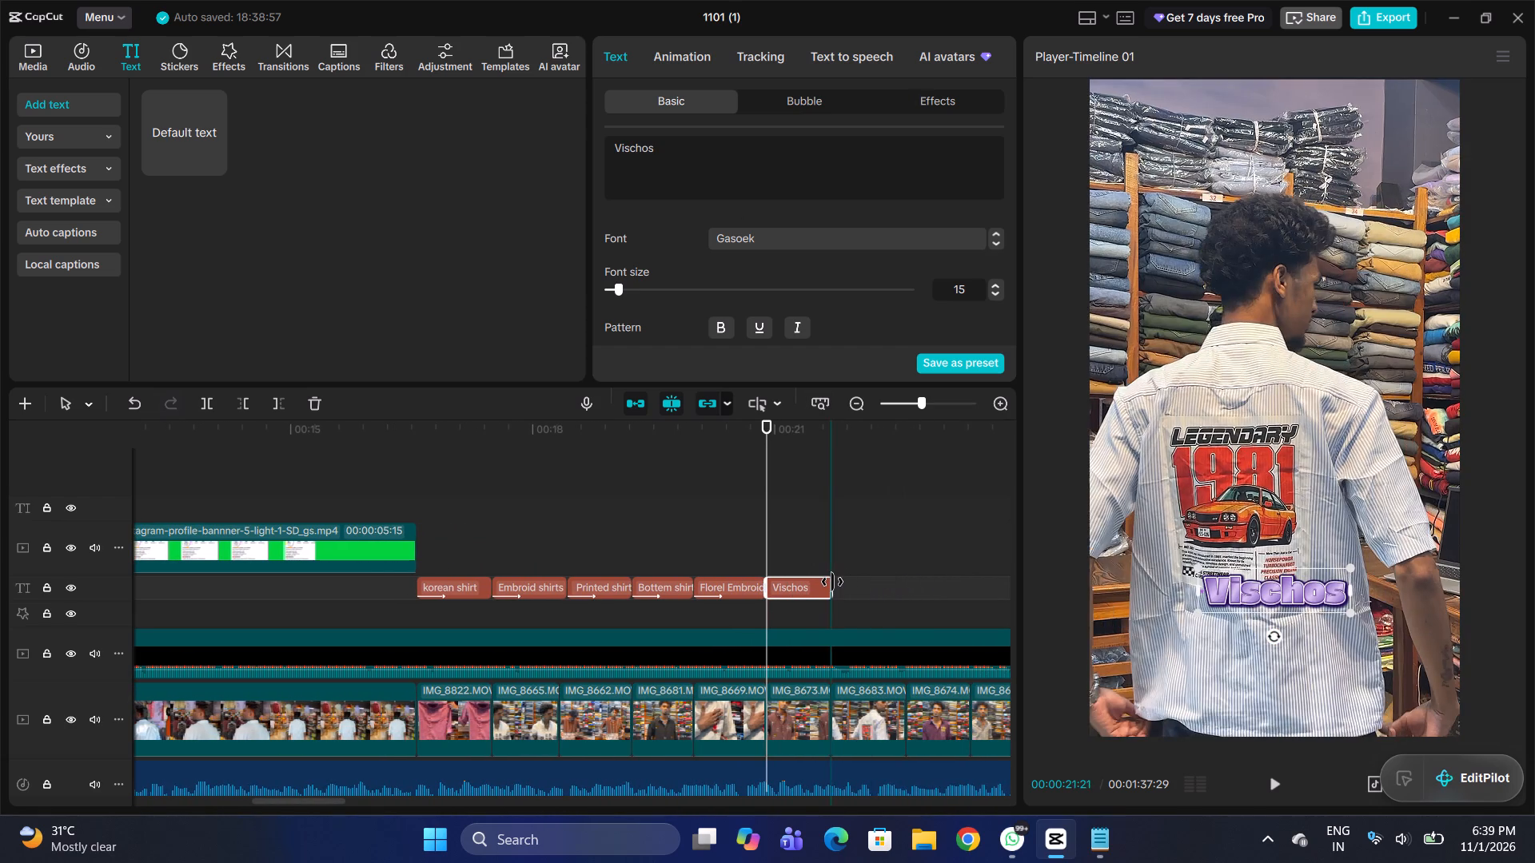
drag(832, 582, 832, 583)
Paste a title copy at 00:00:21:21, reword it "Boxy fit", and trim its end to the end of the white printed shirt clip.
double_click(827, 556)
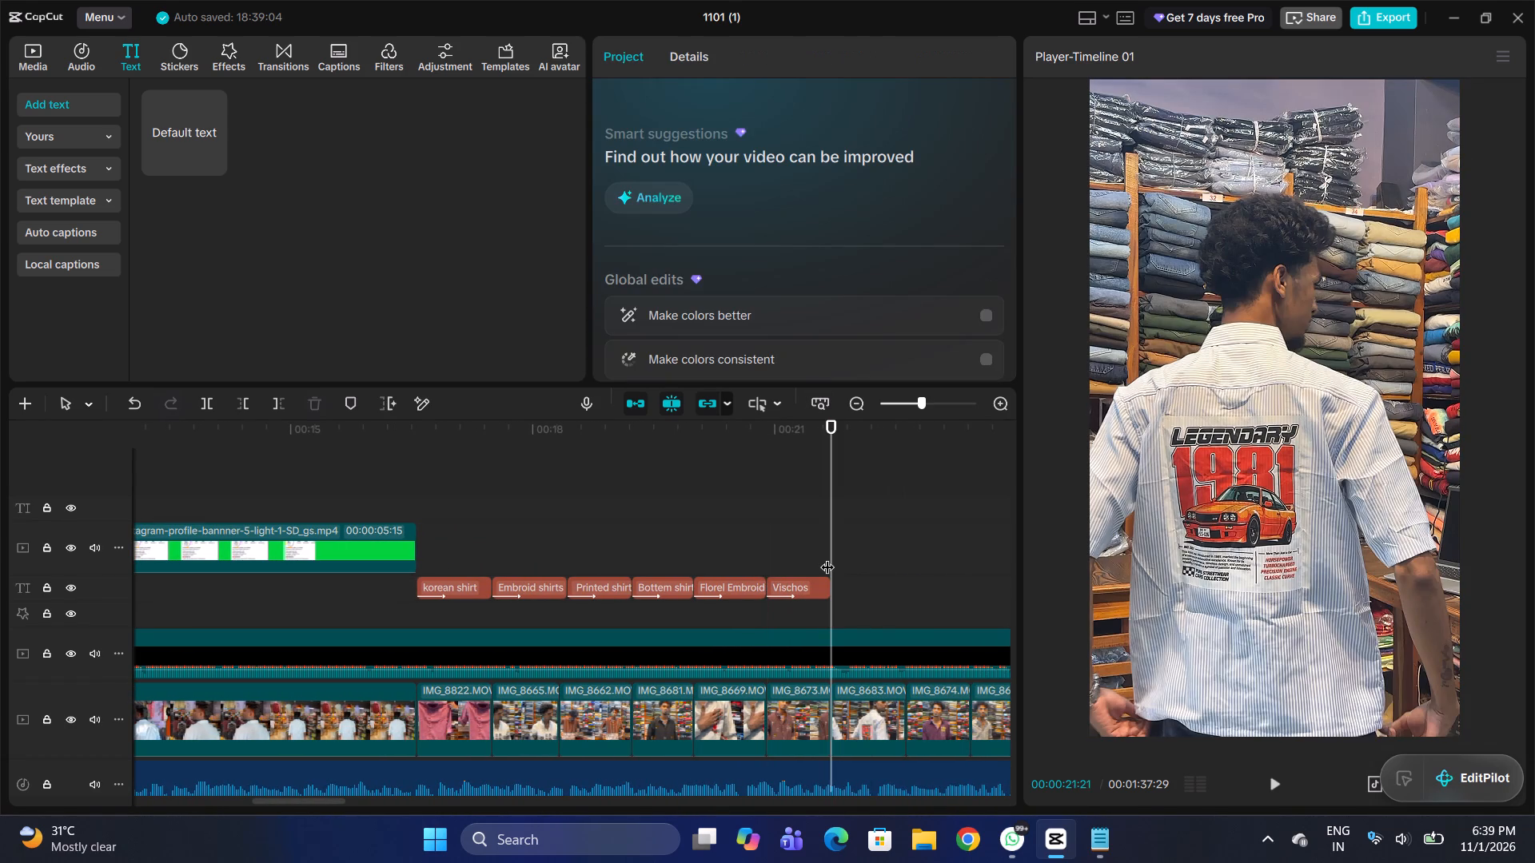
key(ctrl+v)
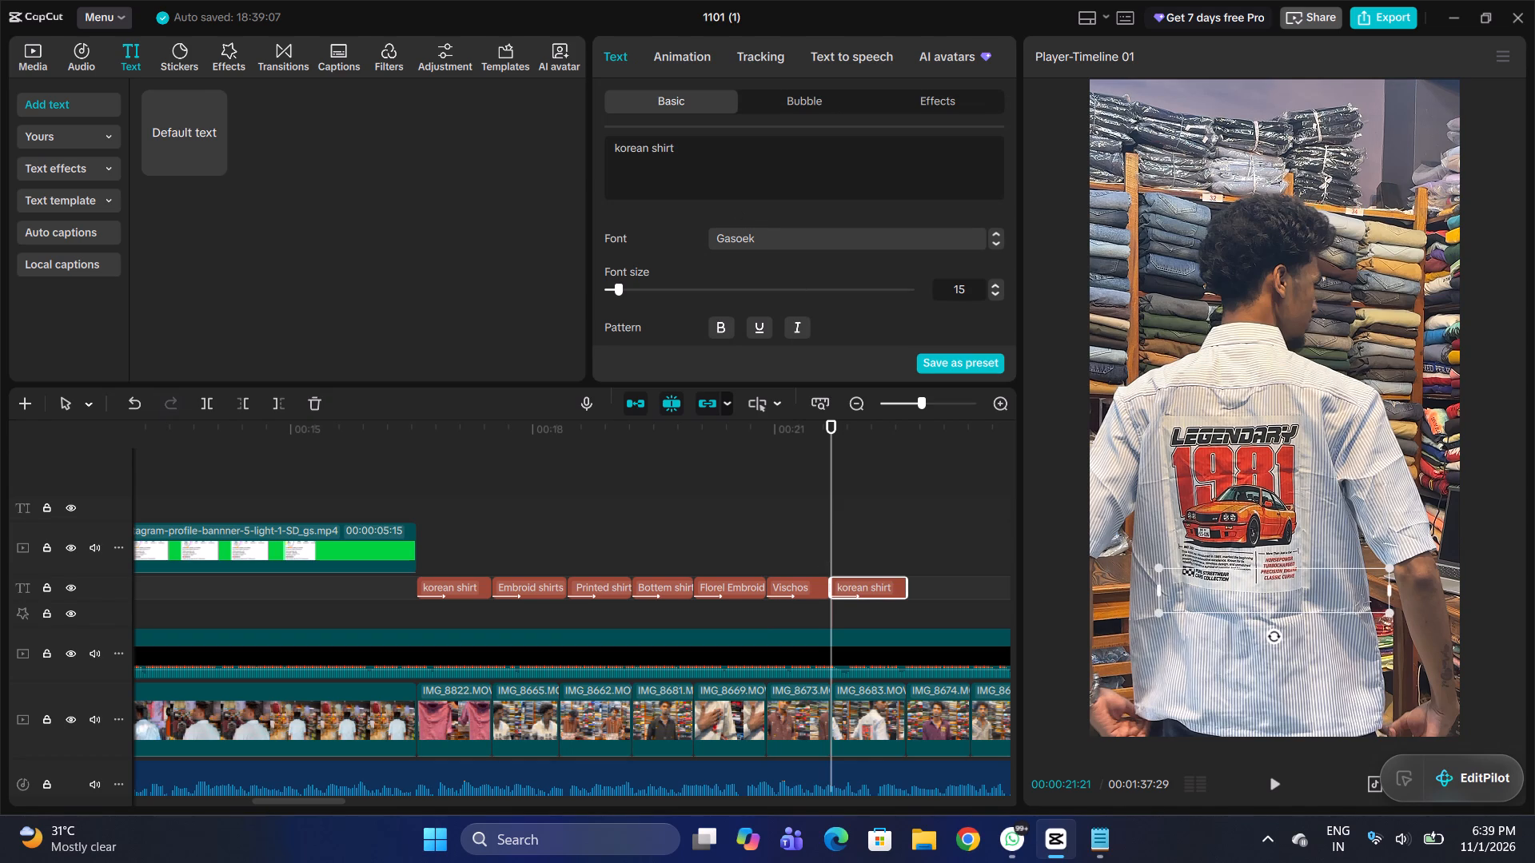
drag(700, 145, 610, 147)
key(BackSpace)
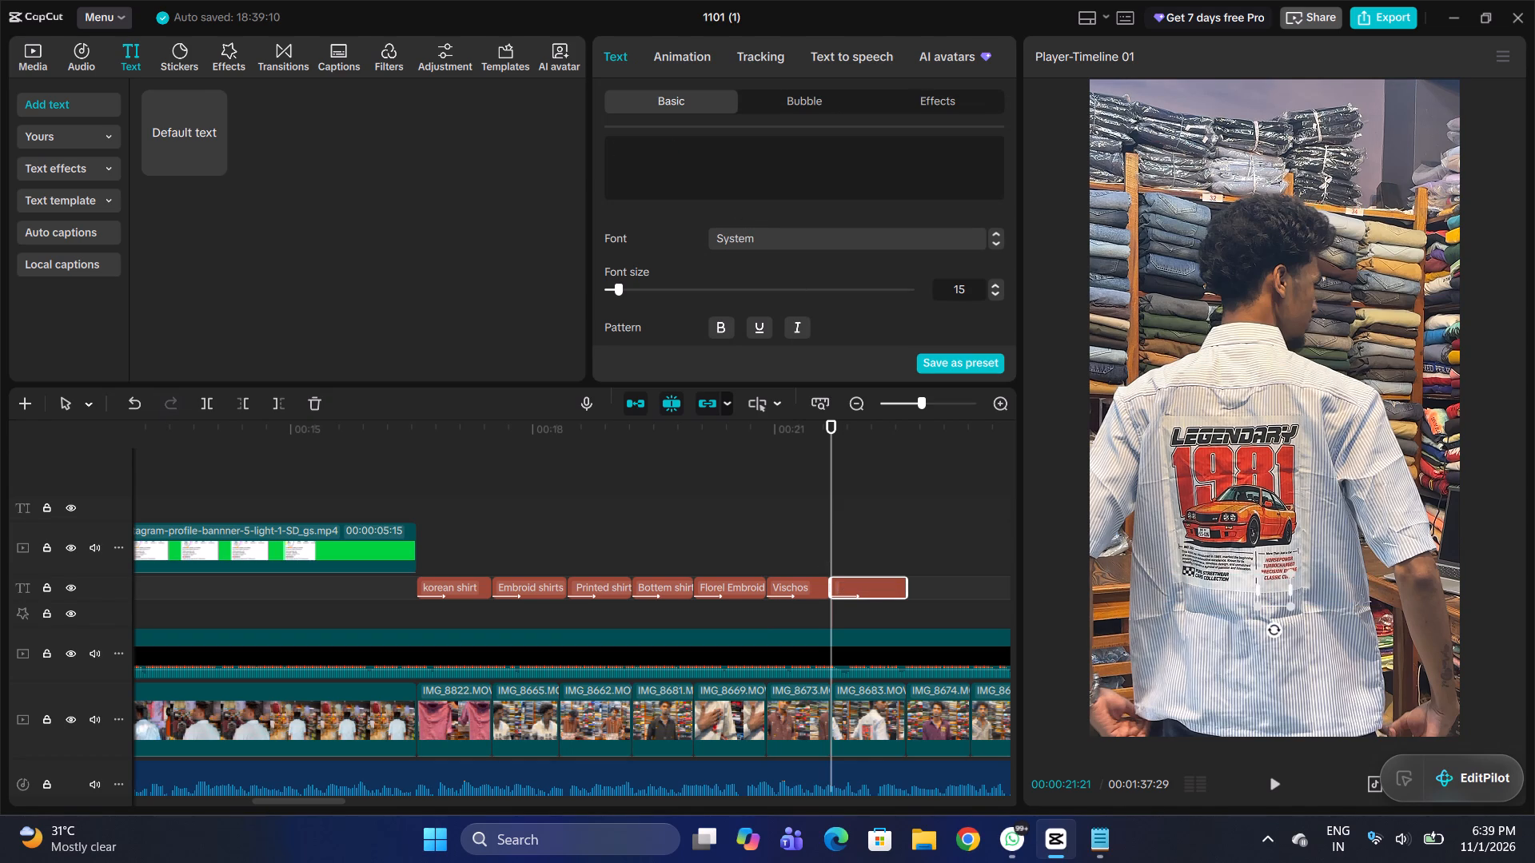
text(Boxy fit)
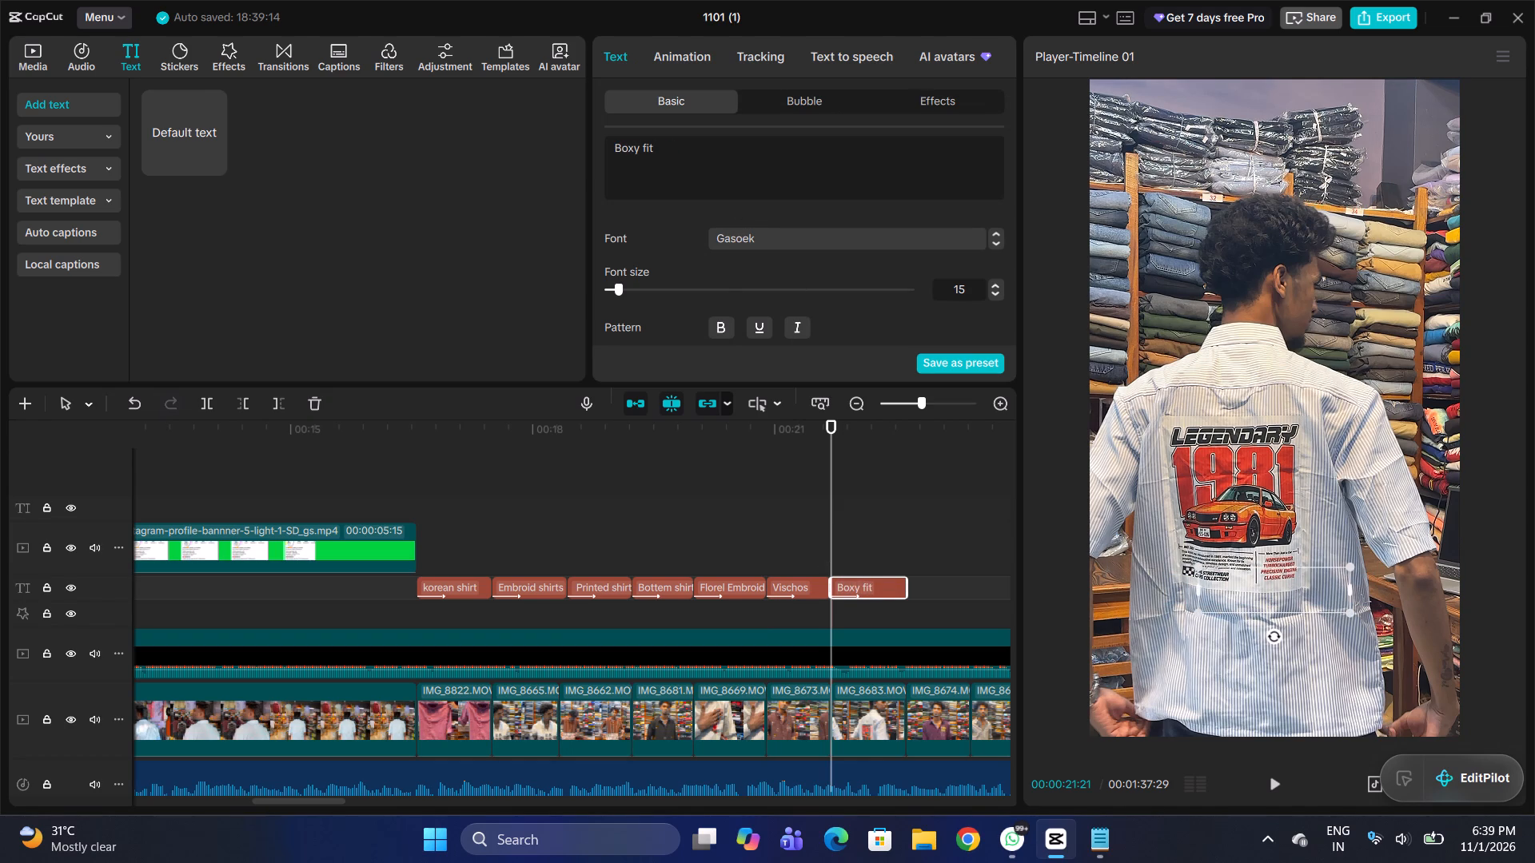
drag(904, 587, 902, 594)
click(894, 487)
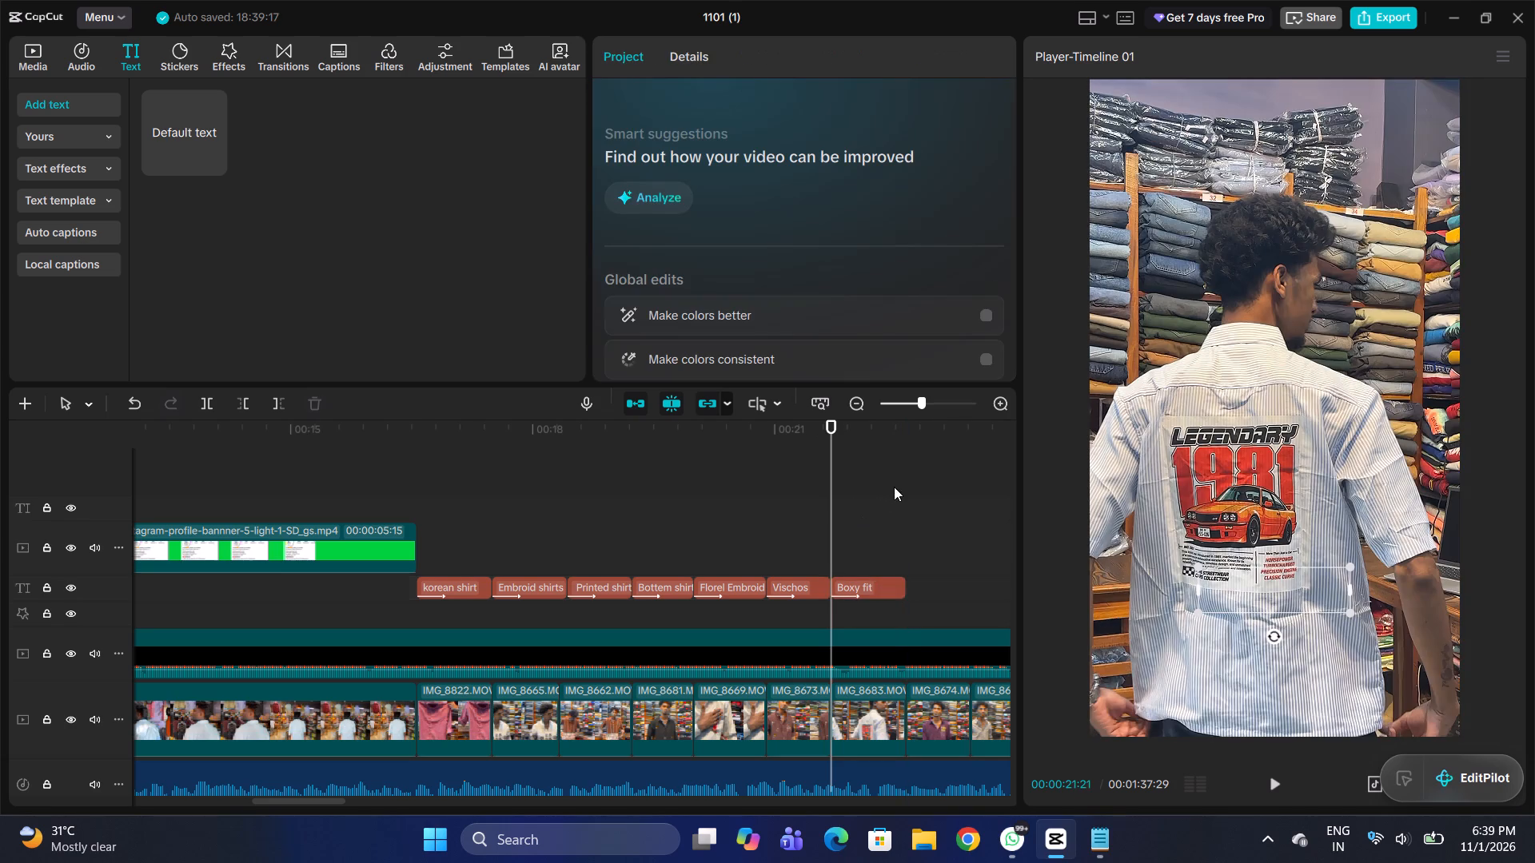
Paste a title copy at 00:00:22:19, reword it "dlenel", and trim its end to the end of the purple shirt clip.
drag(894, 487, 903, 503)
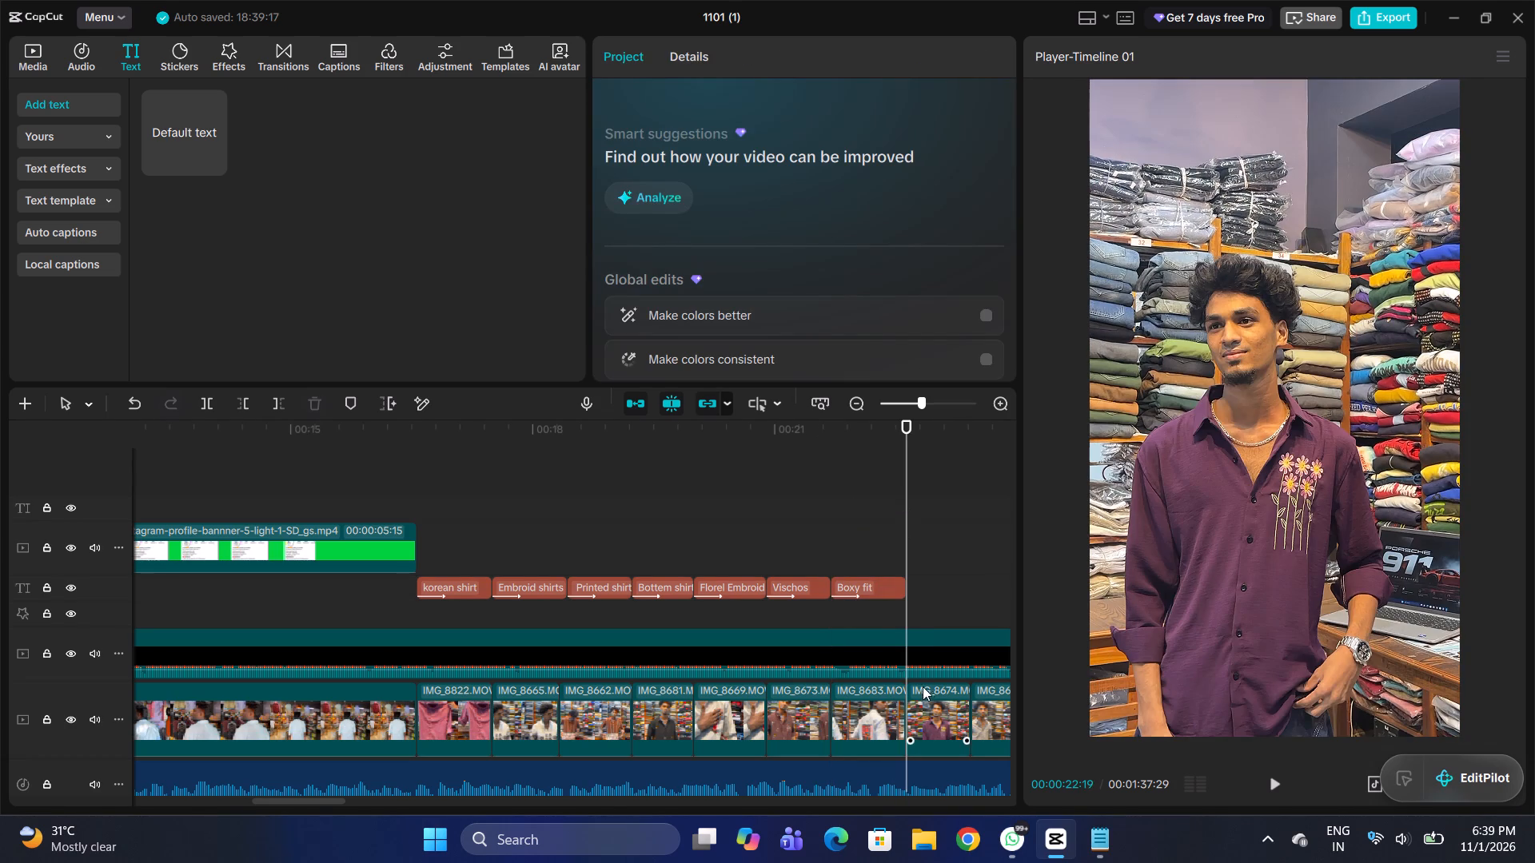
key(ctrl+v)
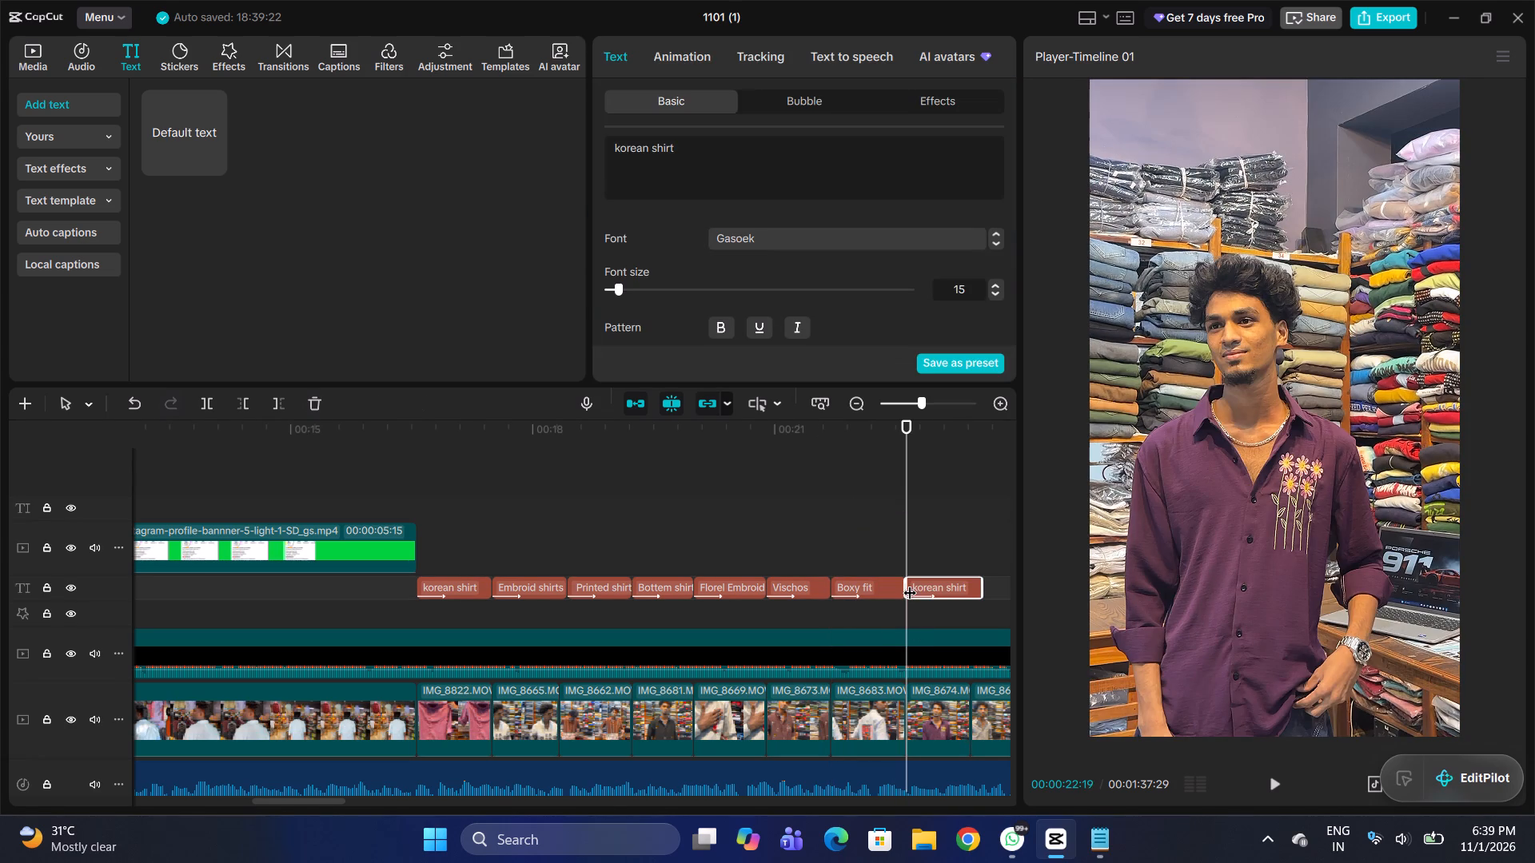
drag(704, 150, 631, 149)
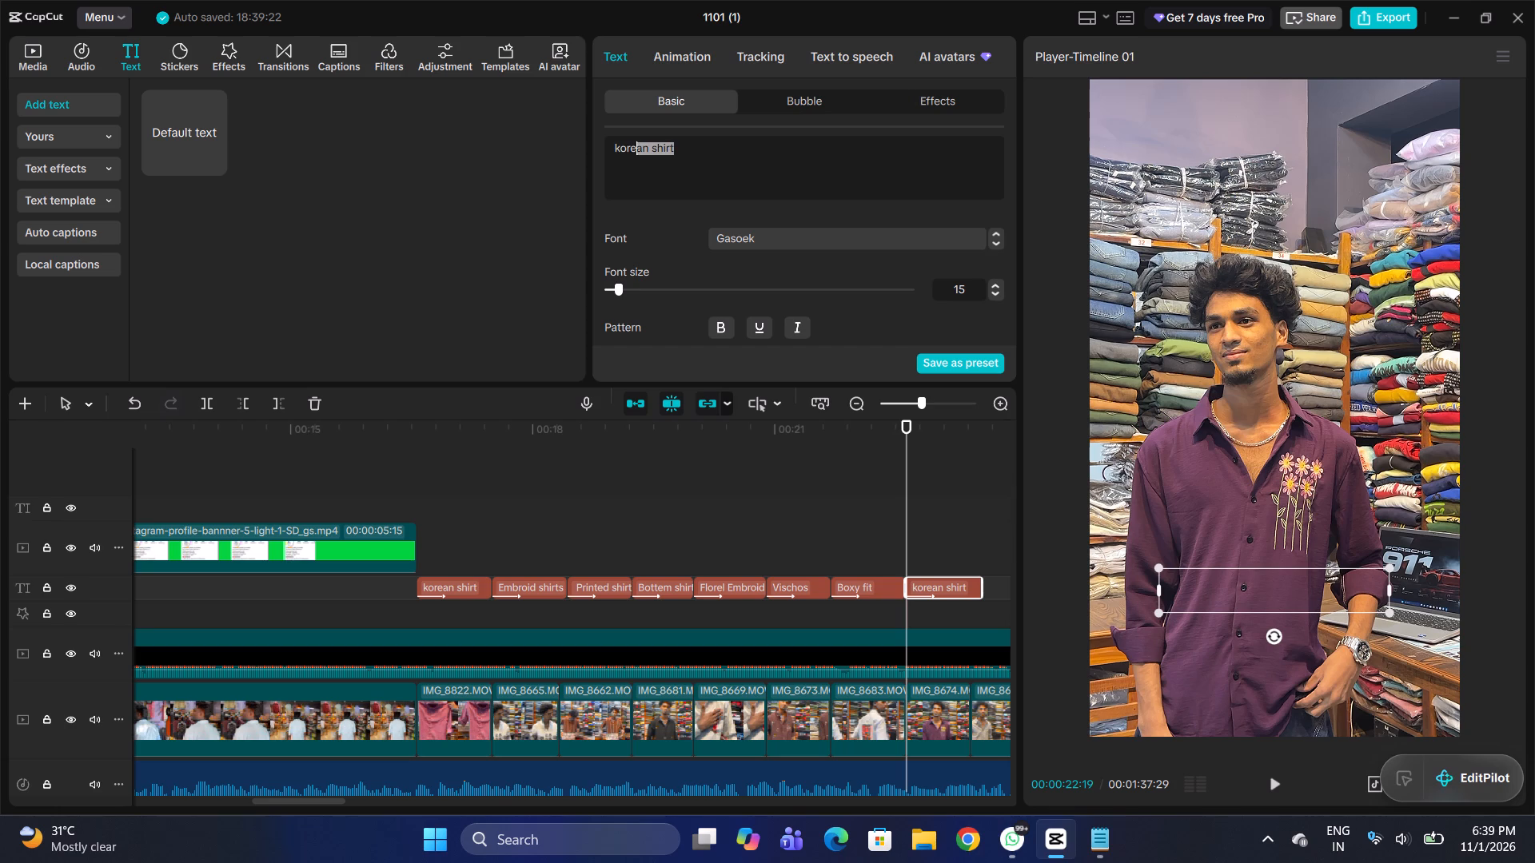
drag(631, 149, 603, 149)
key(BackSpace)
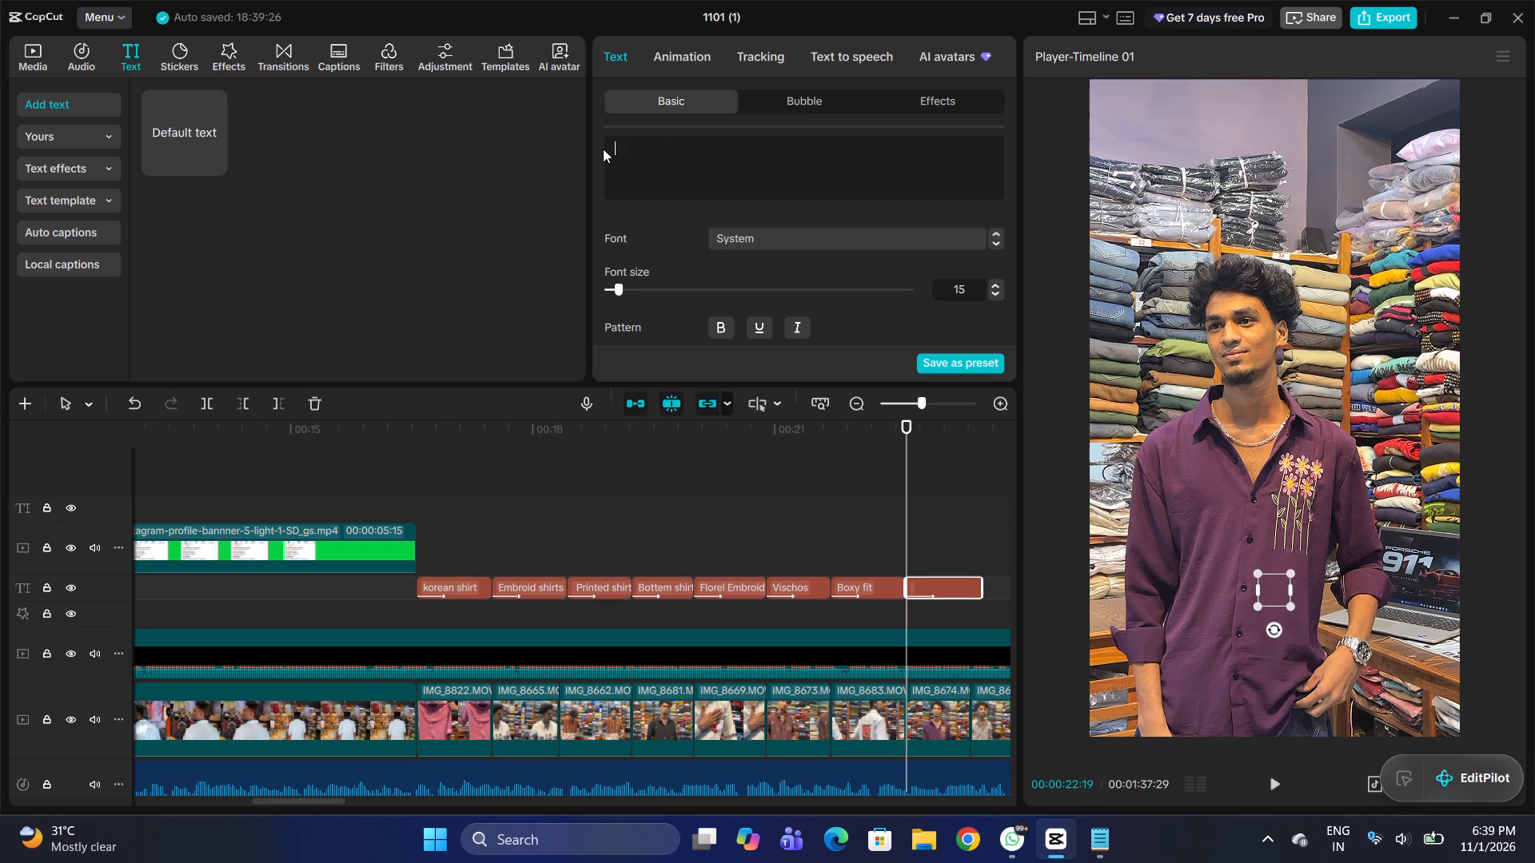
text(dlenel)
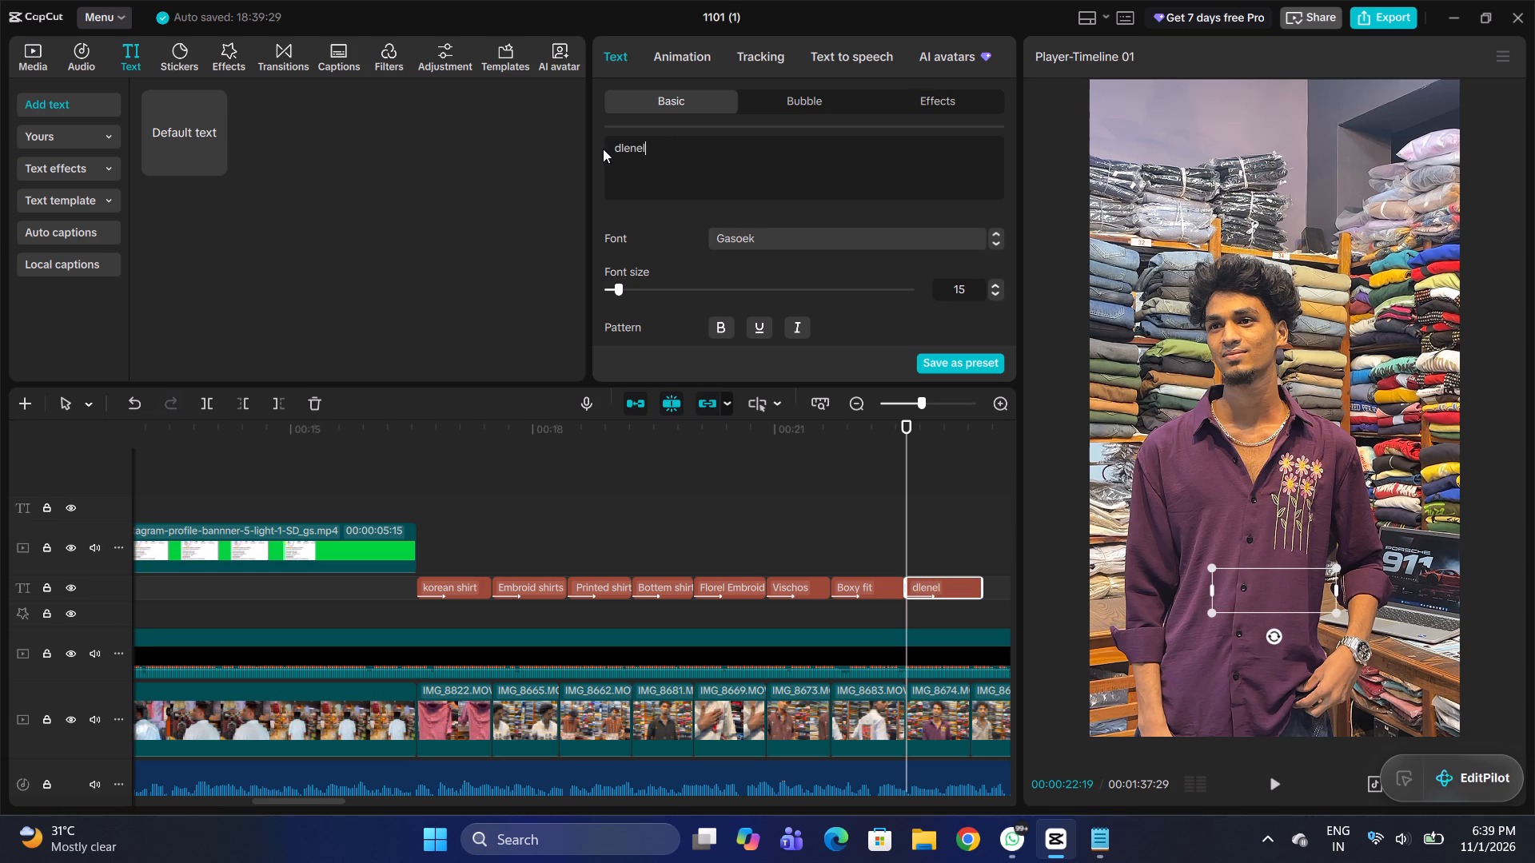
drag(979, 584, 968, 589)
Paste a title copy at the start of the striped shirt clip, 00:00:23:13, and replace its wording with "Straips".
scroll(968, 636, left, 1)
double_click(789, 531)
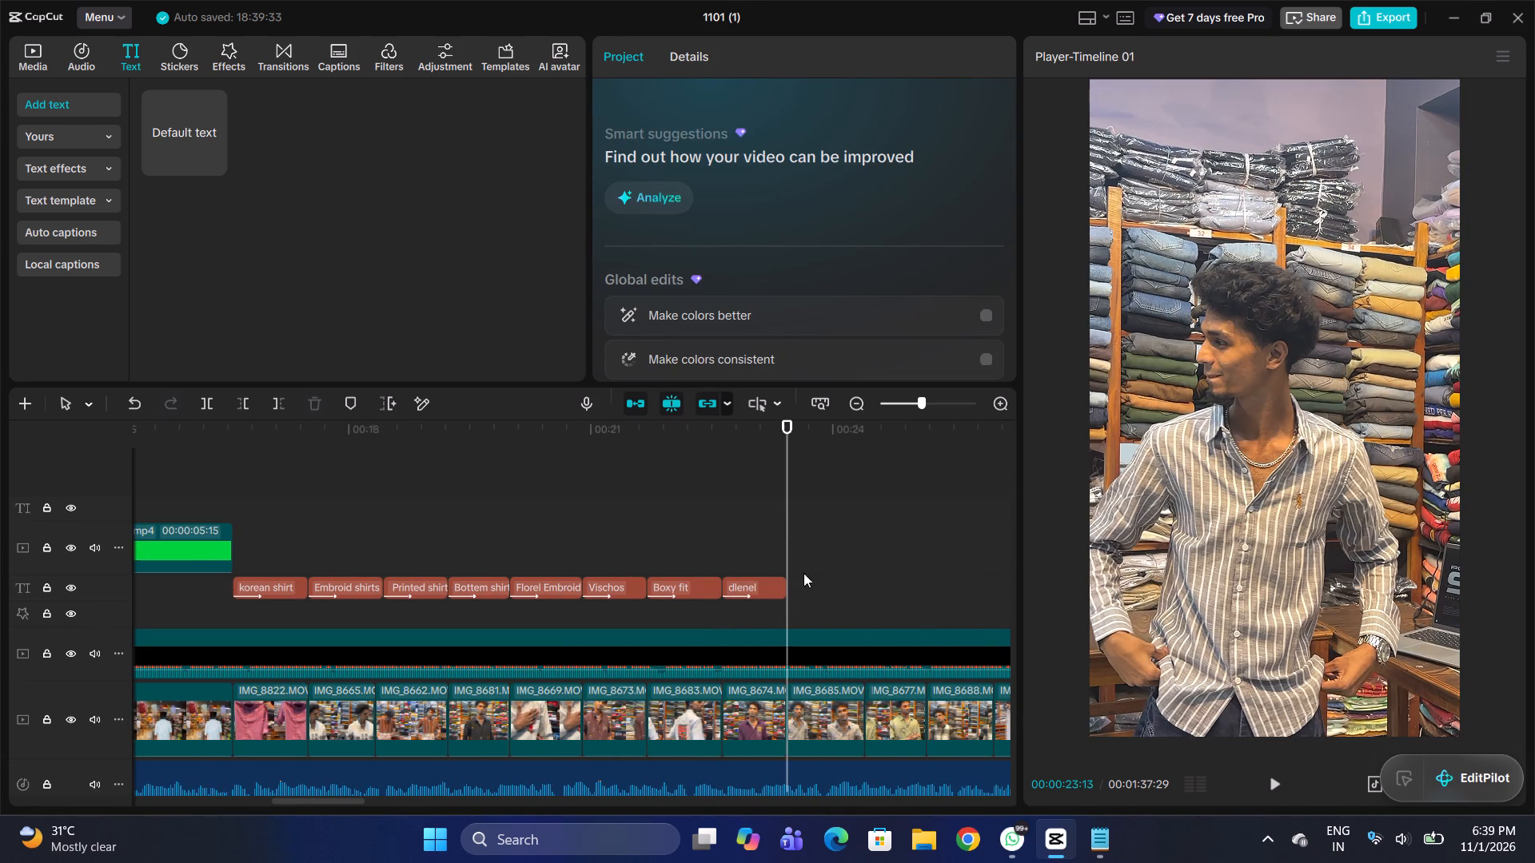
click(819, 716)
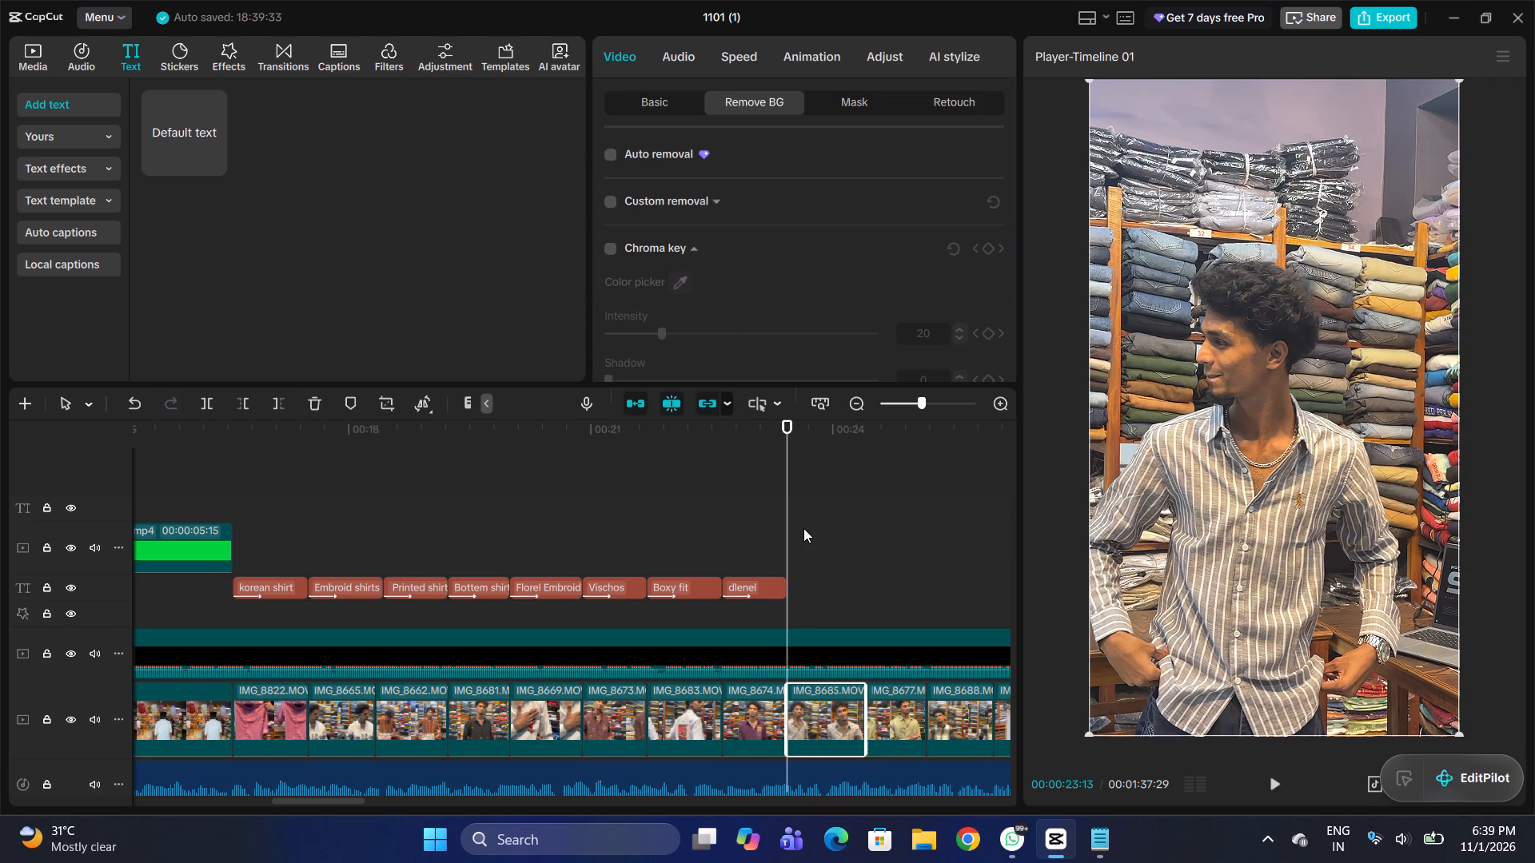
key(ctrl+v)
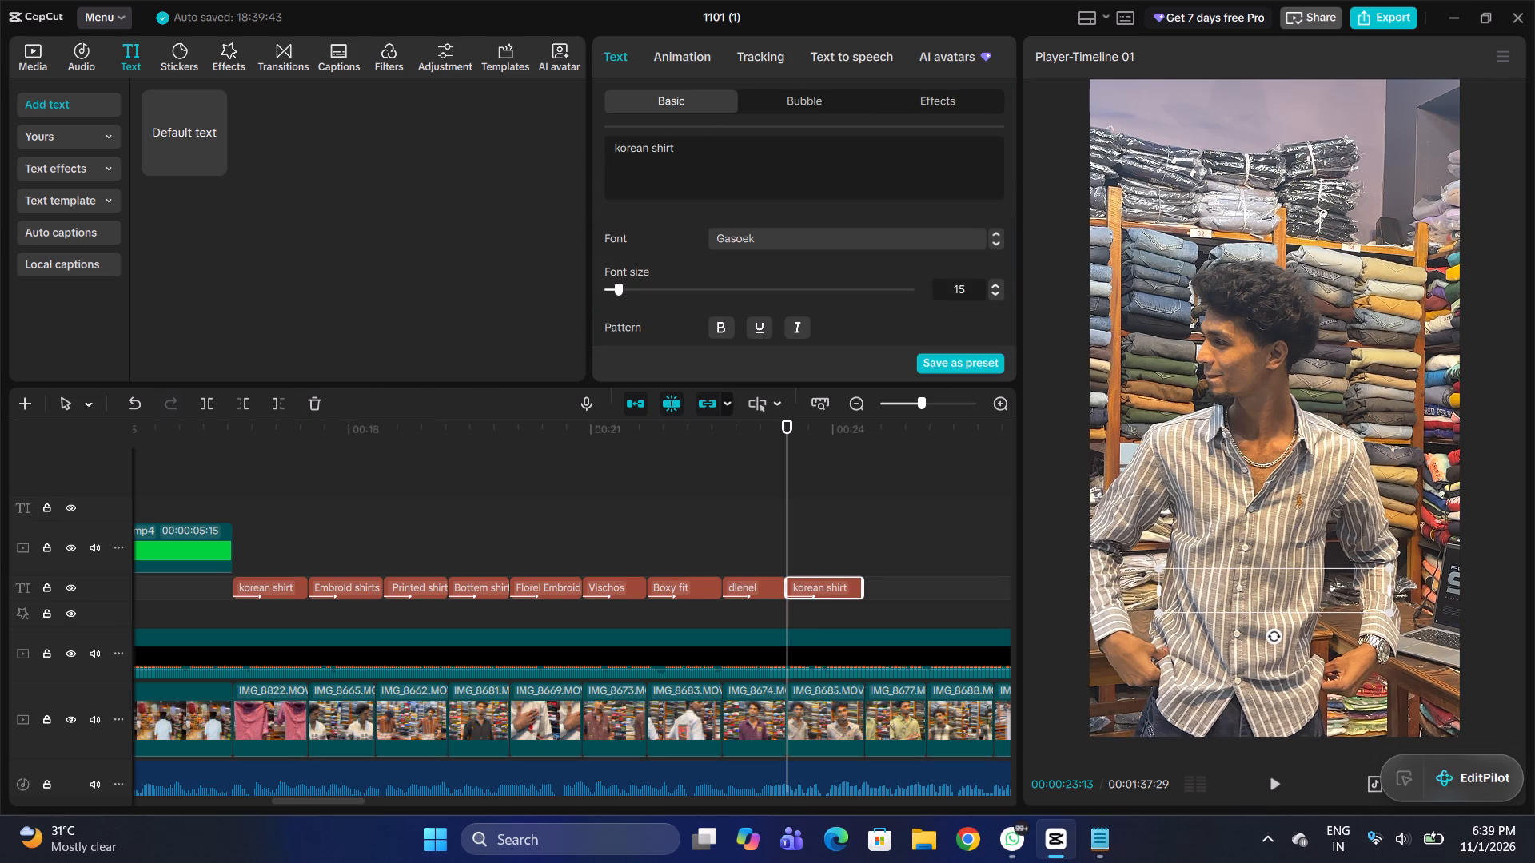
click(687, 152)
drag(687, 152, 614, 152)
key(BackSpace)
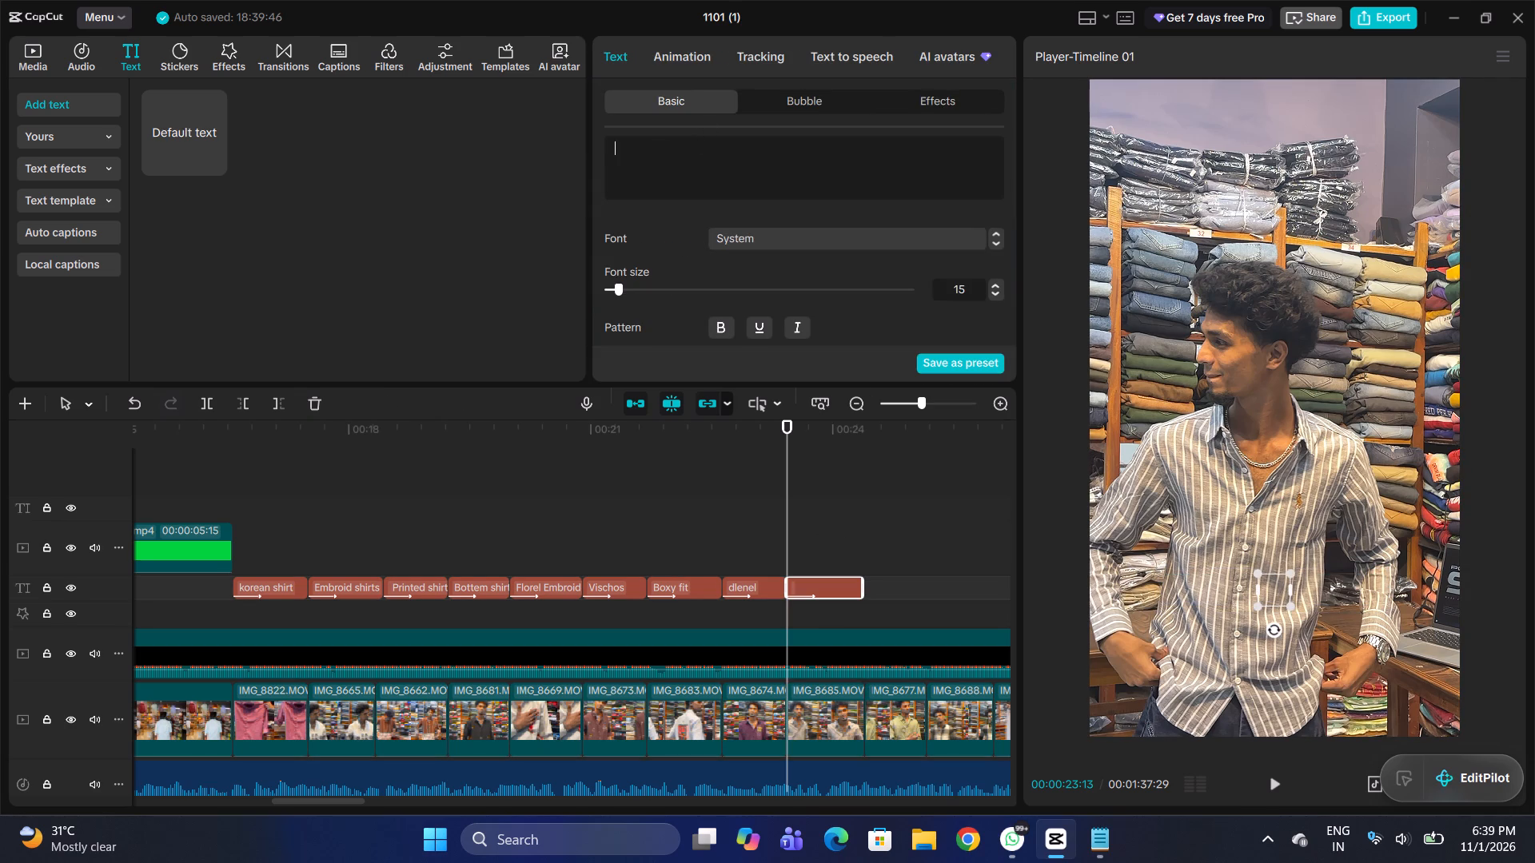
text(st)
key(r)
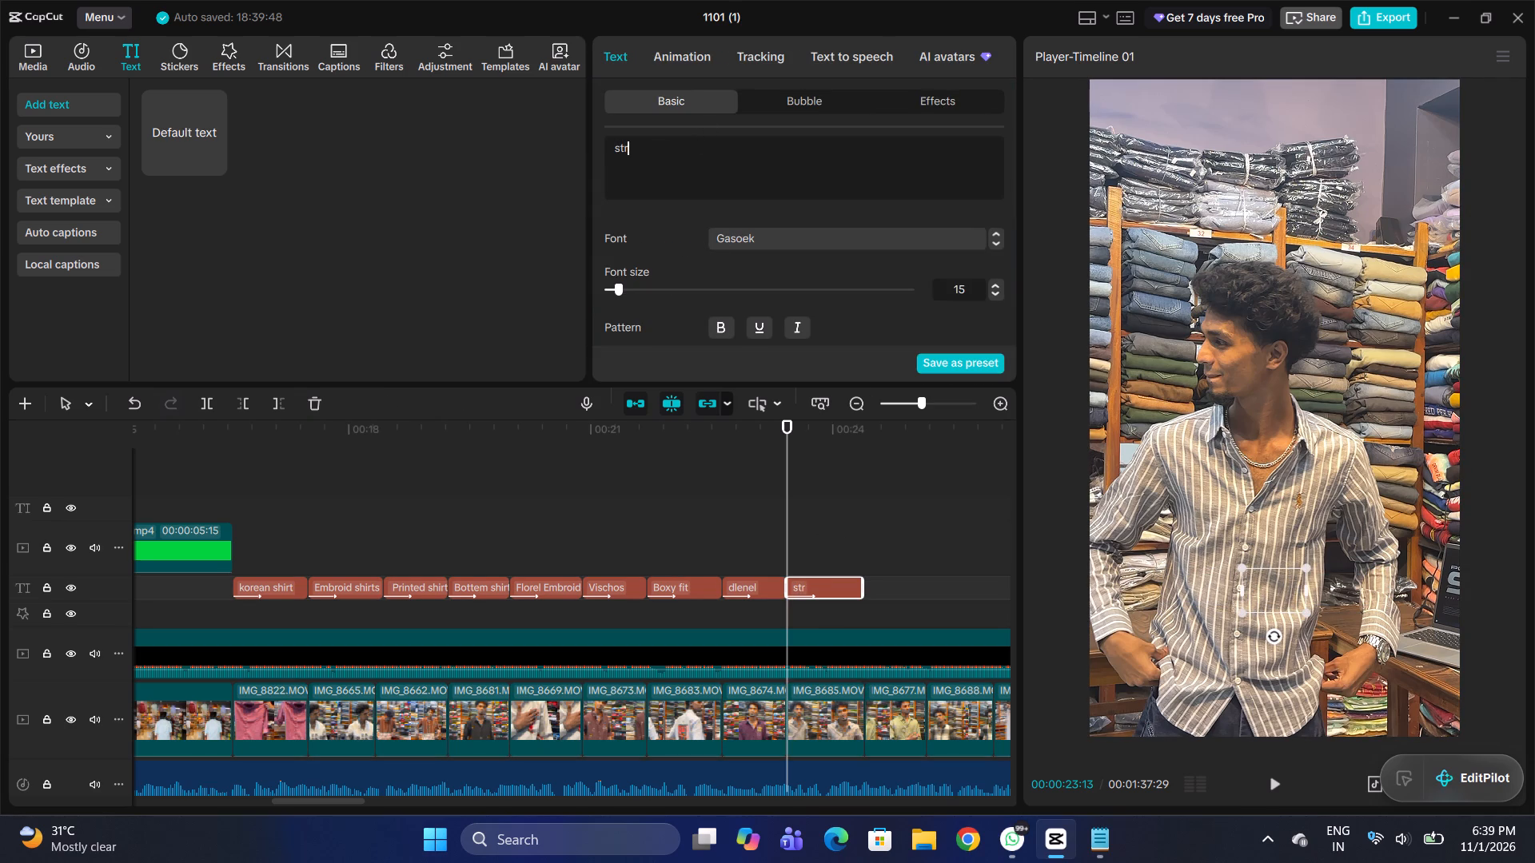
text(ai)
text(ps)
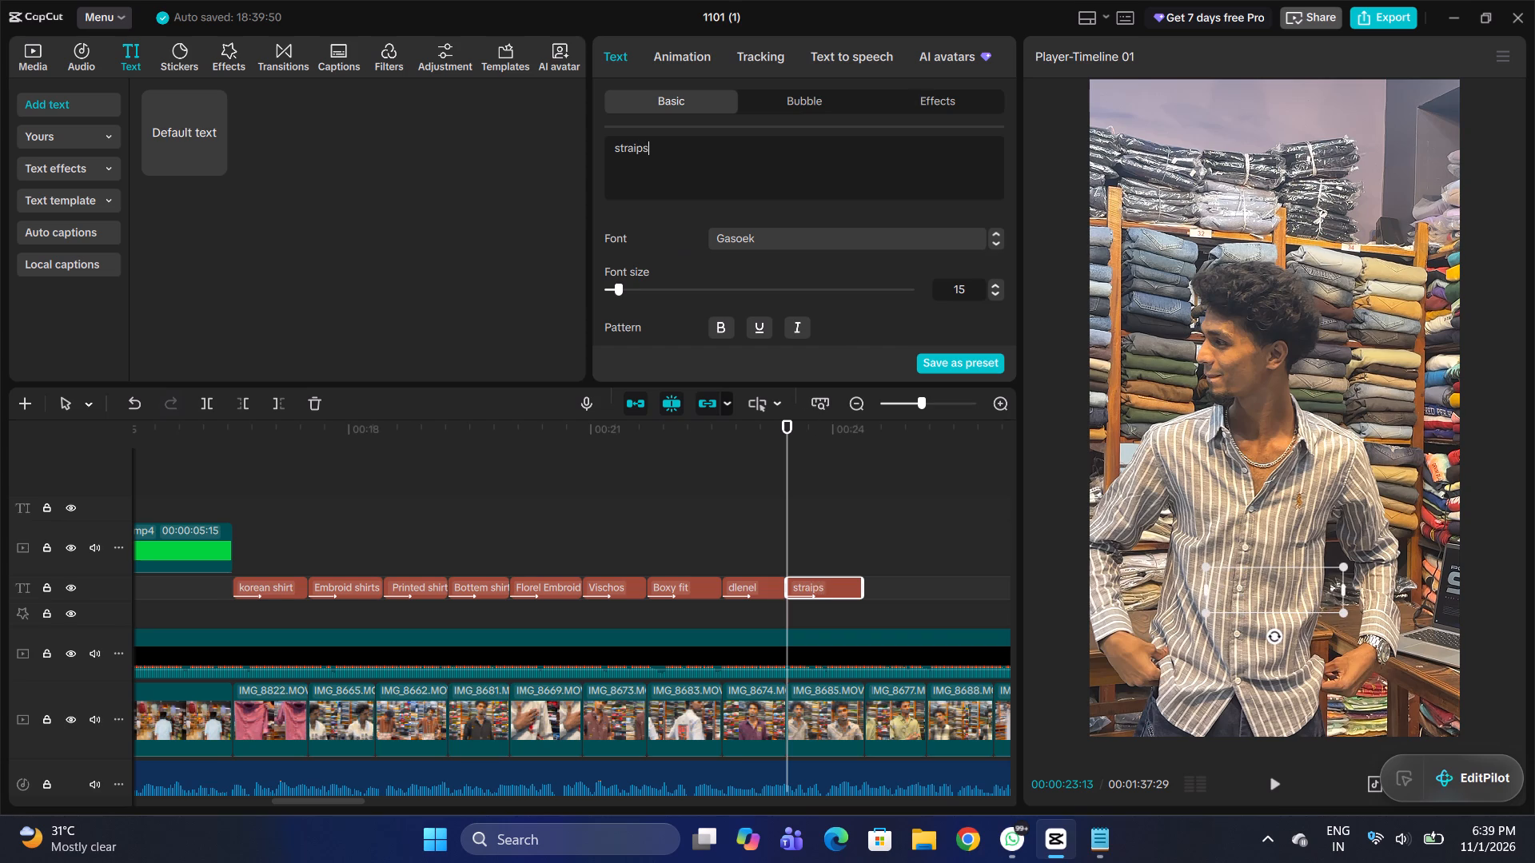
key(Left)
key(Left)
key(Left)
key(Left)
key(Left)
key(Left)
key(BackSpace)
key(shift+s)
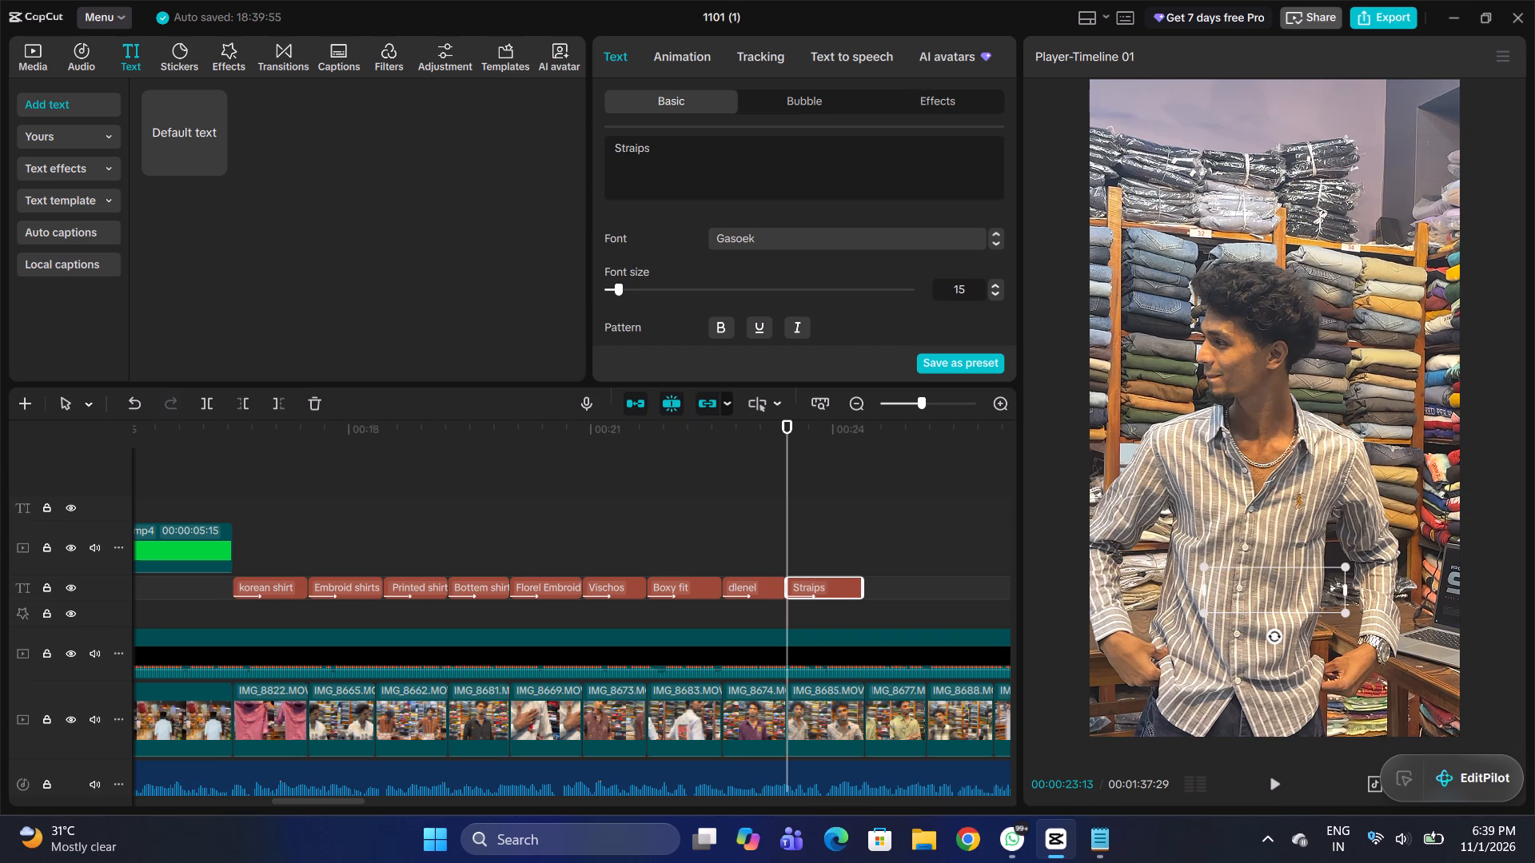
Align the end of the "Straips" title with the end of the striped shirt clip.
triple_click(866, 539)
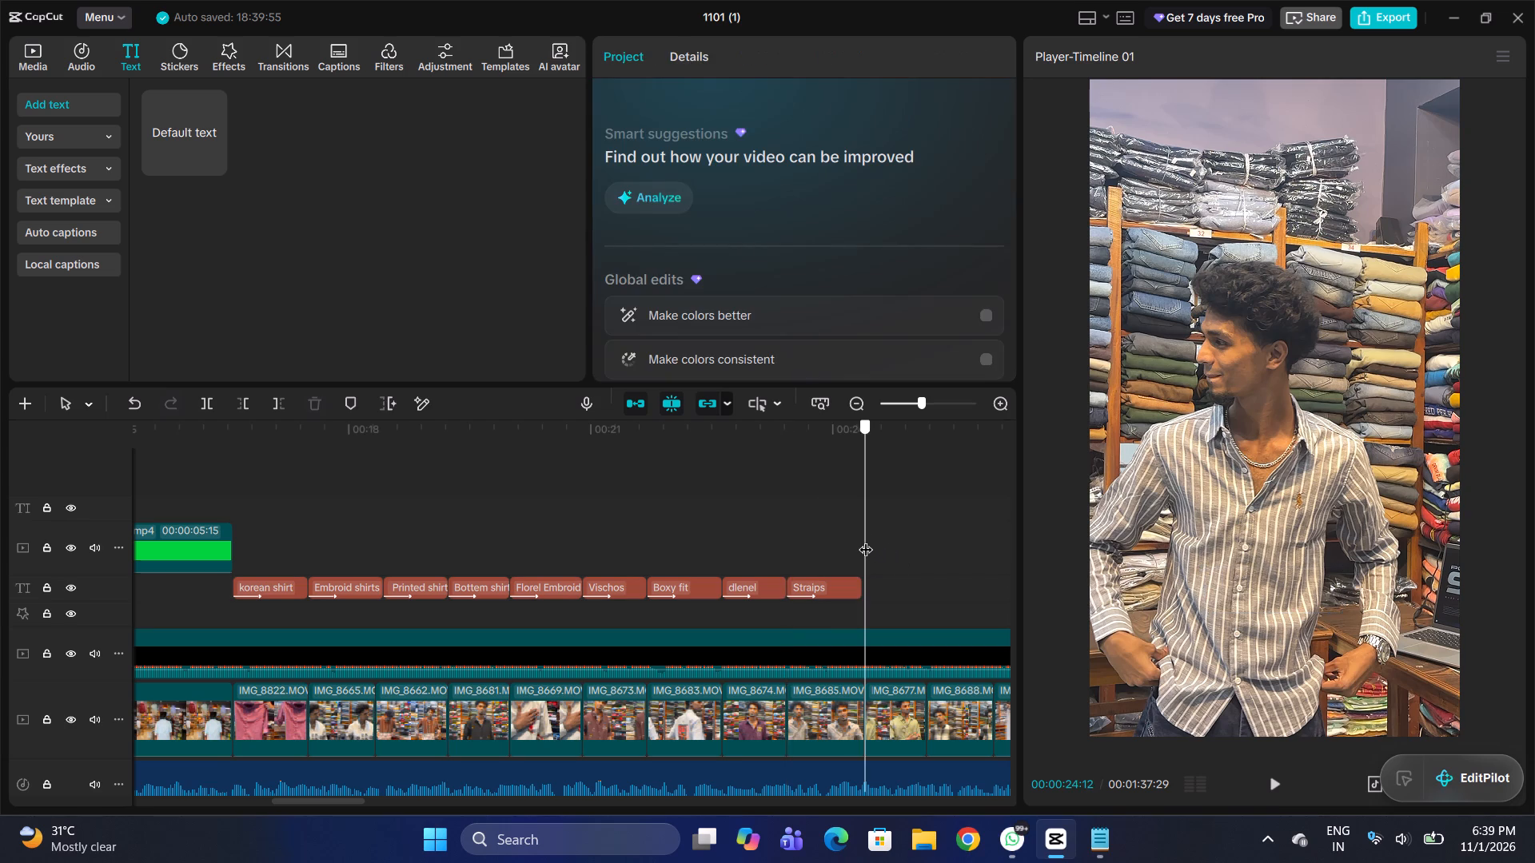
drag(866, 539, 859, 587)
click(859, 587)
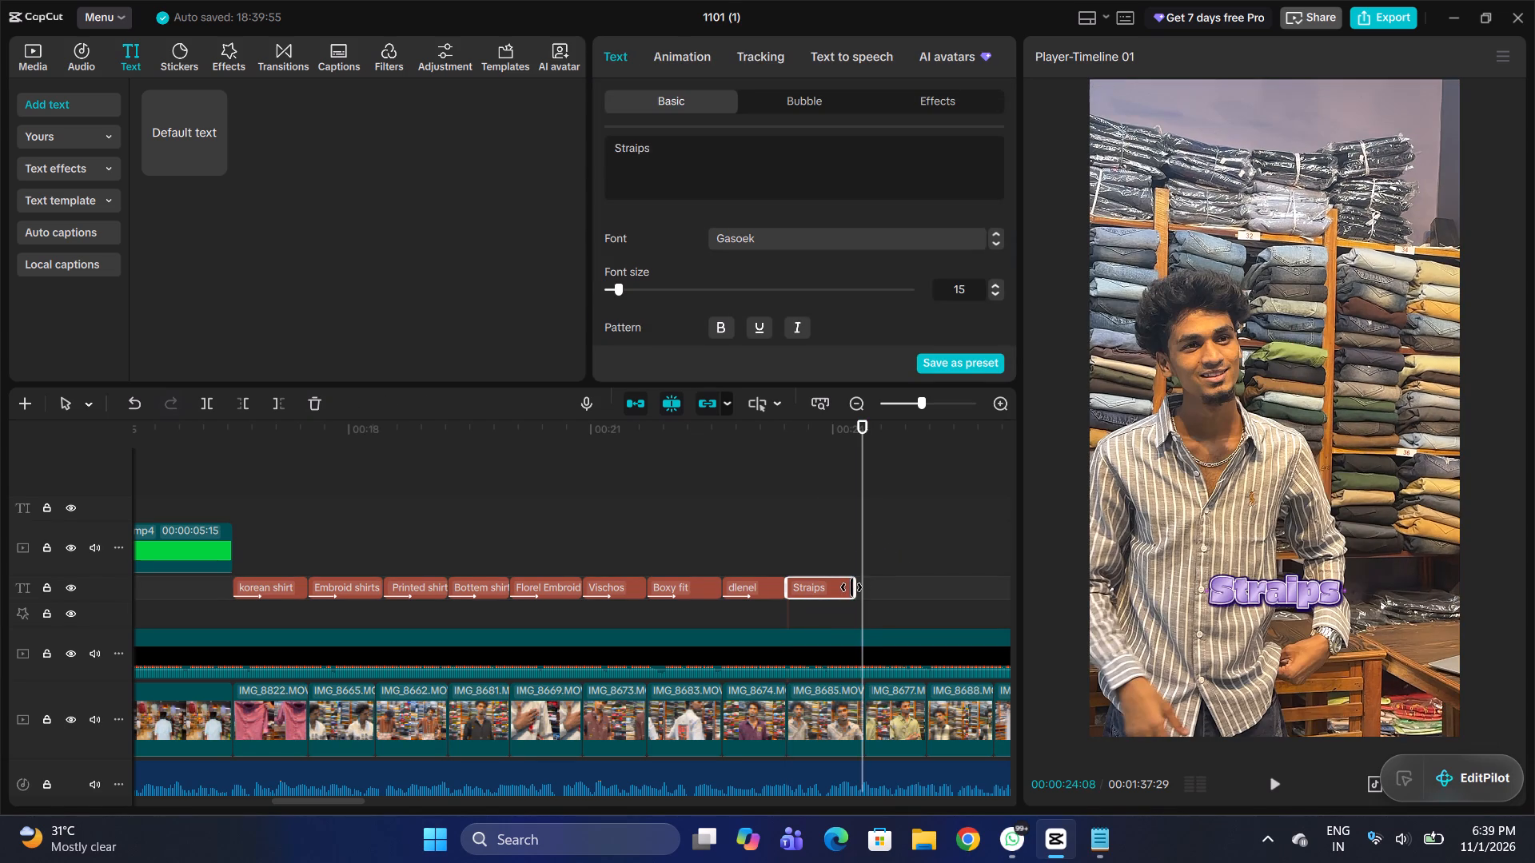
Paste a title copy at the start of the light grey trousers clip, 00:00:26:00.
double_click(643, 503)
key(space)
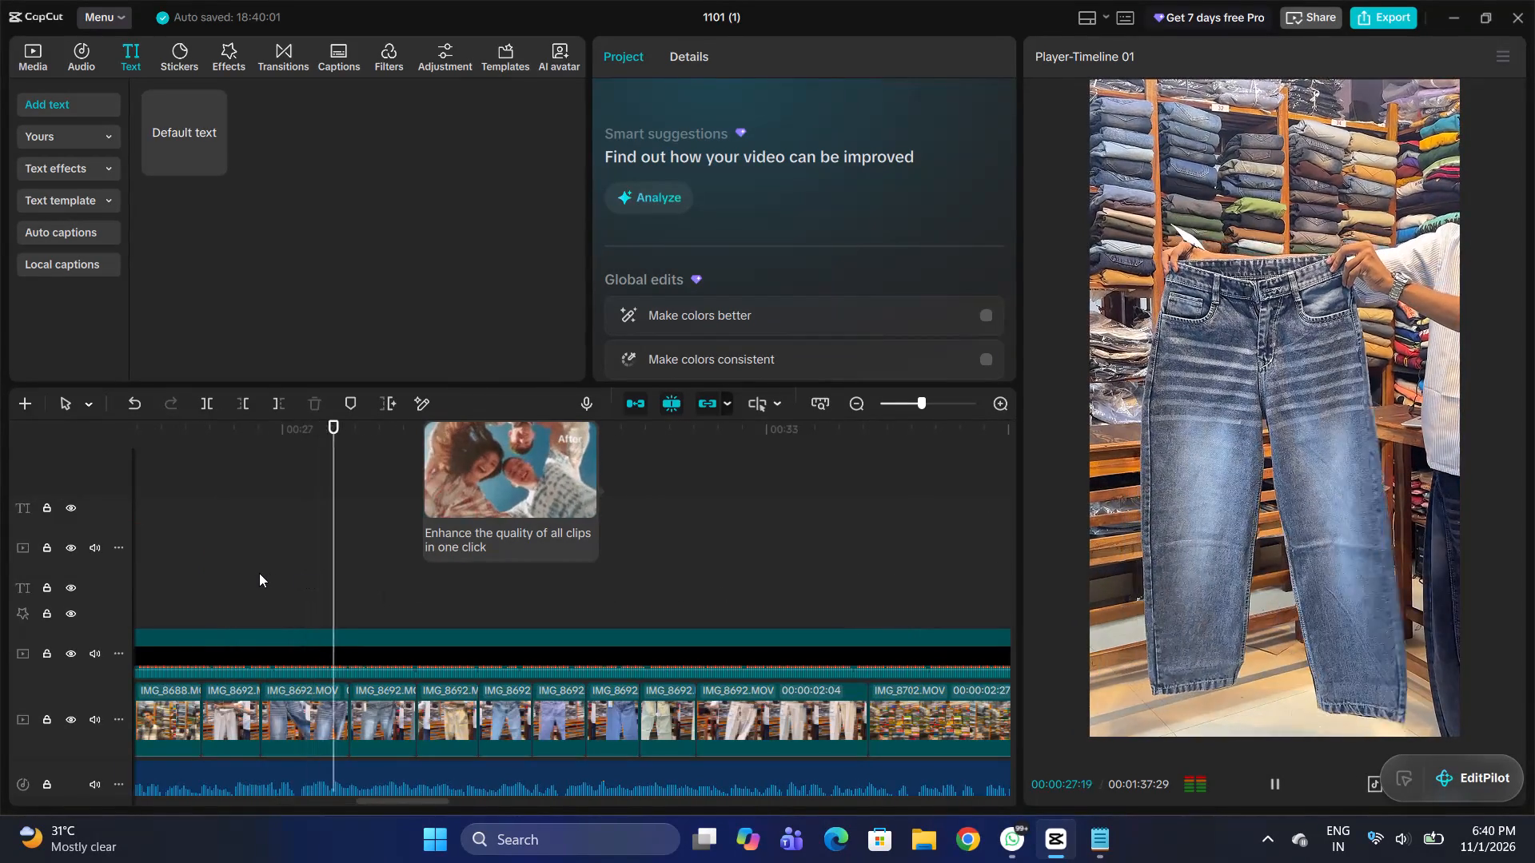
ctrl+scroll(259, 573, down, 6)
double_click(259, 573)
drag(259, 573, 255, 574)
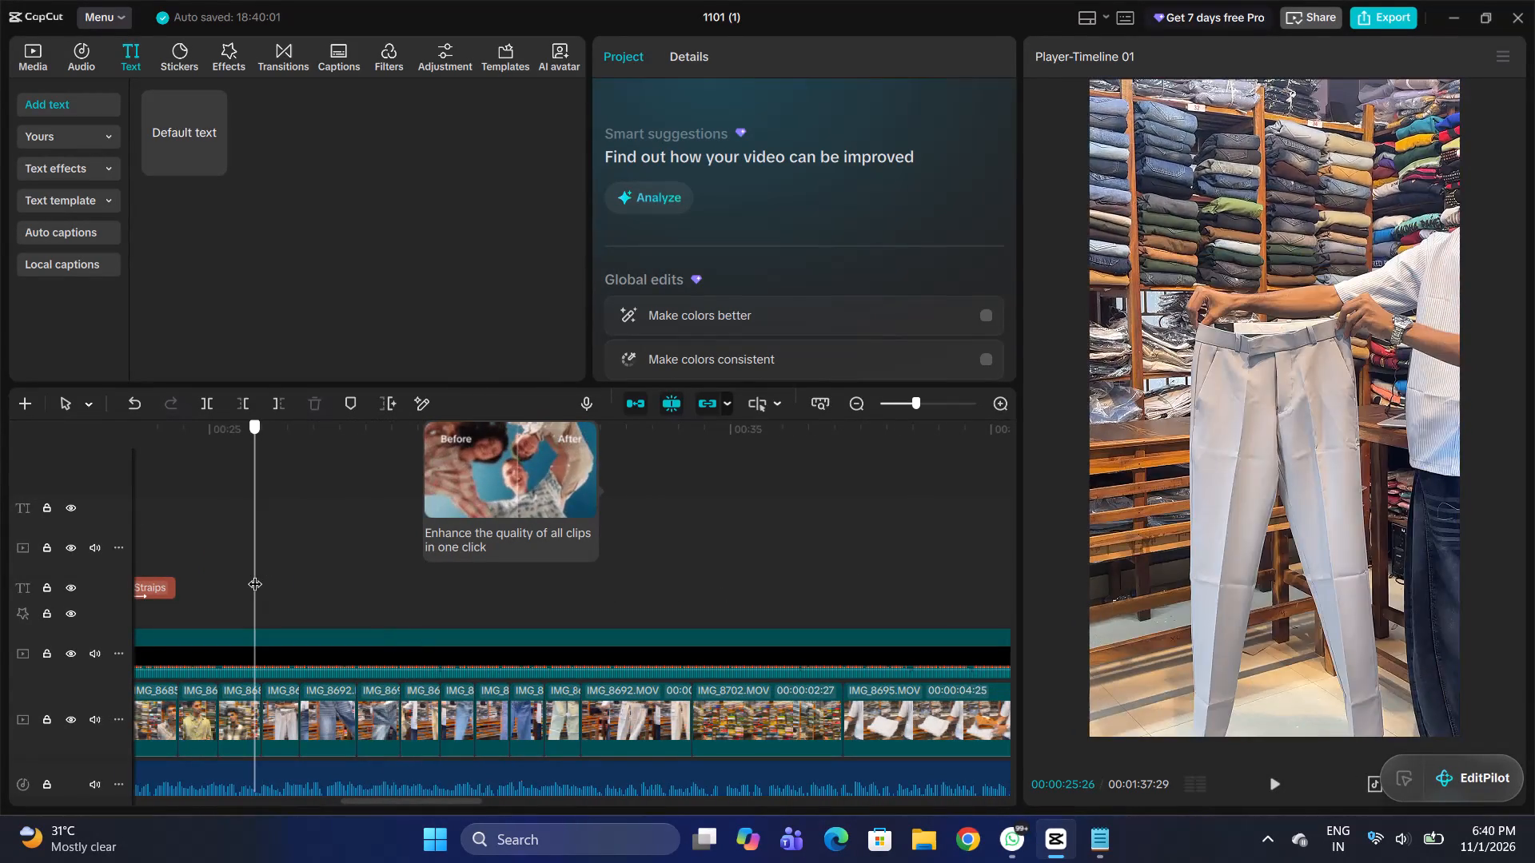
drag(255, 574, 266, 578)
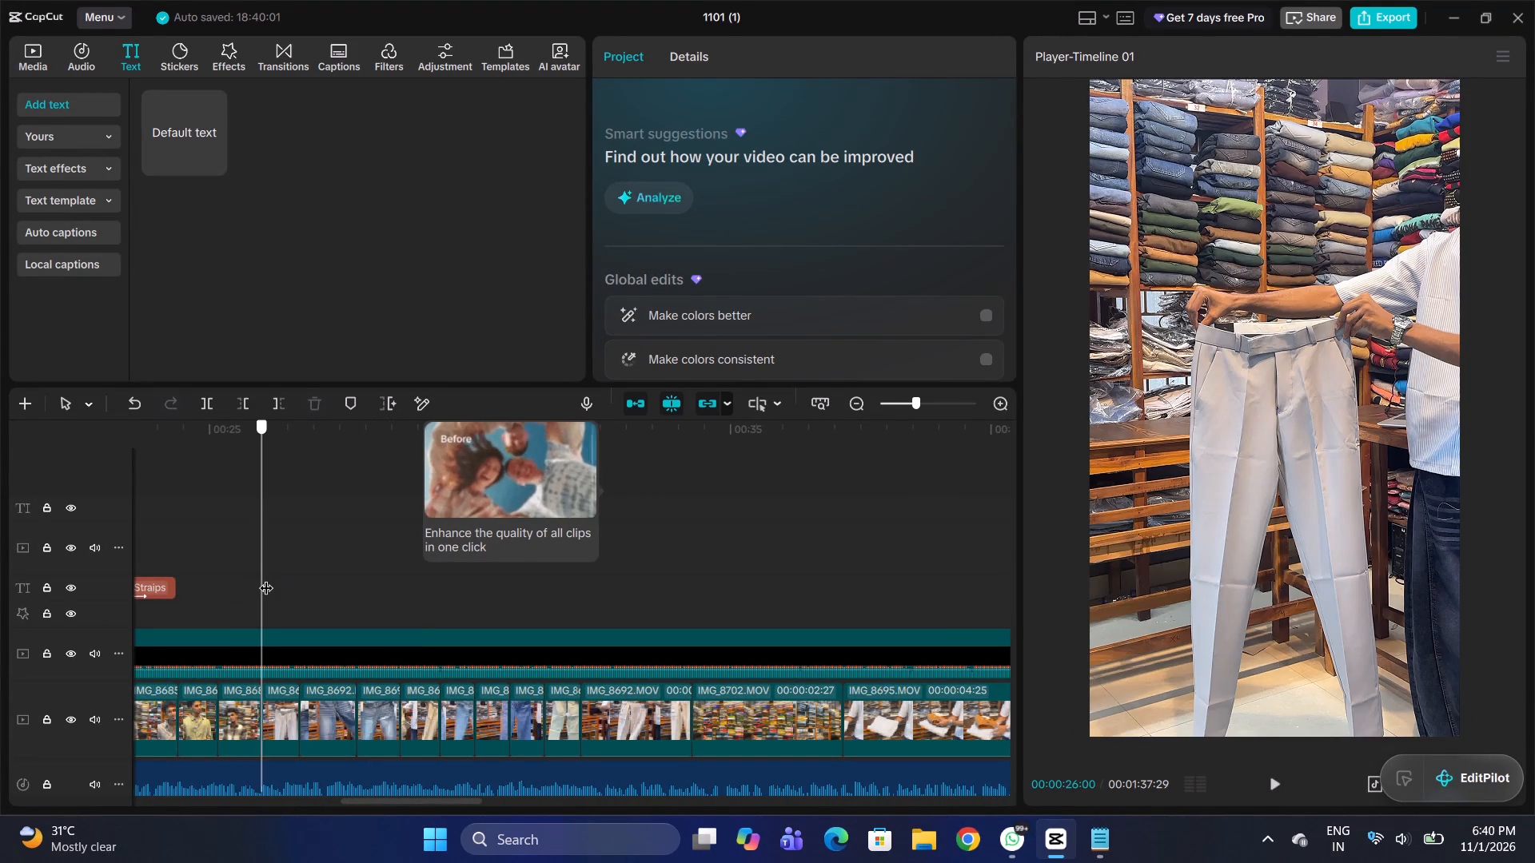
drag(266, 578, 266, 579)
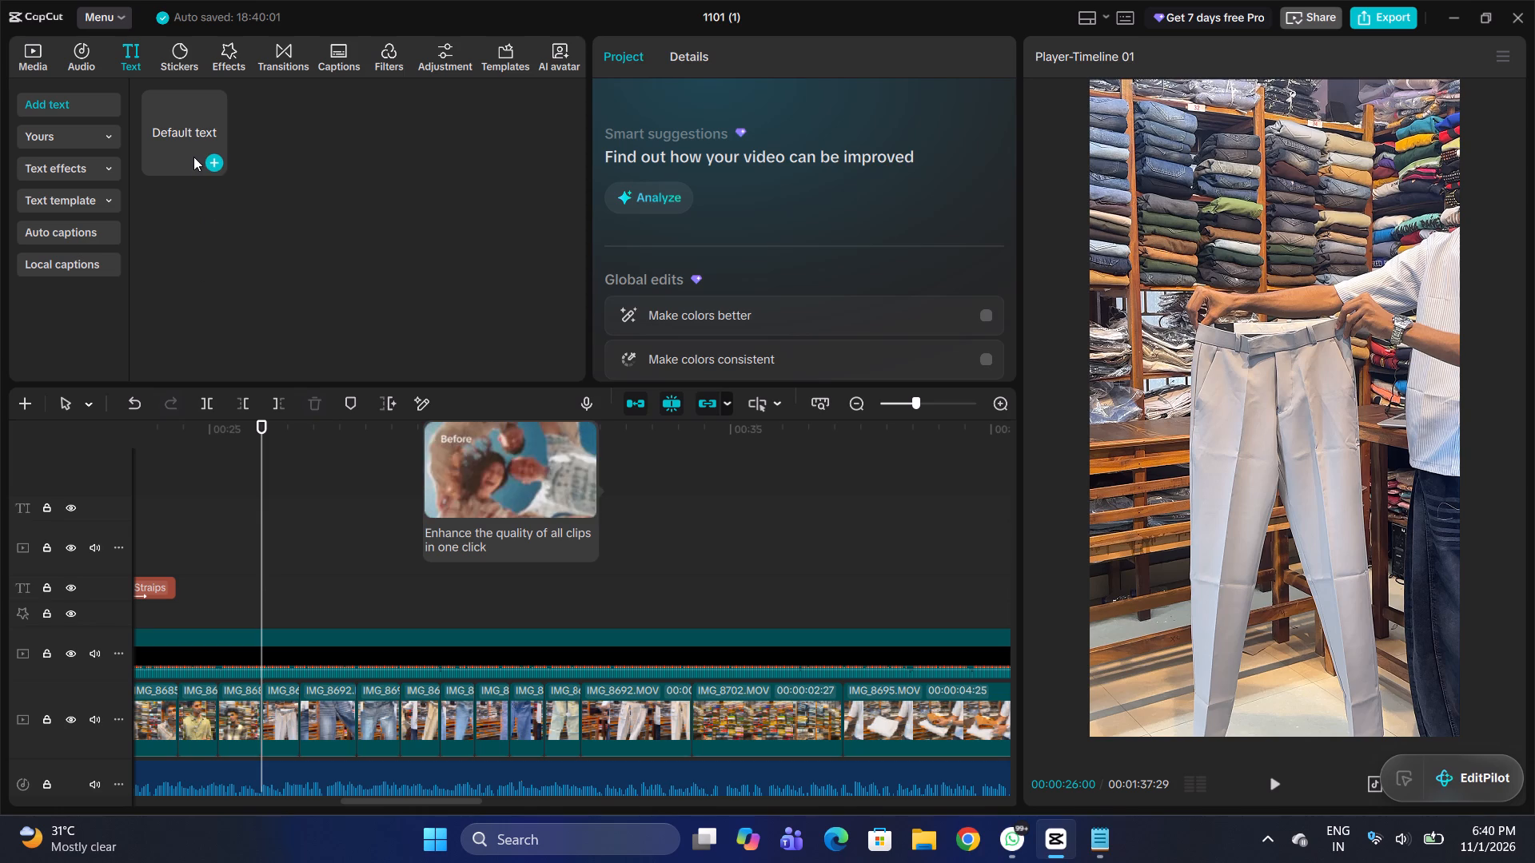
key(ctrl+v)
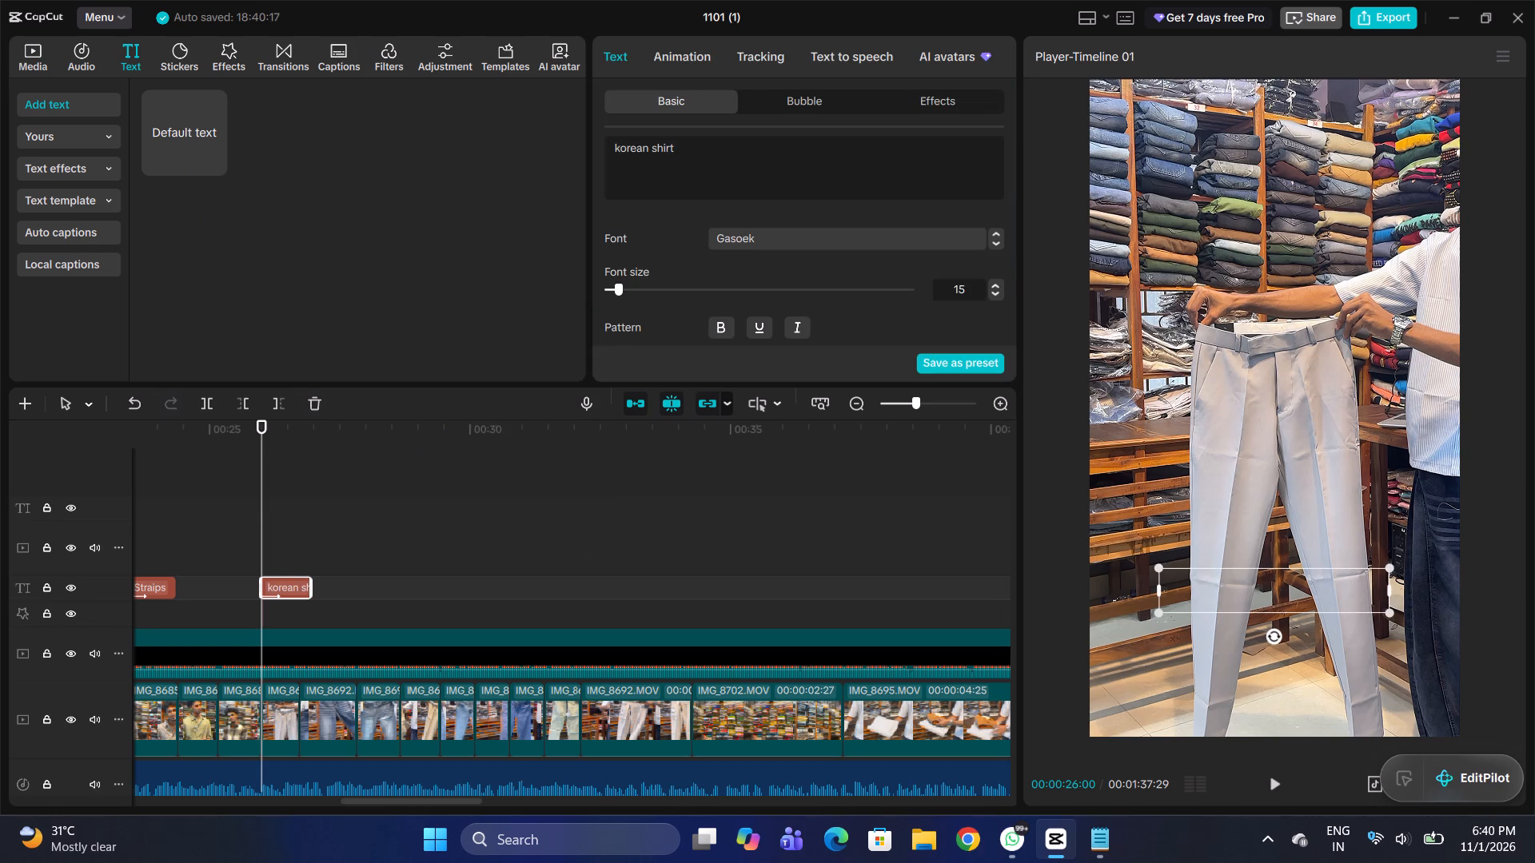
Replace the wording of the title on the grey trousers clip with "Polo fit pant".
click(689, 135)
drag(684, 150, 608, 146)
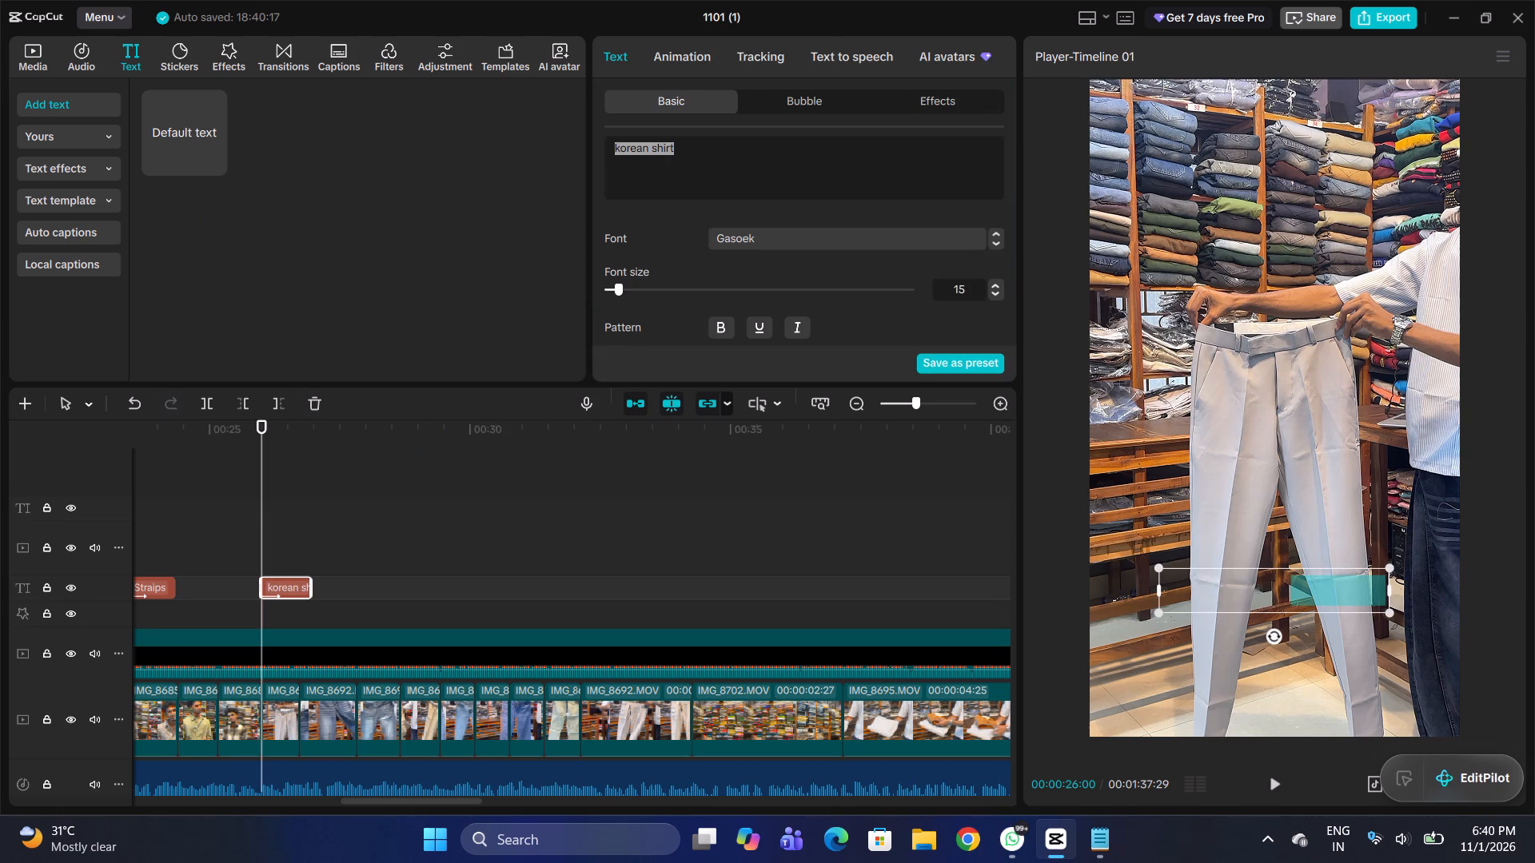
key(BackSpace)
text(pola)
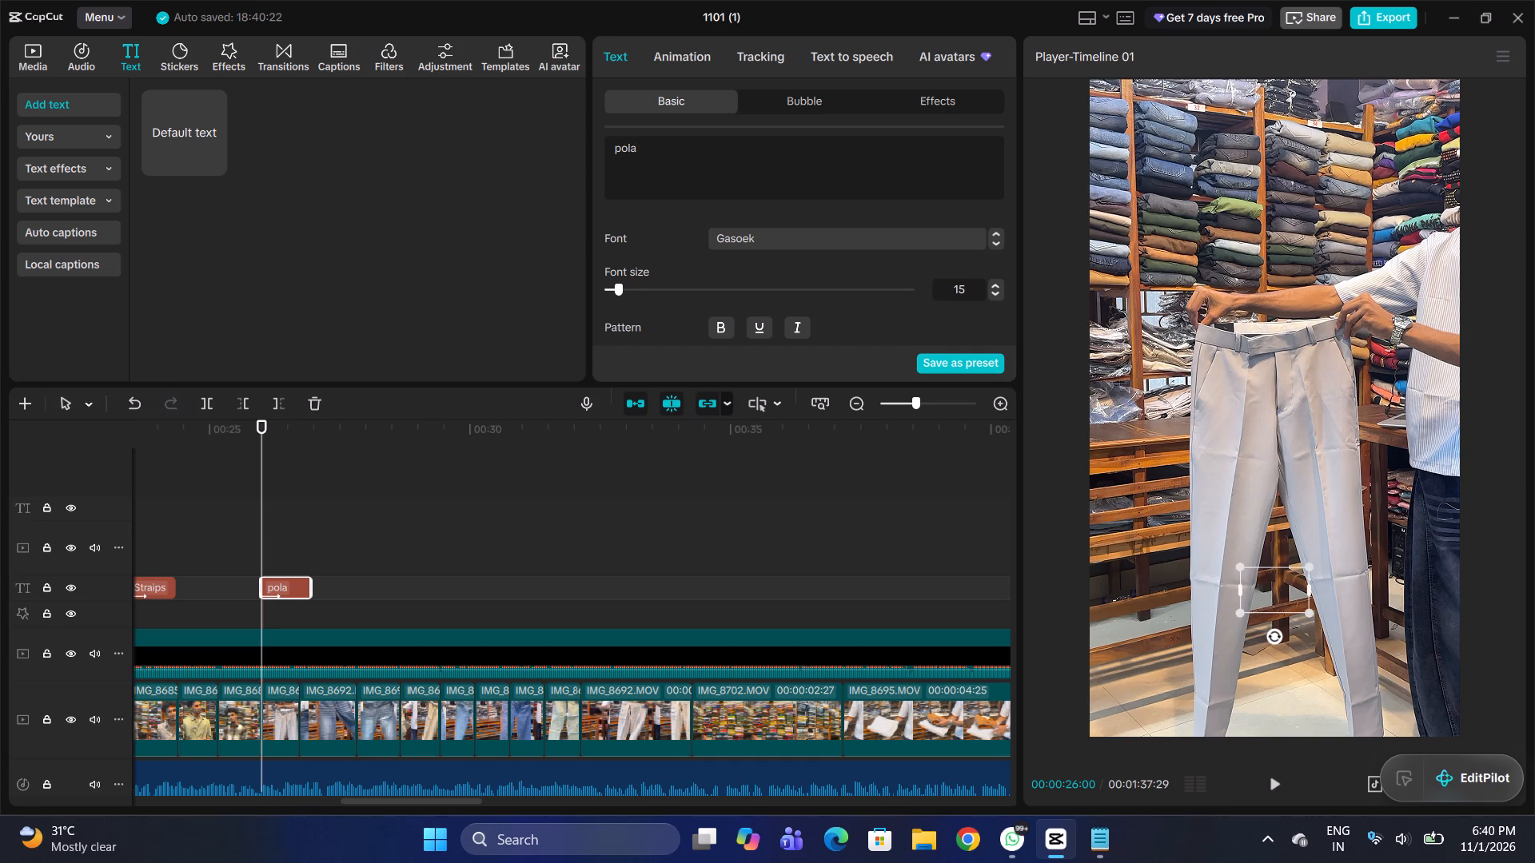
key(BackSpace)
text(o)
key(space)
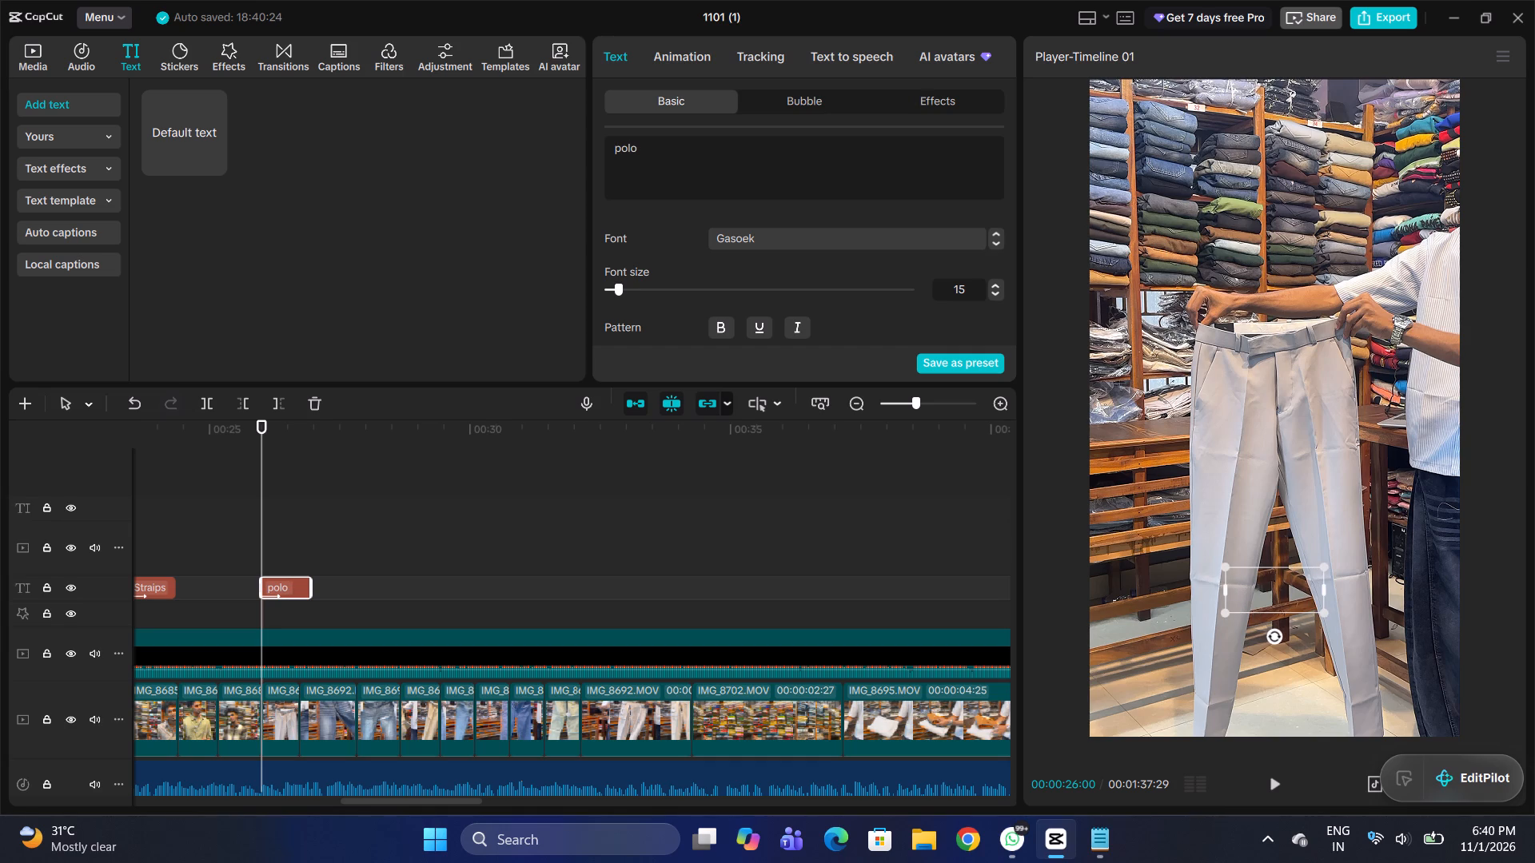
text(fits)
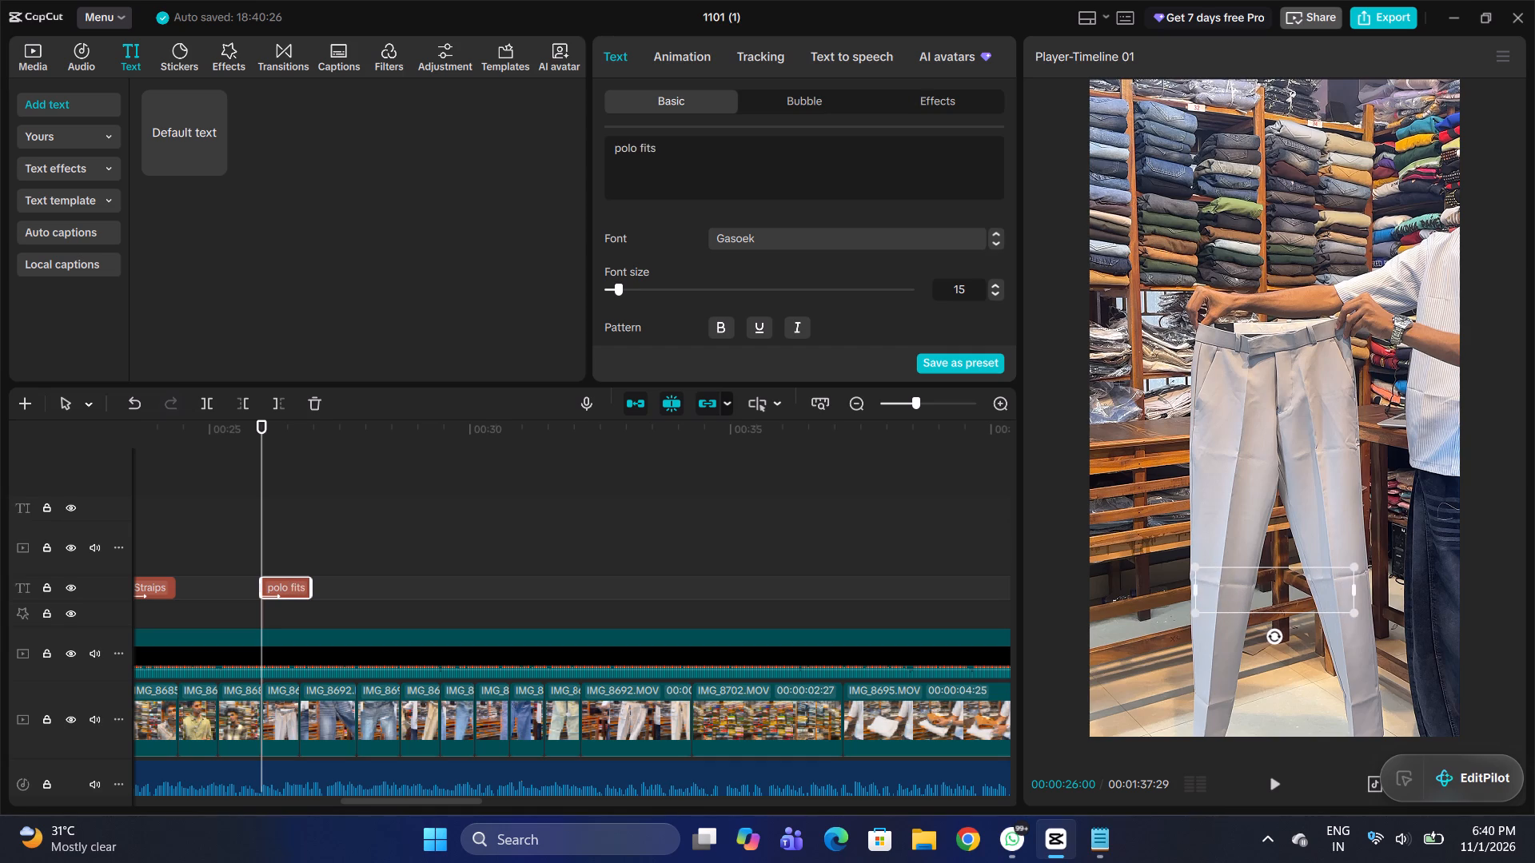
key(BackSpace)
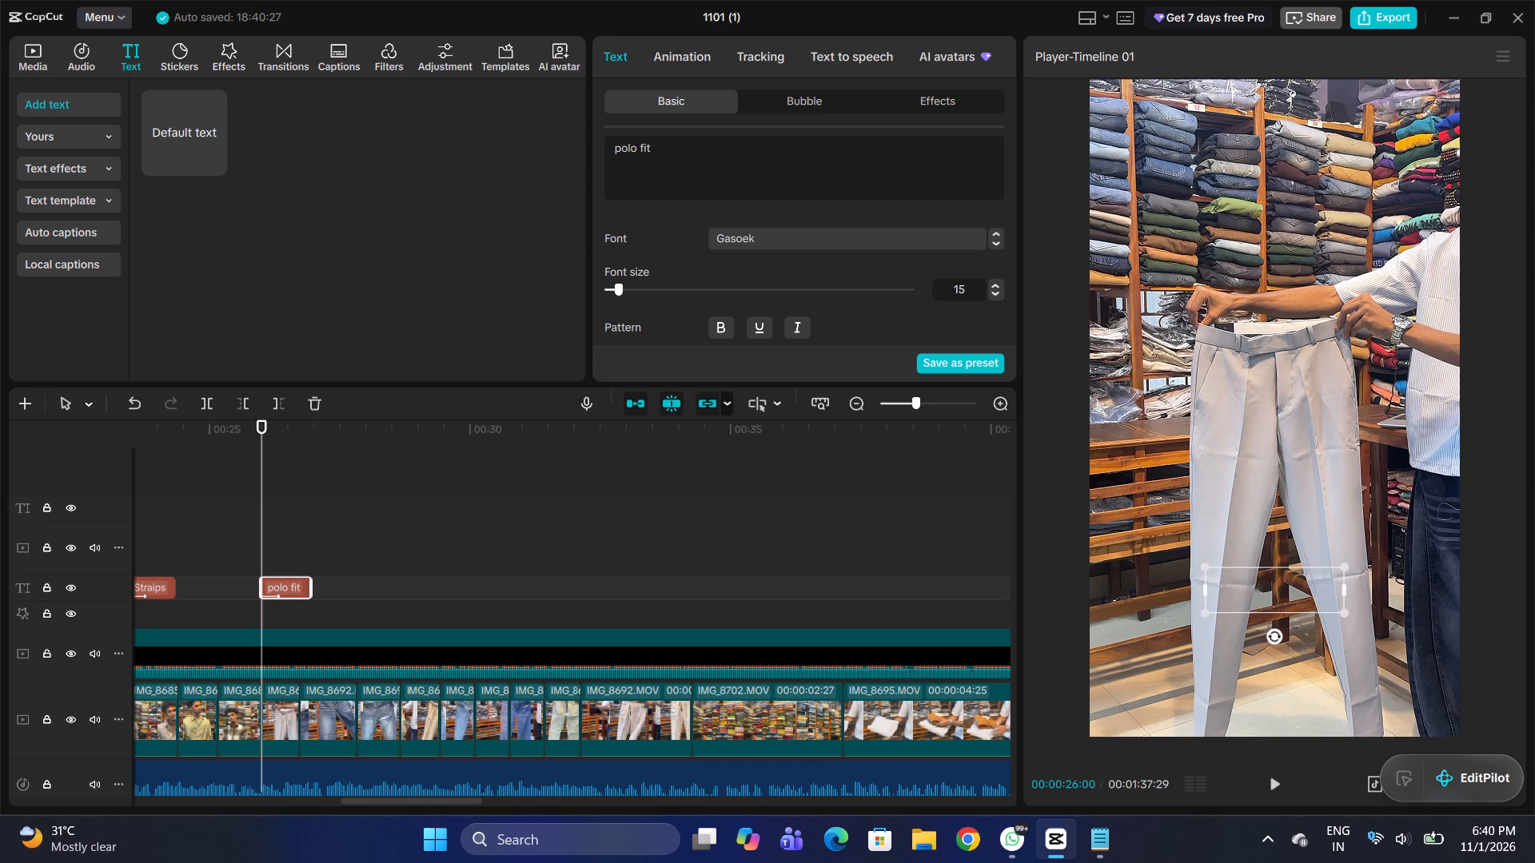
key(Left)
key(Left)
key(Left)
key(Left)
key(Left)
key(Left)
key(Left)
key(BackSpace)
key(shift+p)
key(Right)
key(Right)
key(Right)
key(Right)
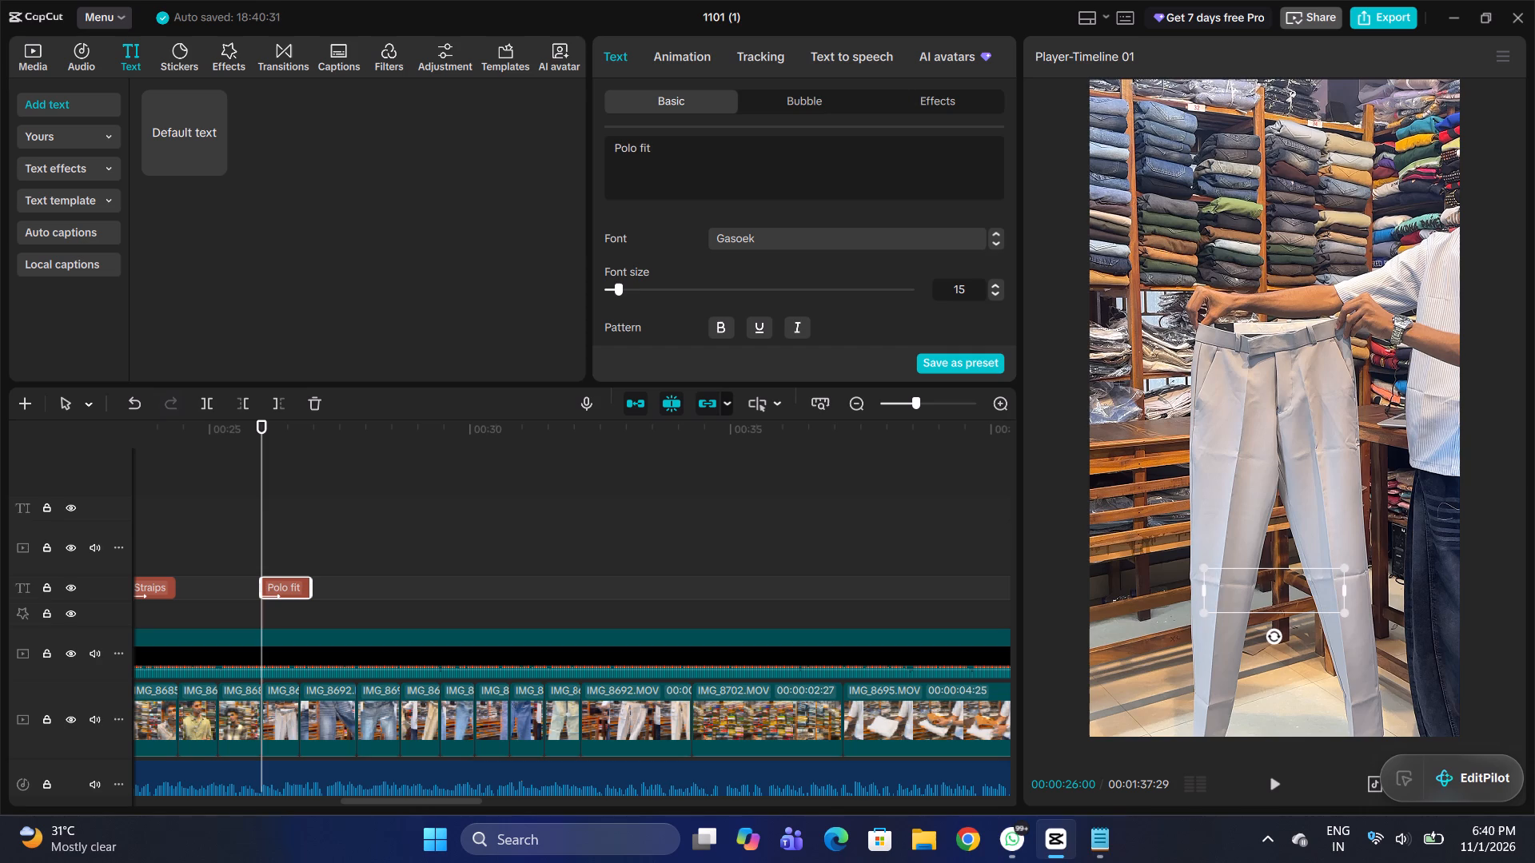
key(Right)
key(Right)
key(Right)
key(space)
text(pant)
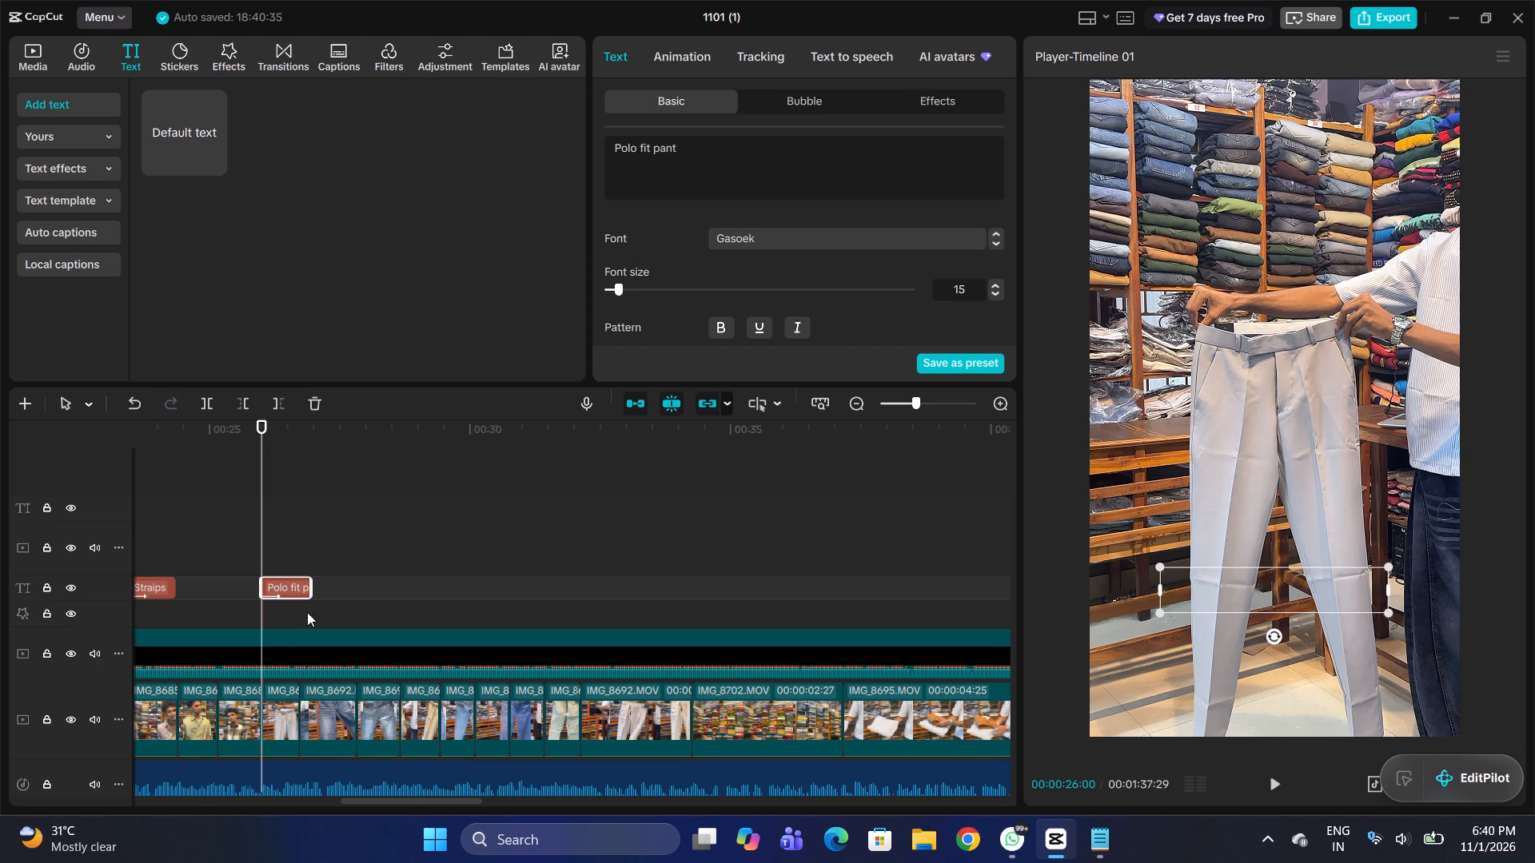
Trim the end of the "Polo fit pant" title to the end of the grey trousers clip.
drag(309, 594, 301, 595)
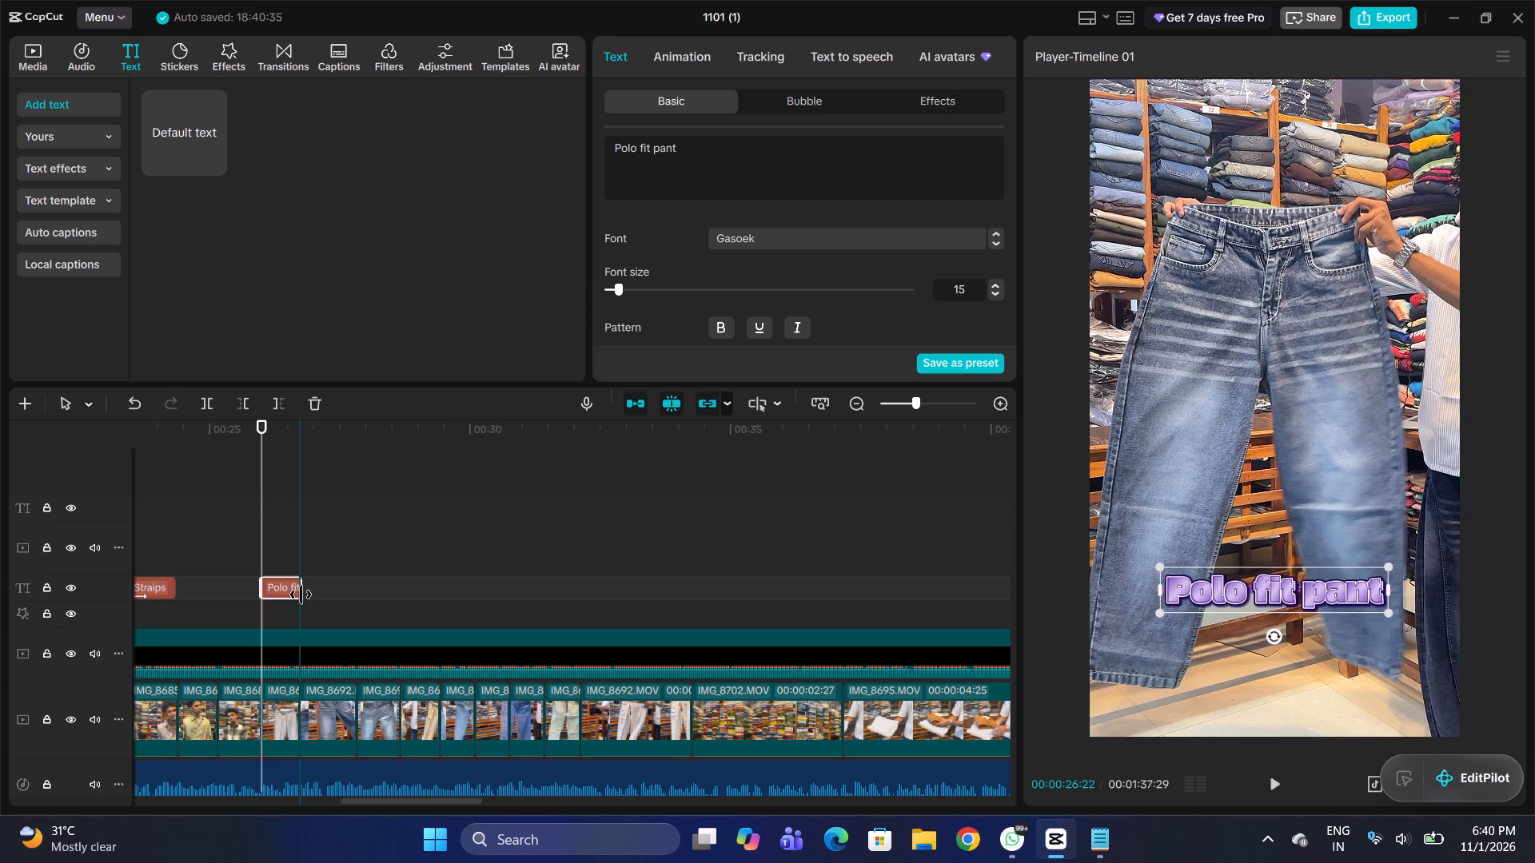
drag(301, 595, 301, 595)
Paste a title copy at the start of the blue baggy jeans clip, 00:00:26:22.
double_click(304, 548)
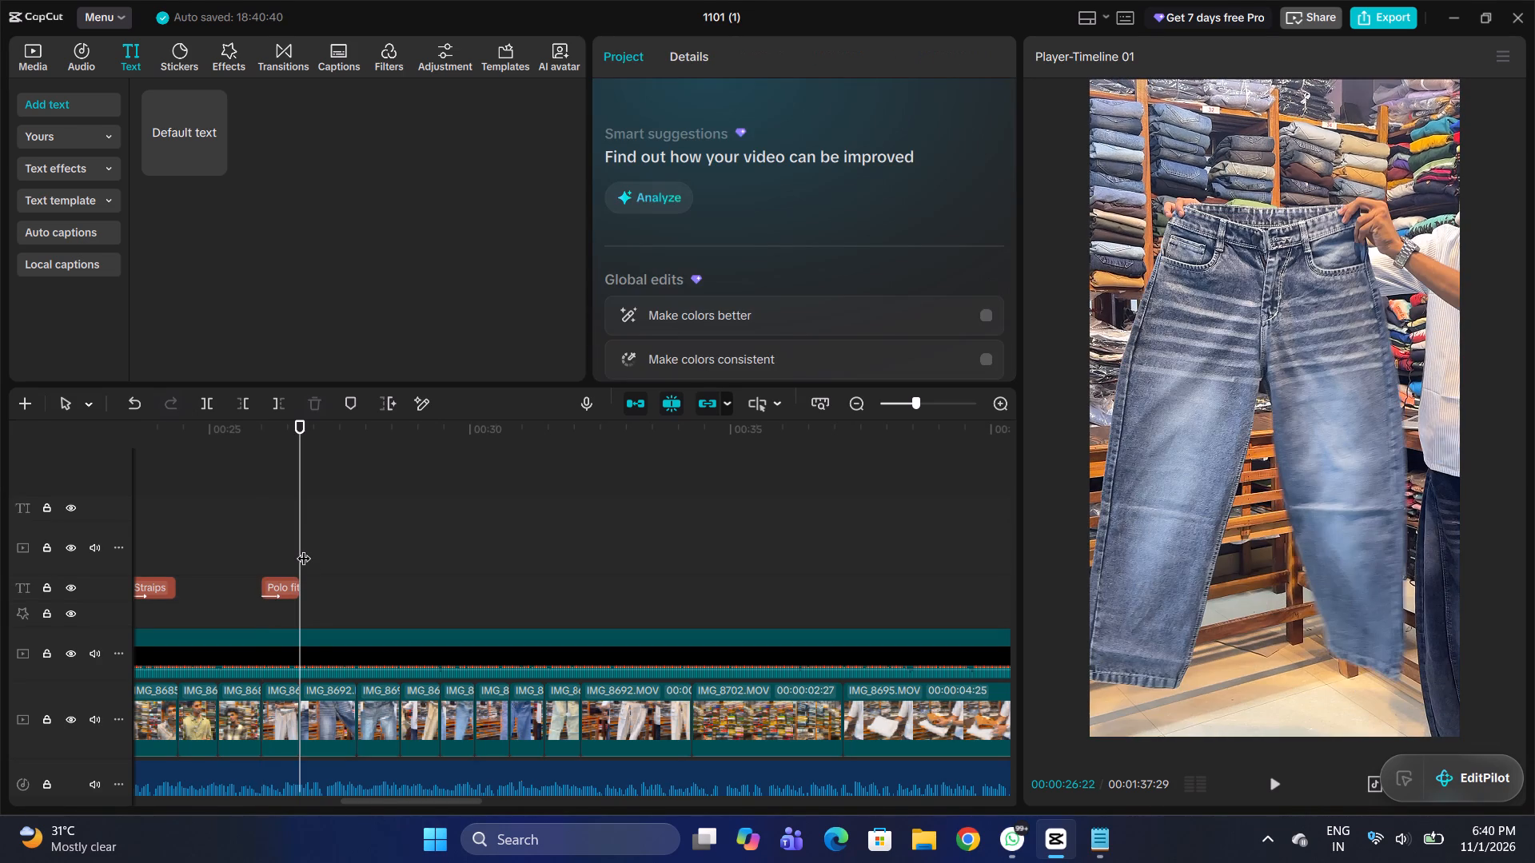
key(ctrl+v)
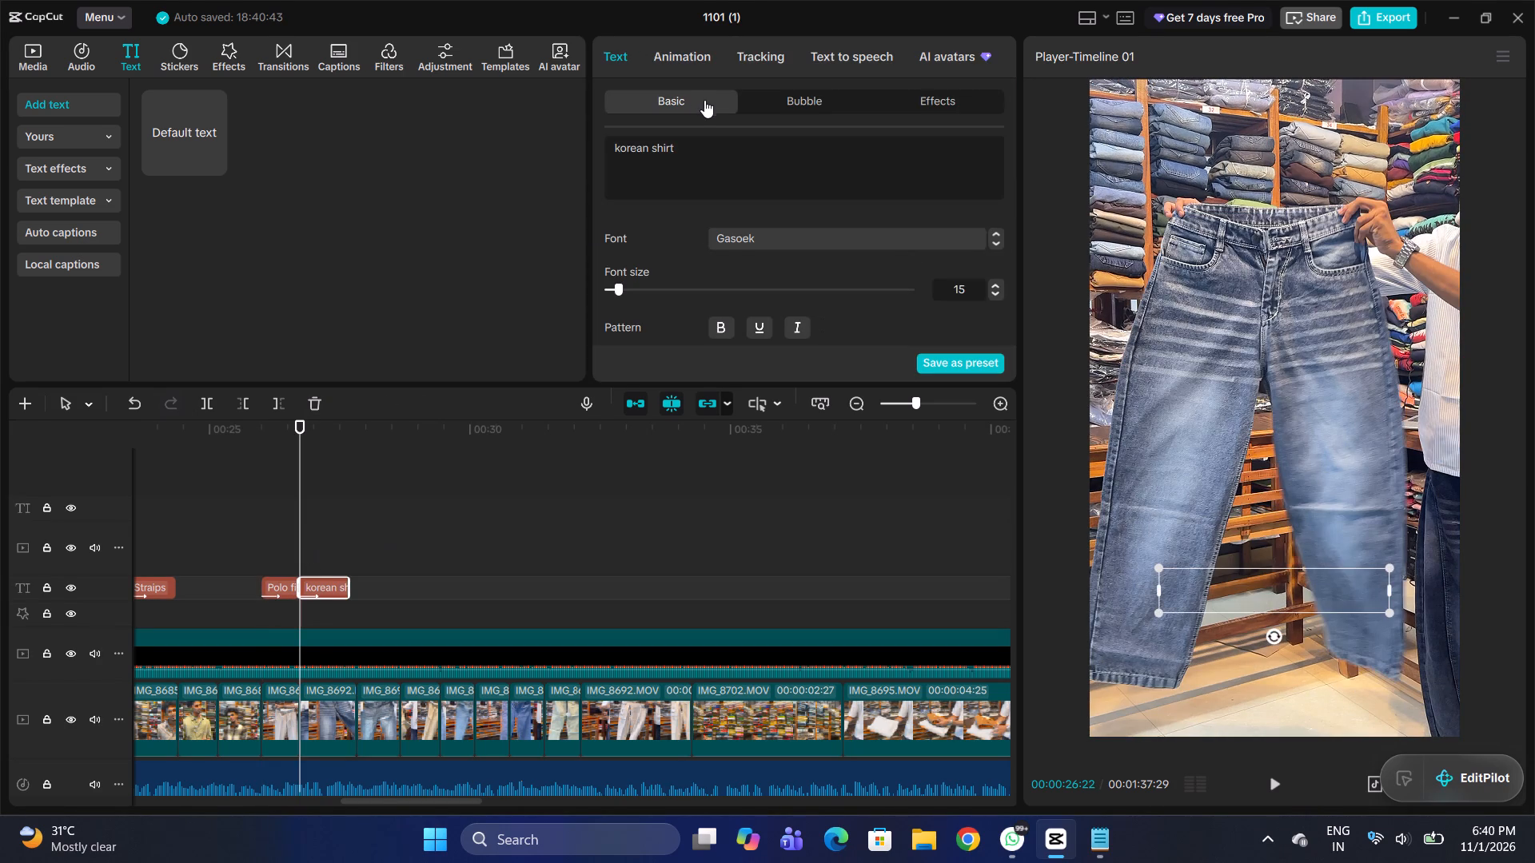
Switch to Notepad and copy "barrel baggy pant" from the pant collections line of nama Diwali ku.txt.
click(1094, 853)
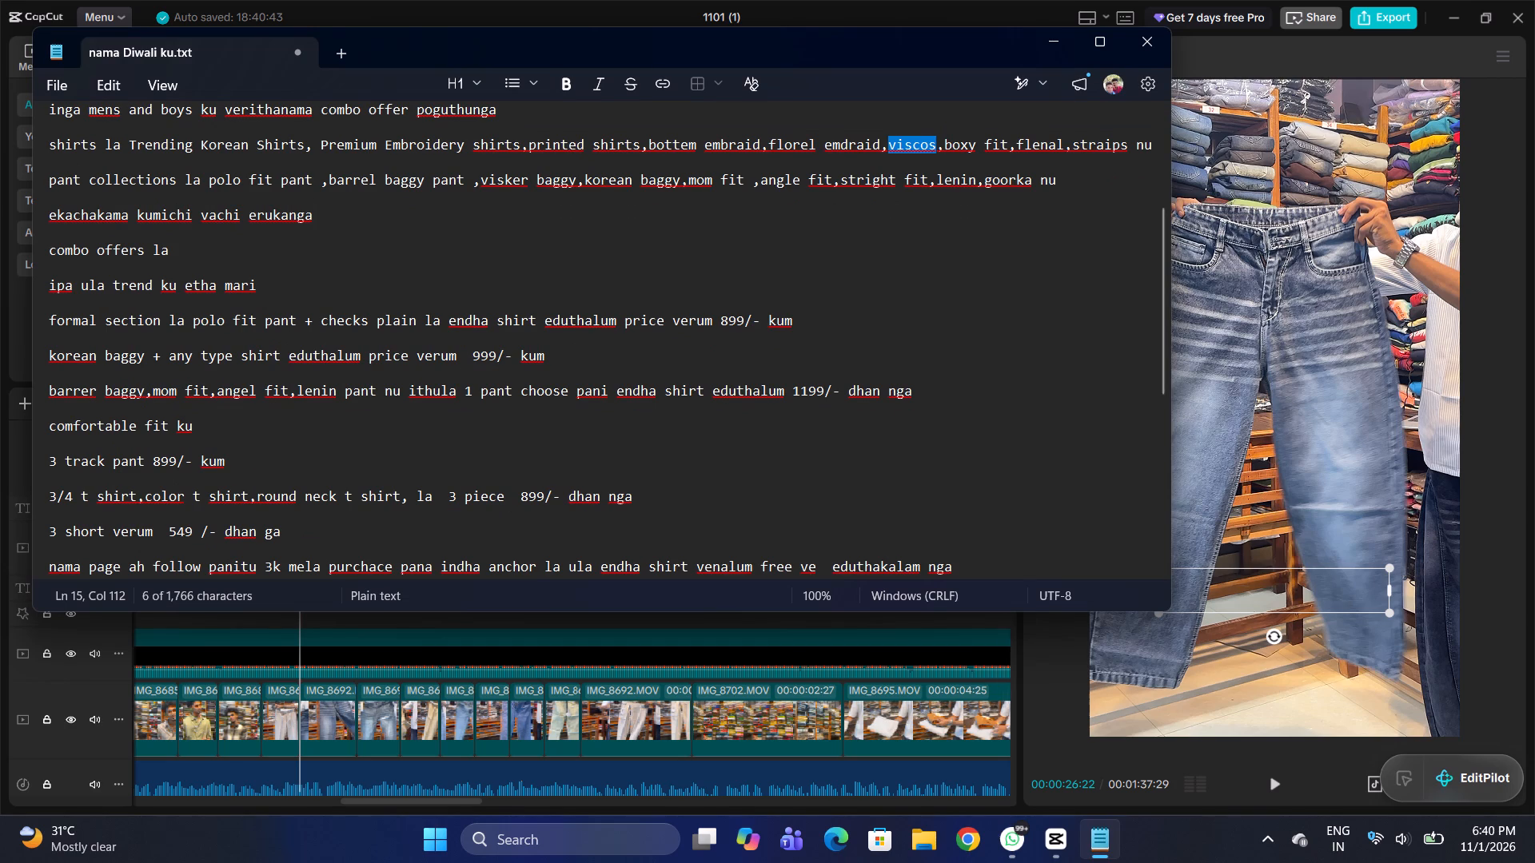
drag(329, 184, 407, 185)
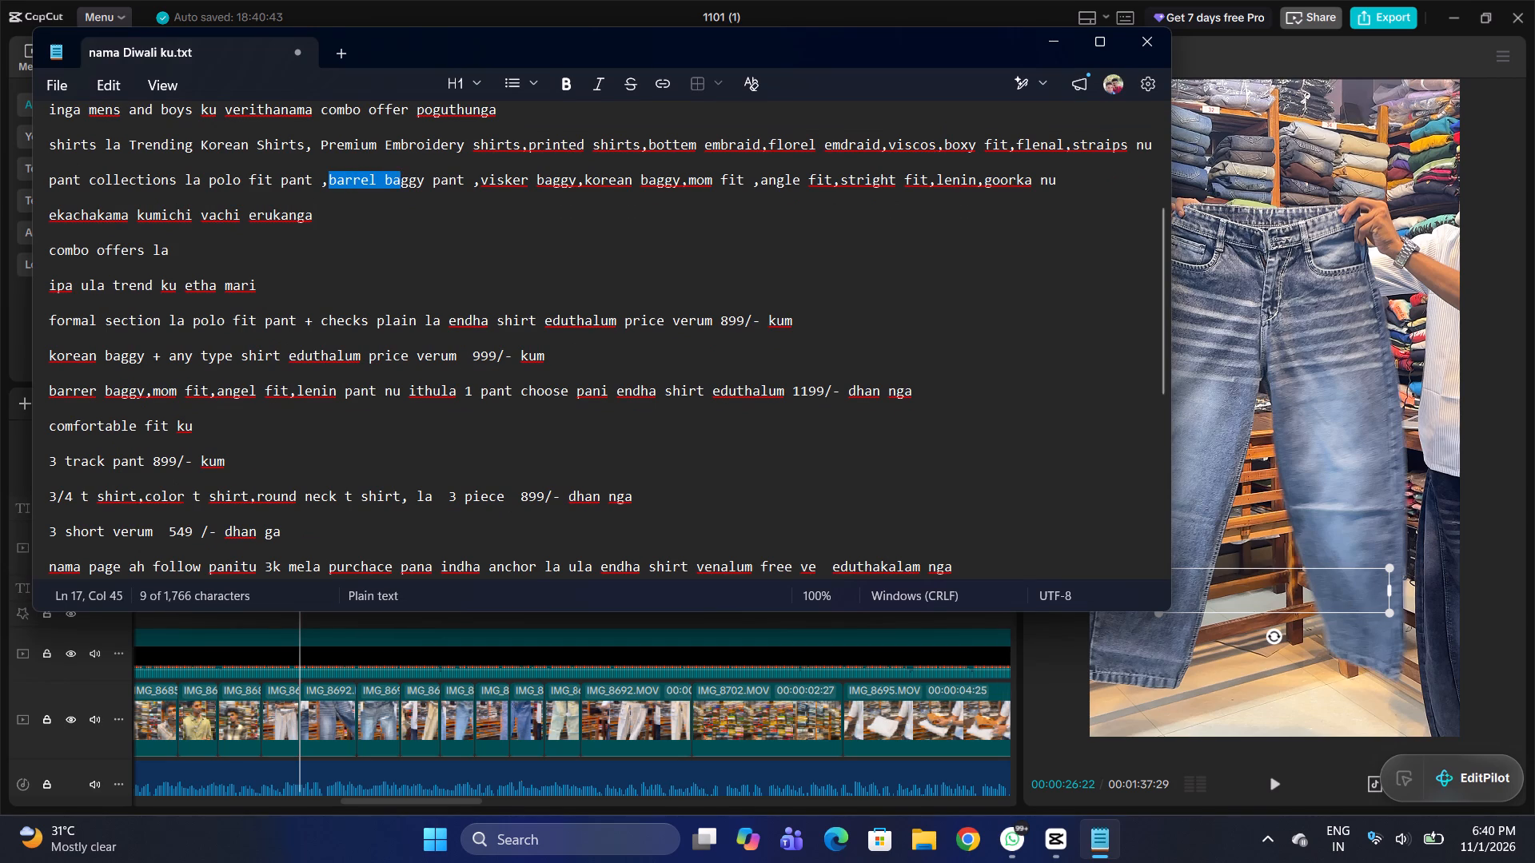
drag(407, 185, 464, 185)
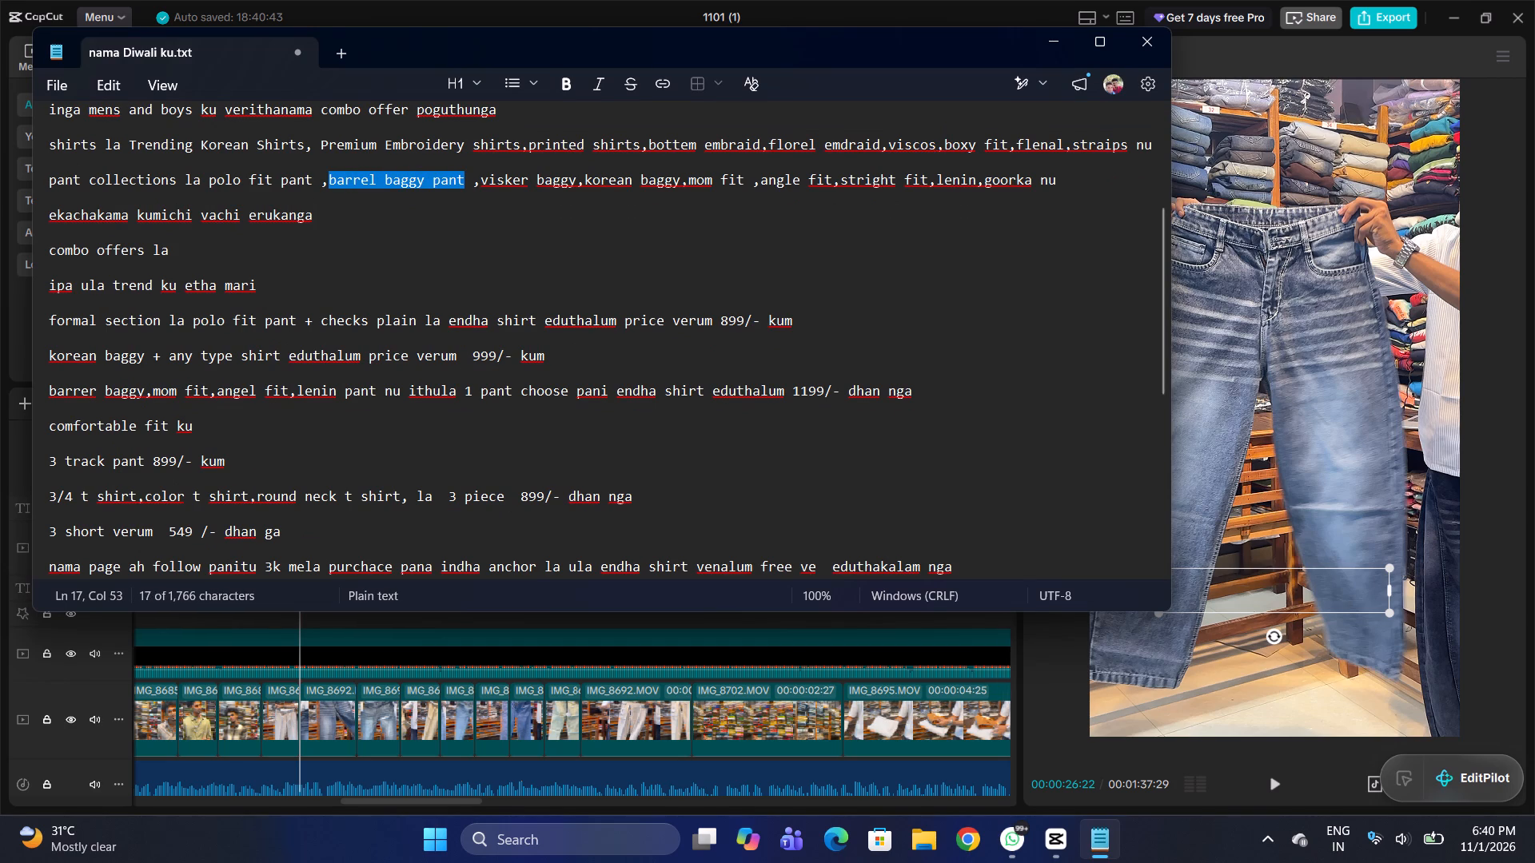
key(ctrl+c)
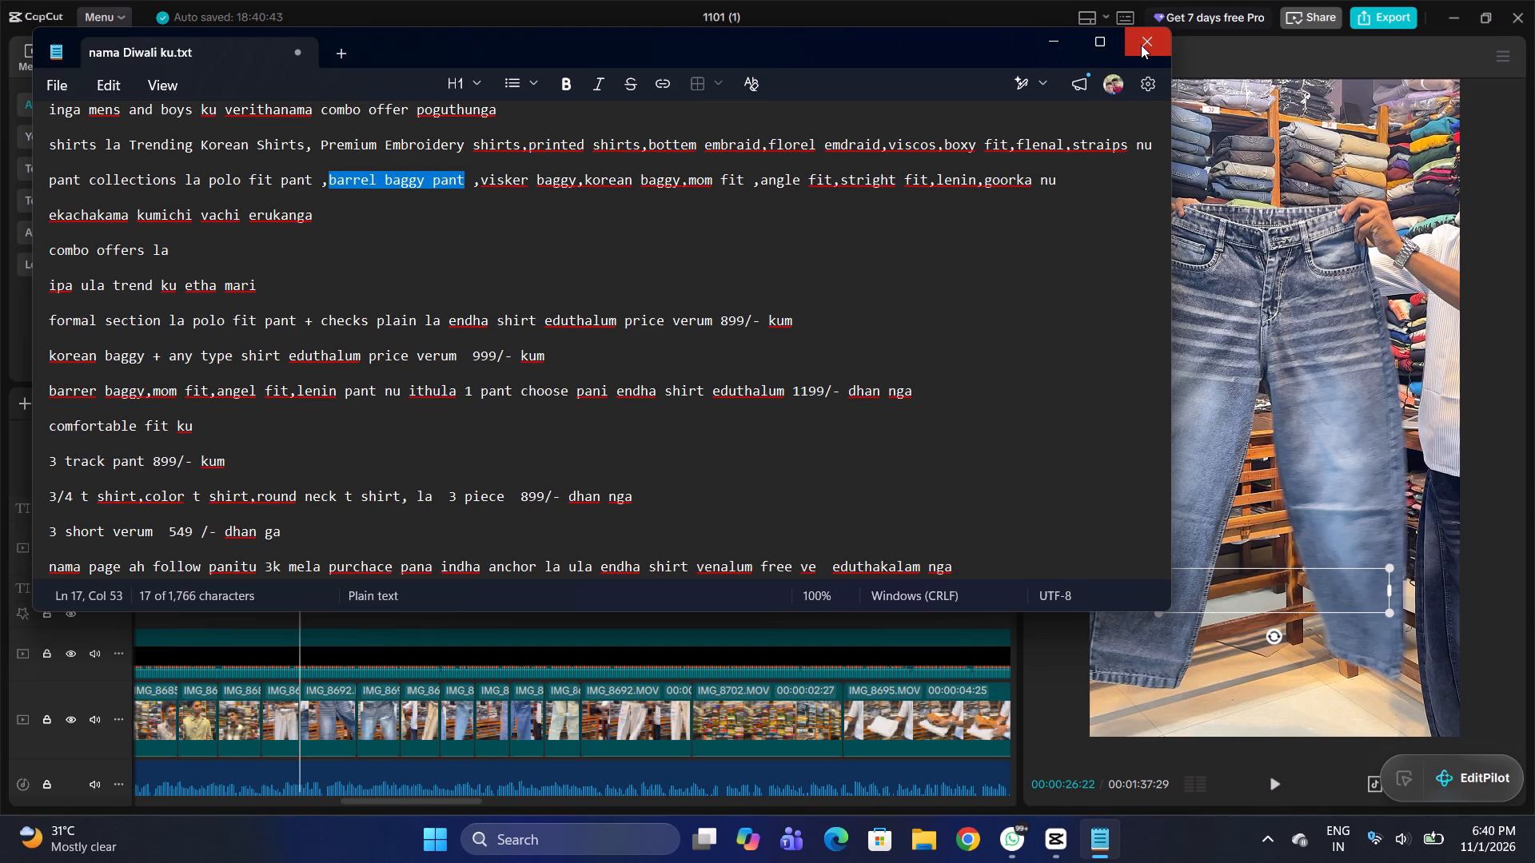
click(1043, 38)
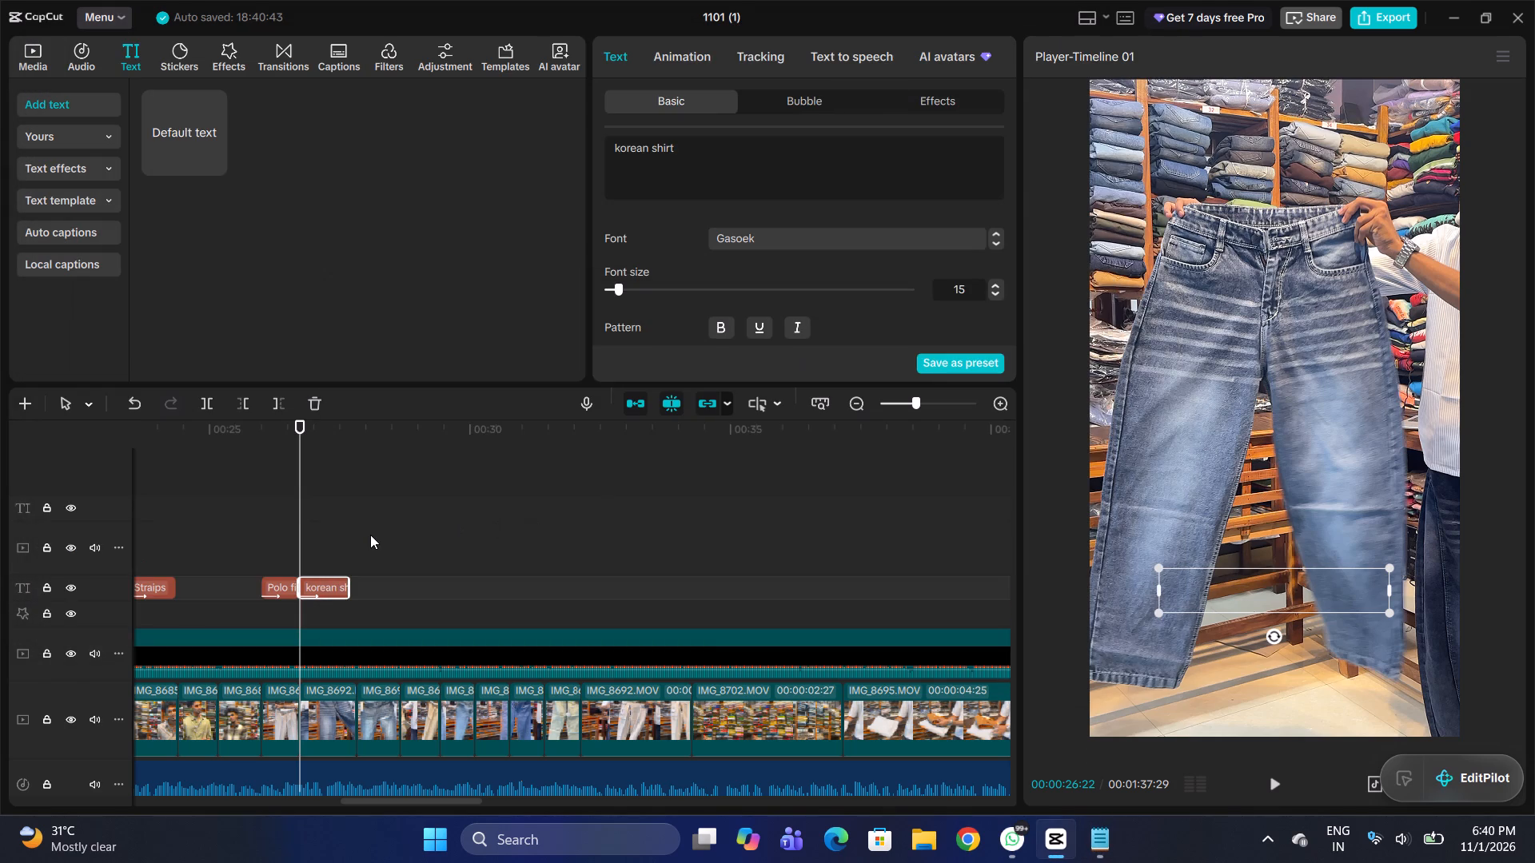
Back in CapCut, copy the "korean shirt" title clip at 00:00:26:22 for reuse.
click(316, 587)
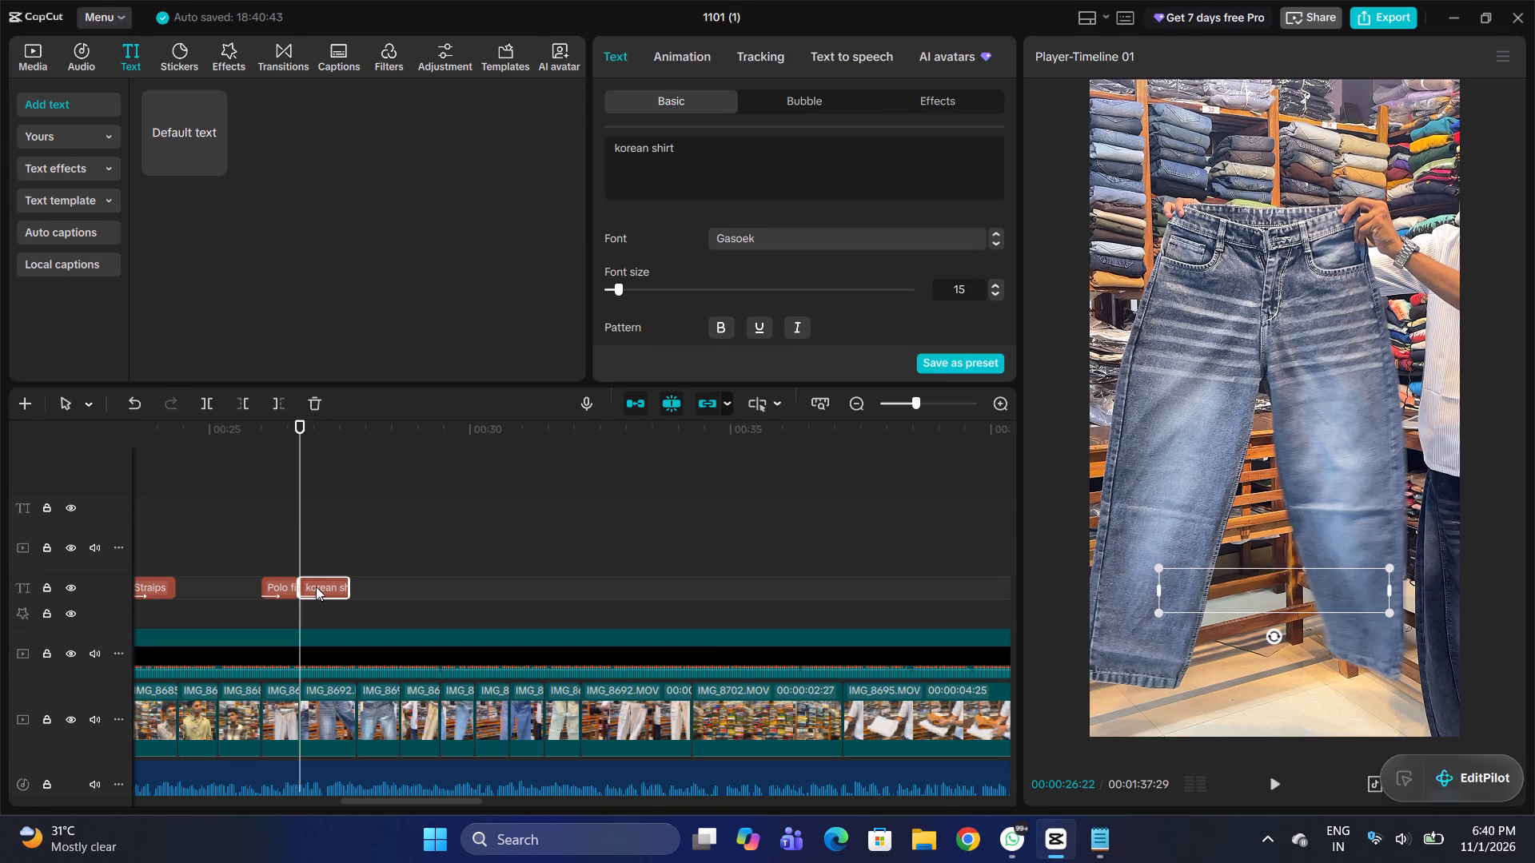
click(282, 580)
click(331, 592)
key(ctrl+c)
Reword the title at 00:00:26:22 "Barrel baggy pant" and extend its end to the end of the baggy jeans clip.
drag(679, 145, 597, 145)
key(BackSpace)
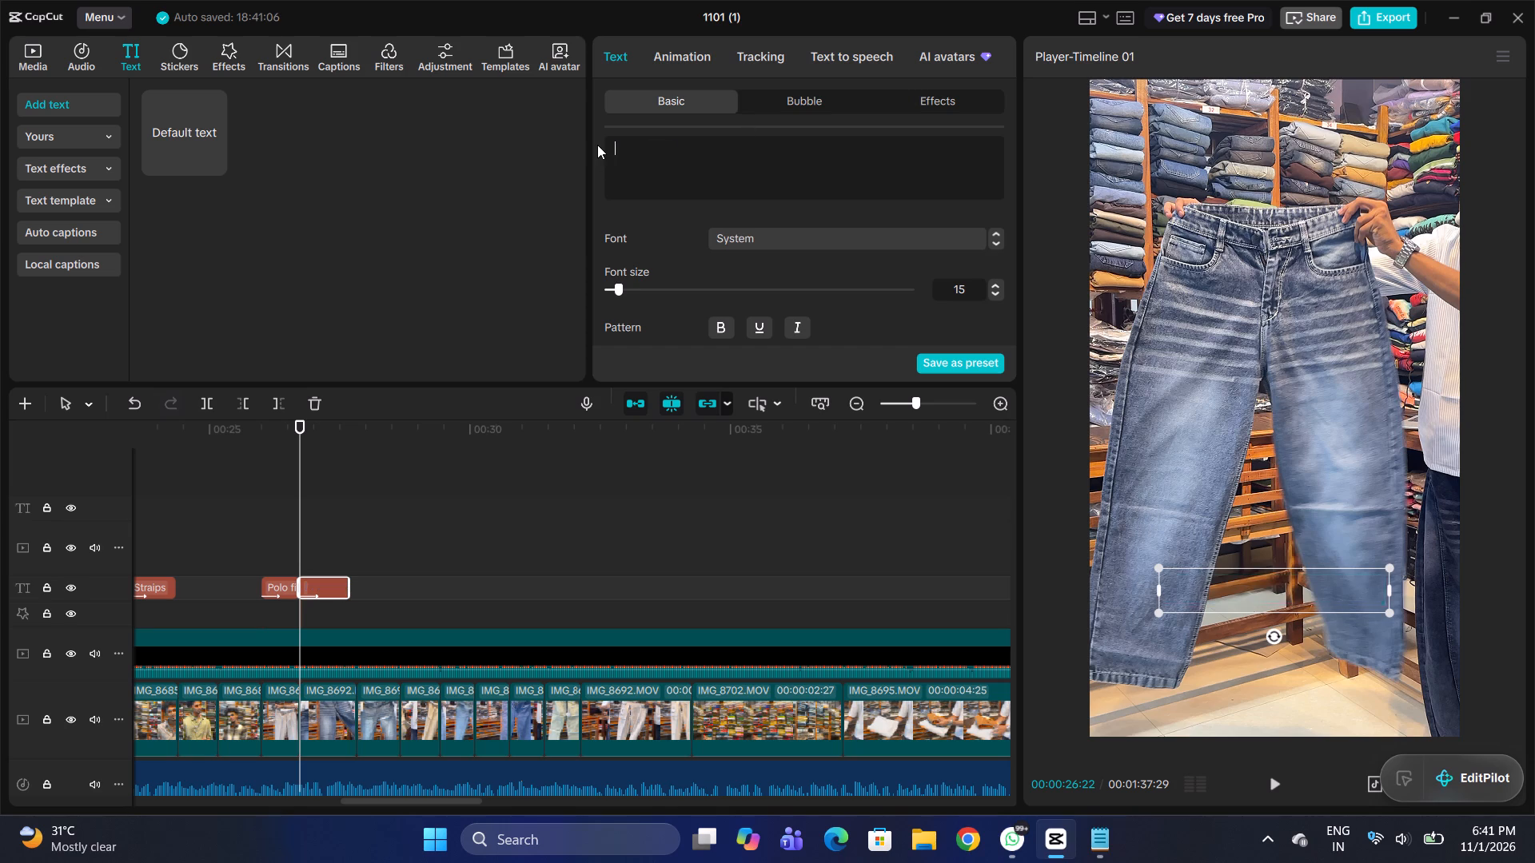
text(Barrel baggy pant)
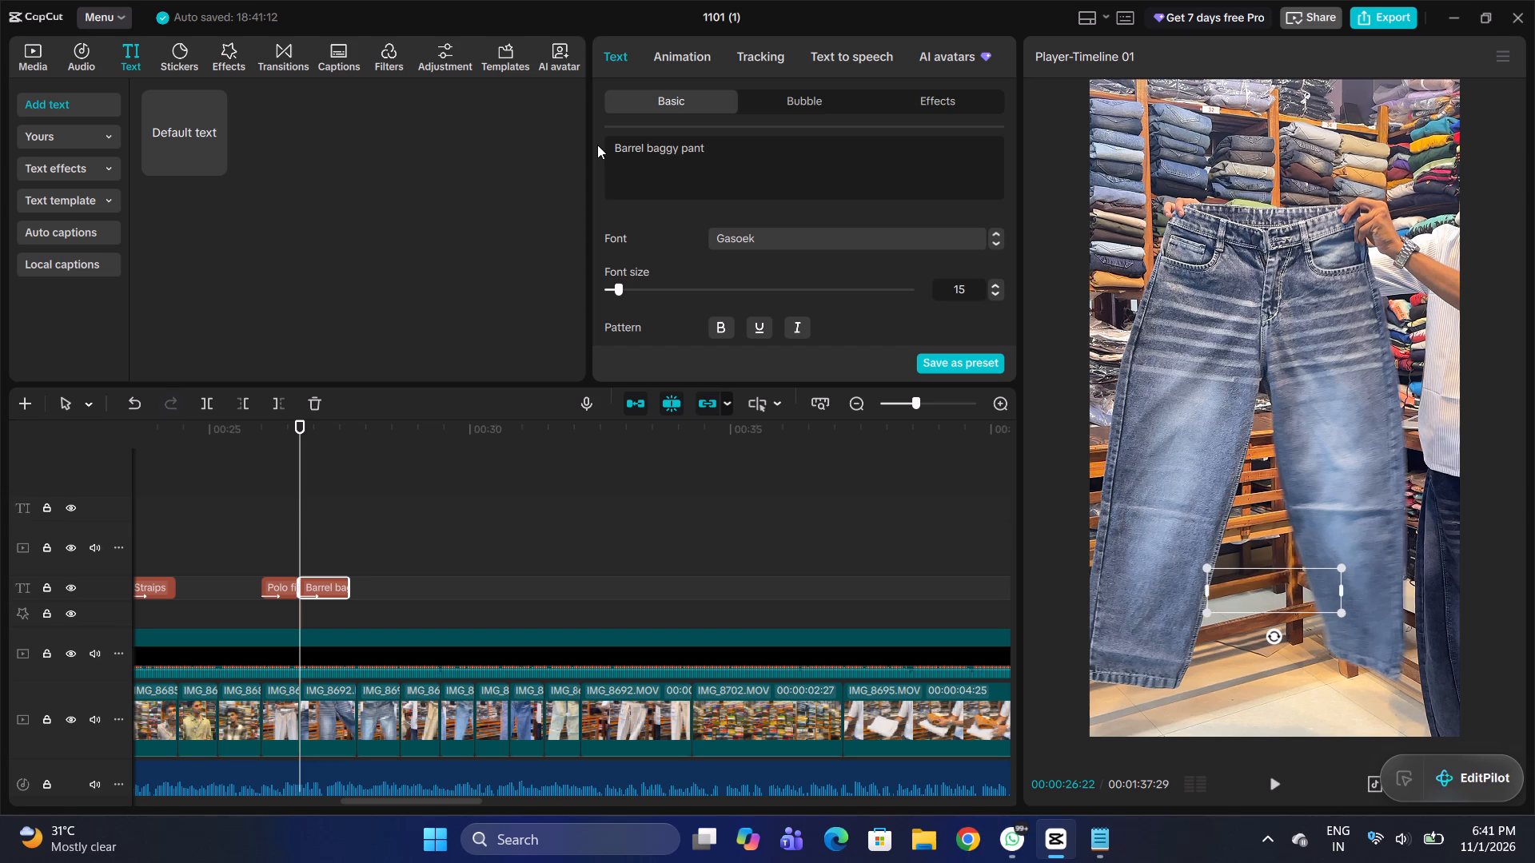
click(348, 593)
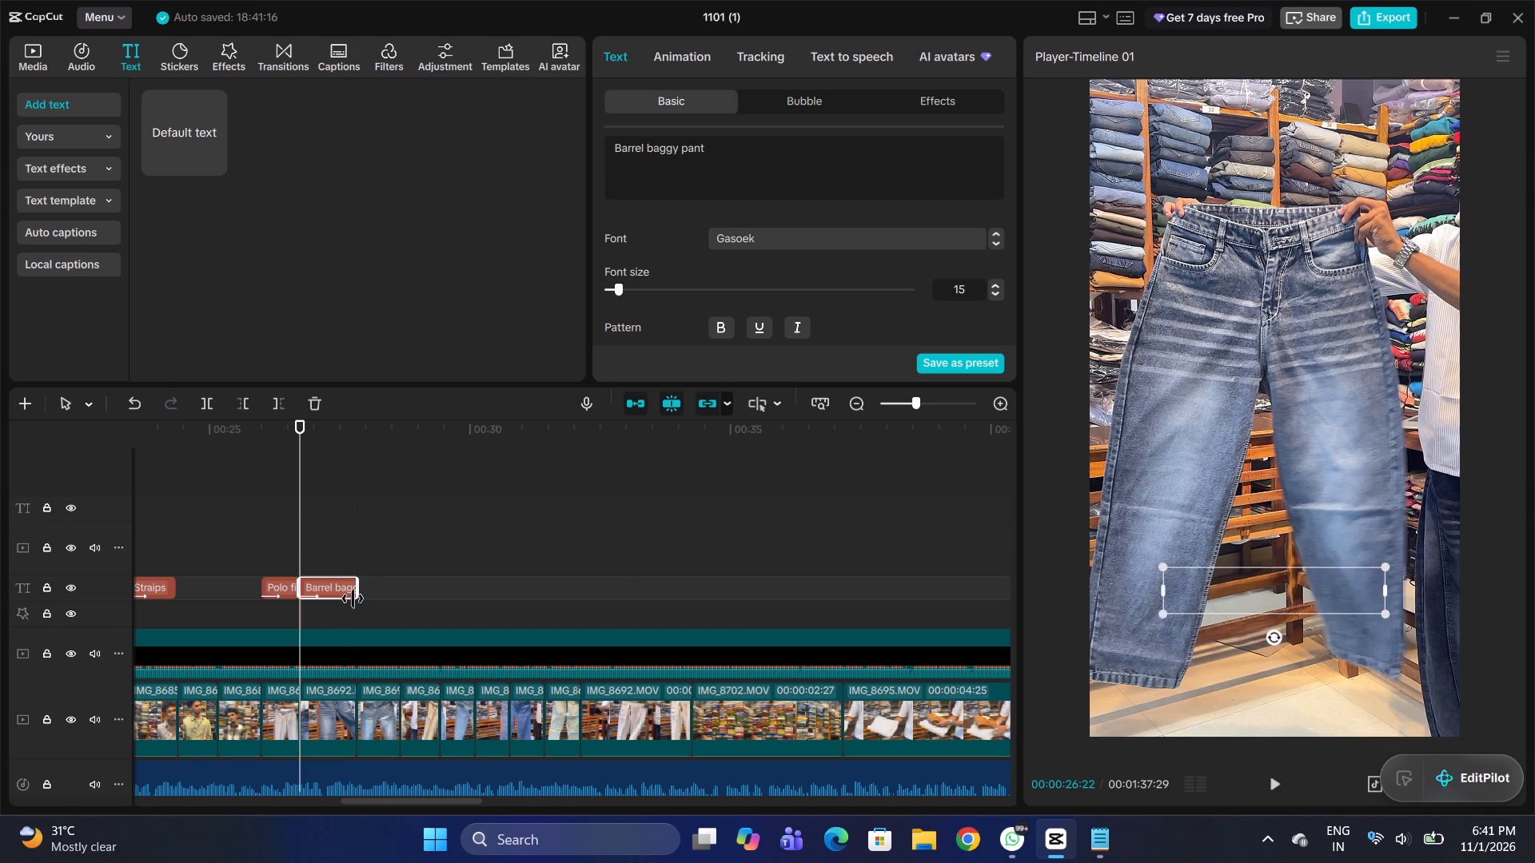
Paste a title copy at the start of the following blue jeans clip, 00:00:27:25.
click(350, 551)
drag(350, 551, 361, 561)
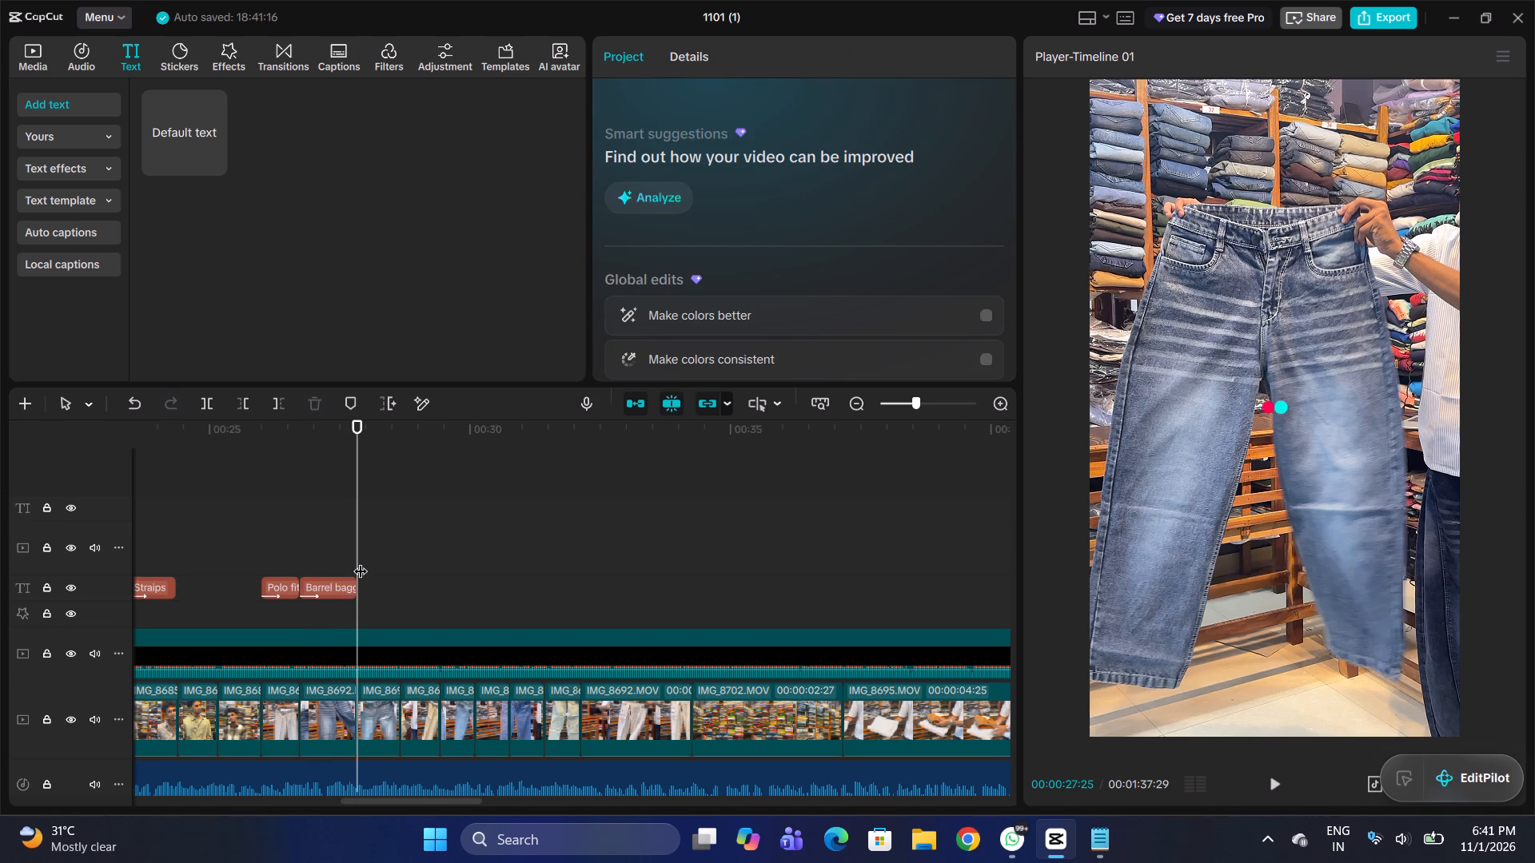
key(ctrl+v)
Replace the wording of the title at 00:00:27:25 with "visker baggy", checking the pant name in the Notepad notes.
drag(701, 145, 606, 139)
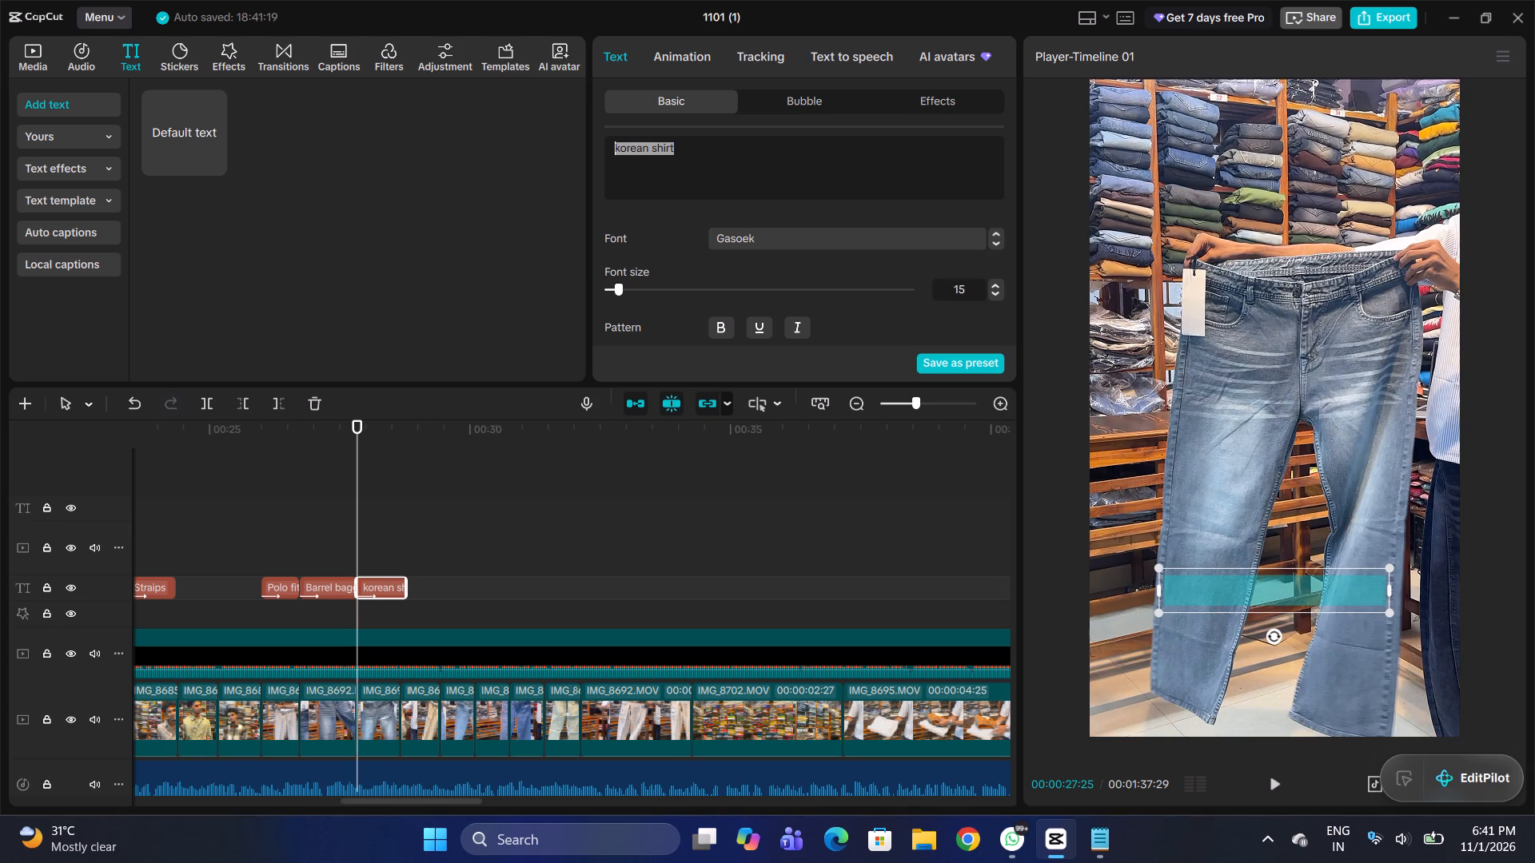
click(702, 147)
key(BackSpace)
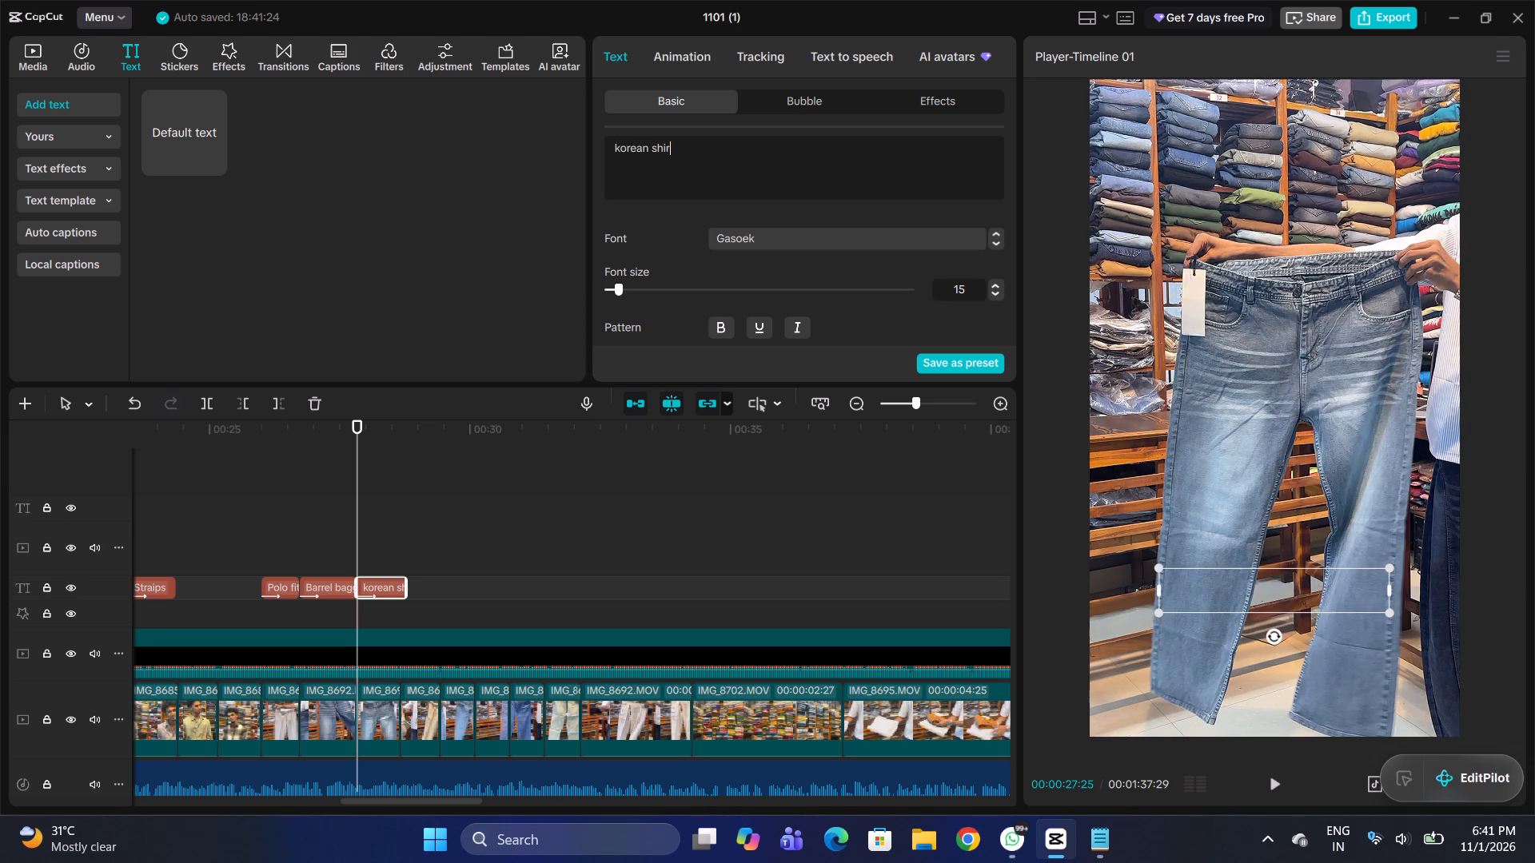
key(BackSpace)
key(BackSpace)
key(BackSpace)
key(BackSpace)
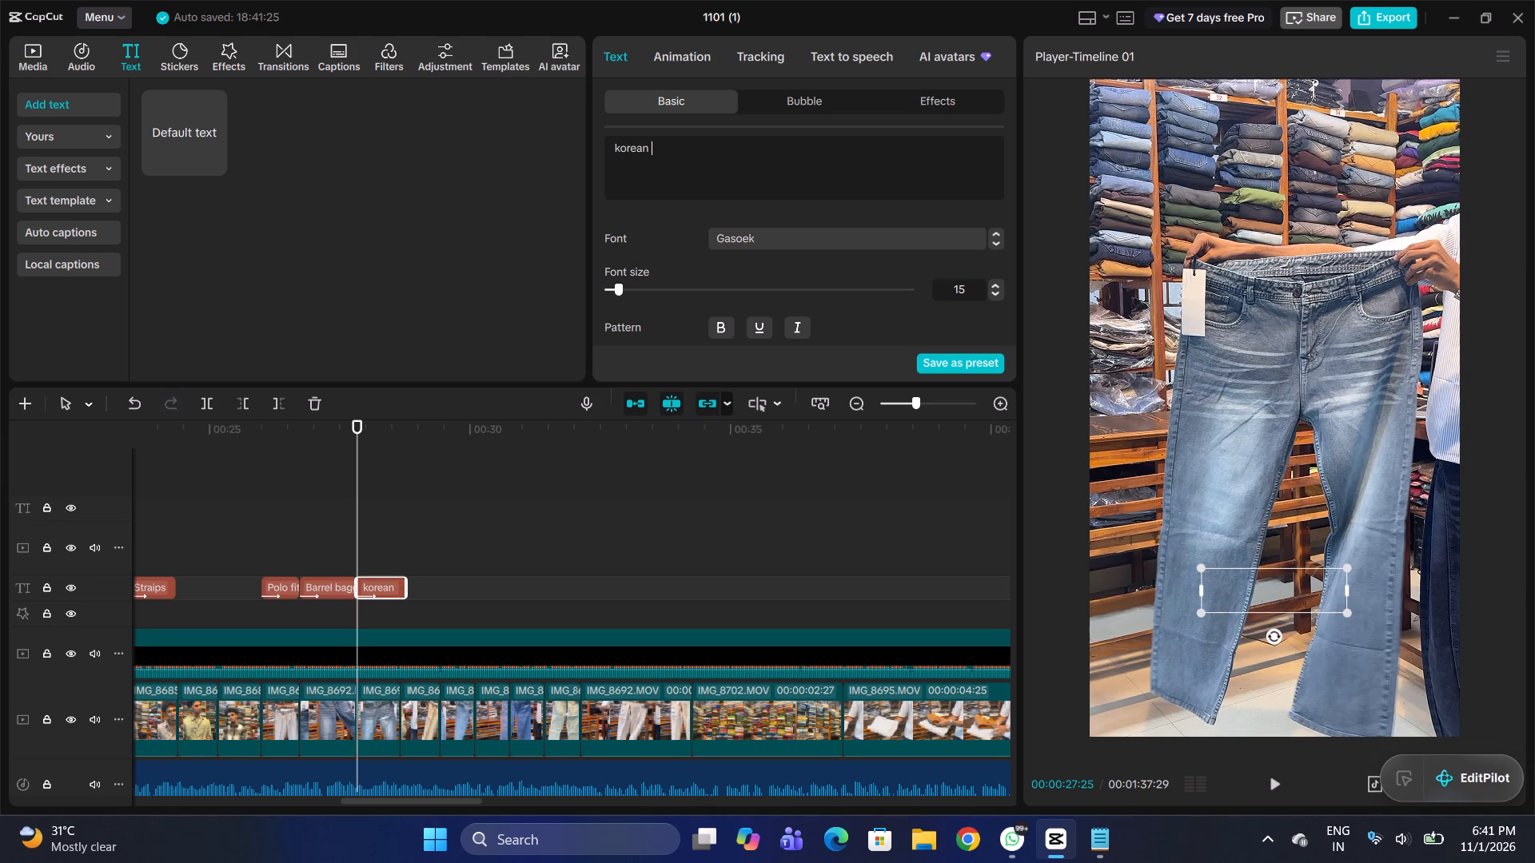
click(1092, 847)
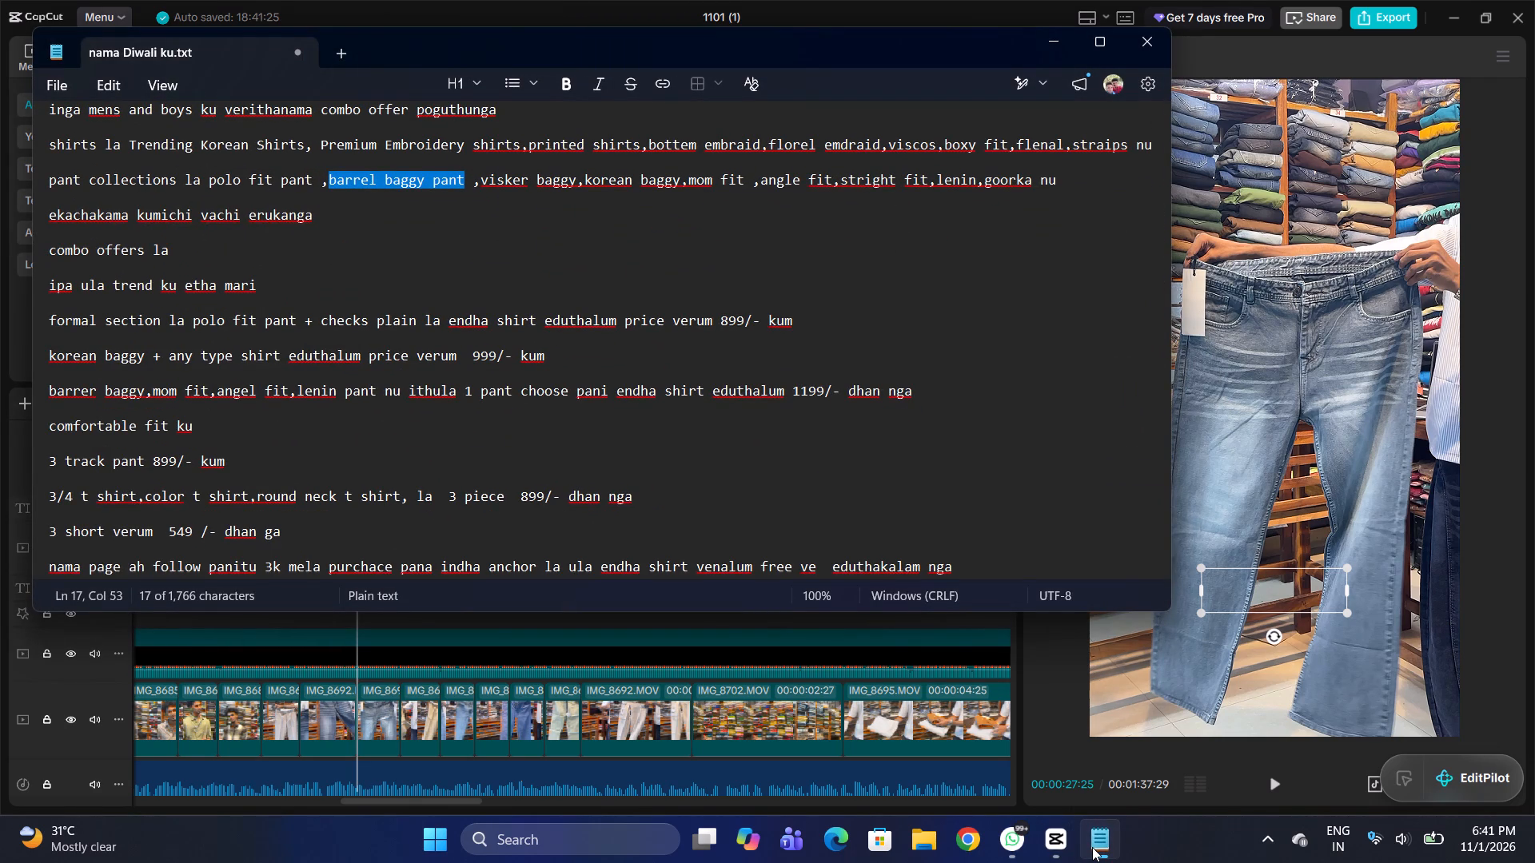
click(1057, 54)
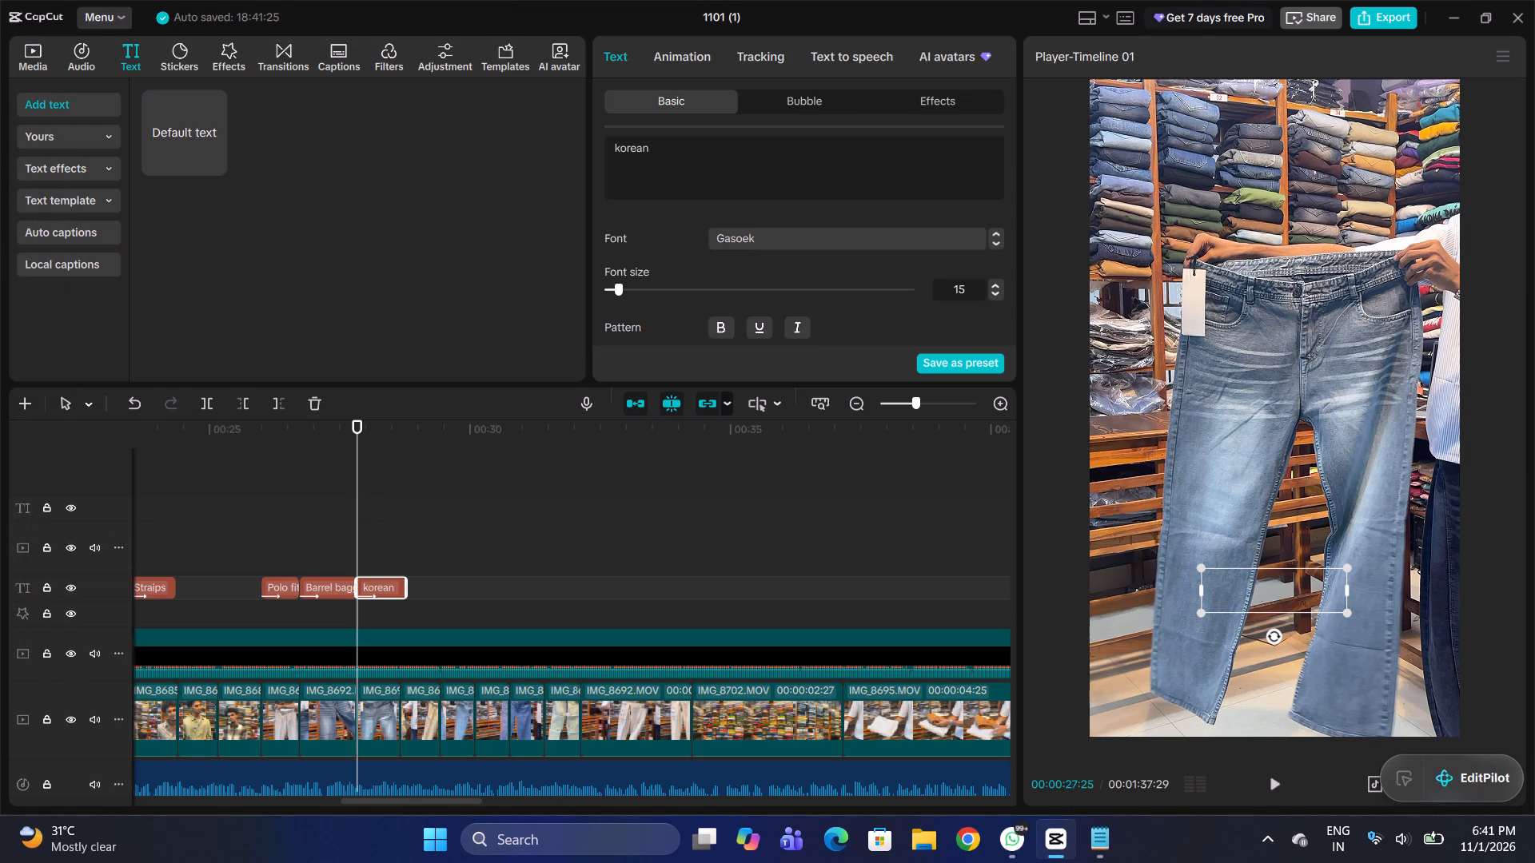
key(BackSpace)
key(BackSpace)
key(BackSpace)
key(BackSpace)
key(BackSpace)
key(BackSpace)
key(BackSpace)
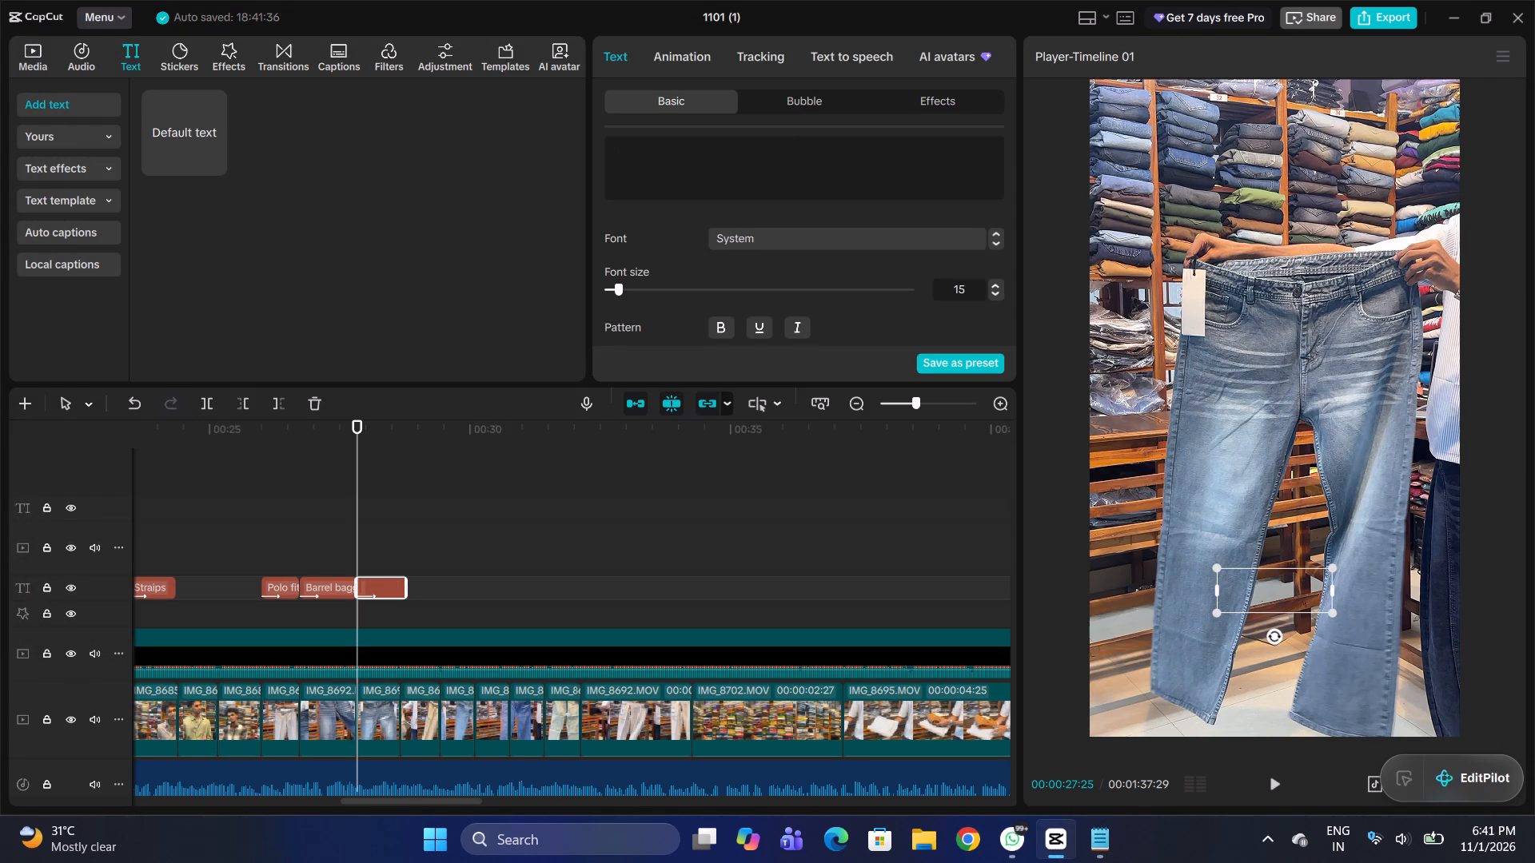
key(BackSpace)
key(BackSpace)
text(visker baggy)
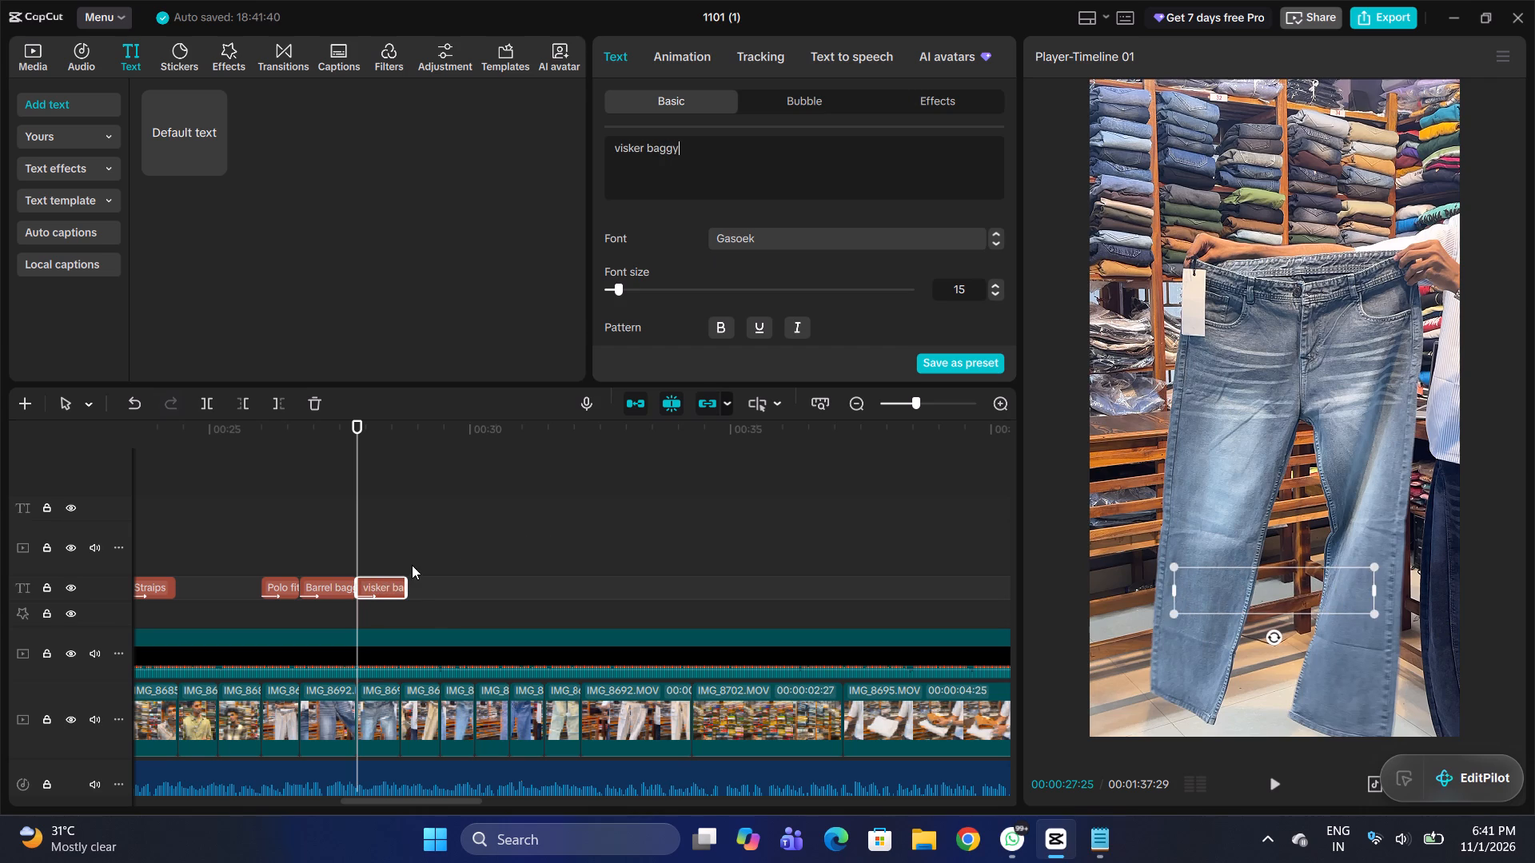
Shorten the "visker baggy" title so it ends with its blue jeans clip at 00:00:28:20.
drag(405, 587, 391, 595)
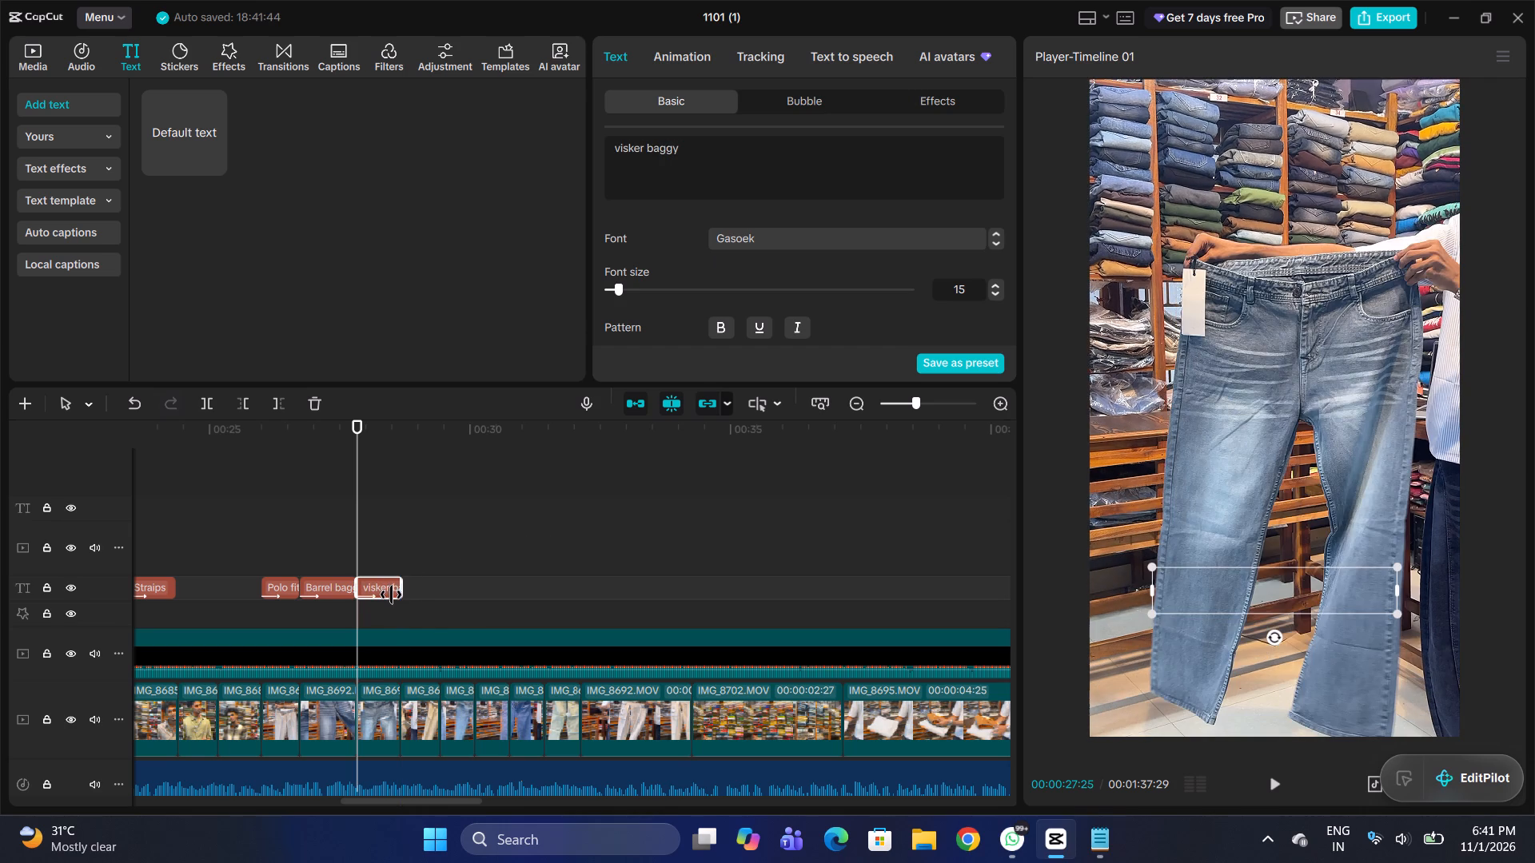
click(403, 593)
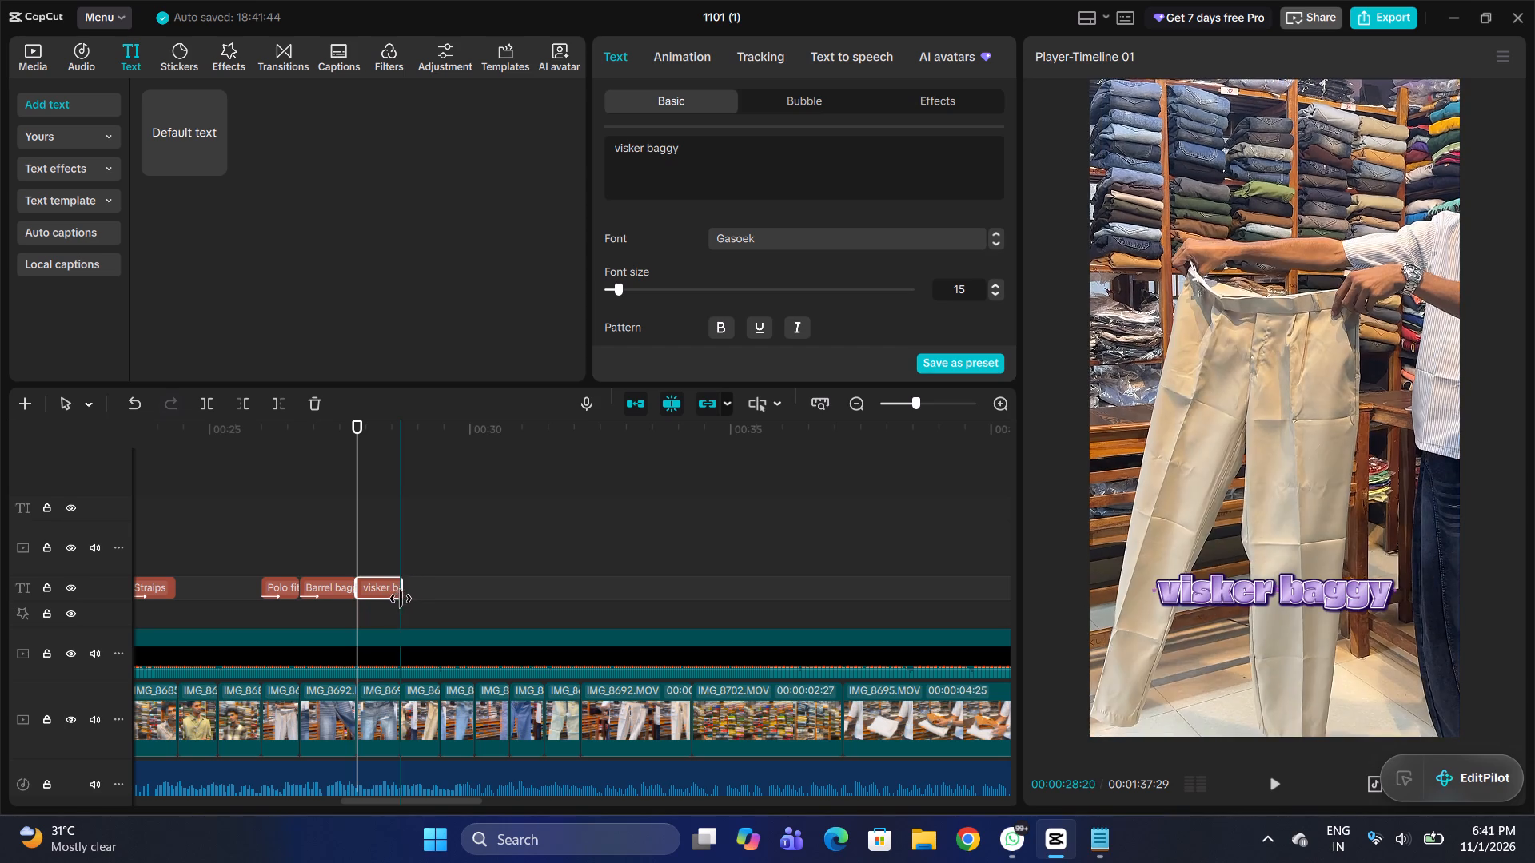
Paste a title copy at 00:00:28:20, over the cream trousers clip, and reword it "korean baggy".
double_click(406, 547)
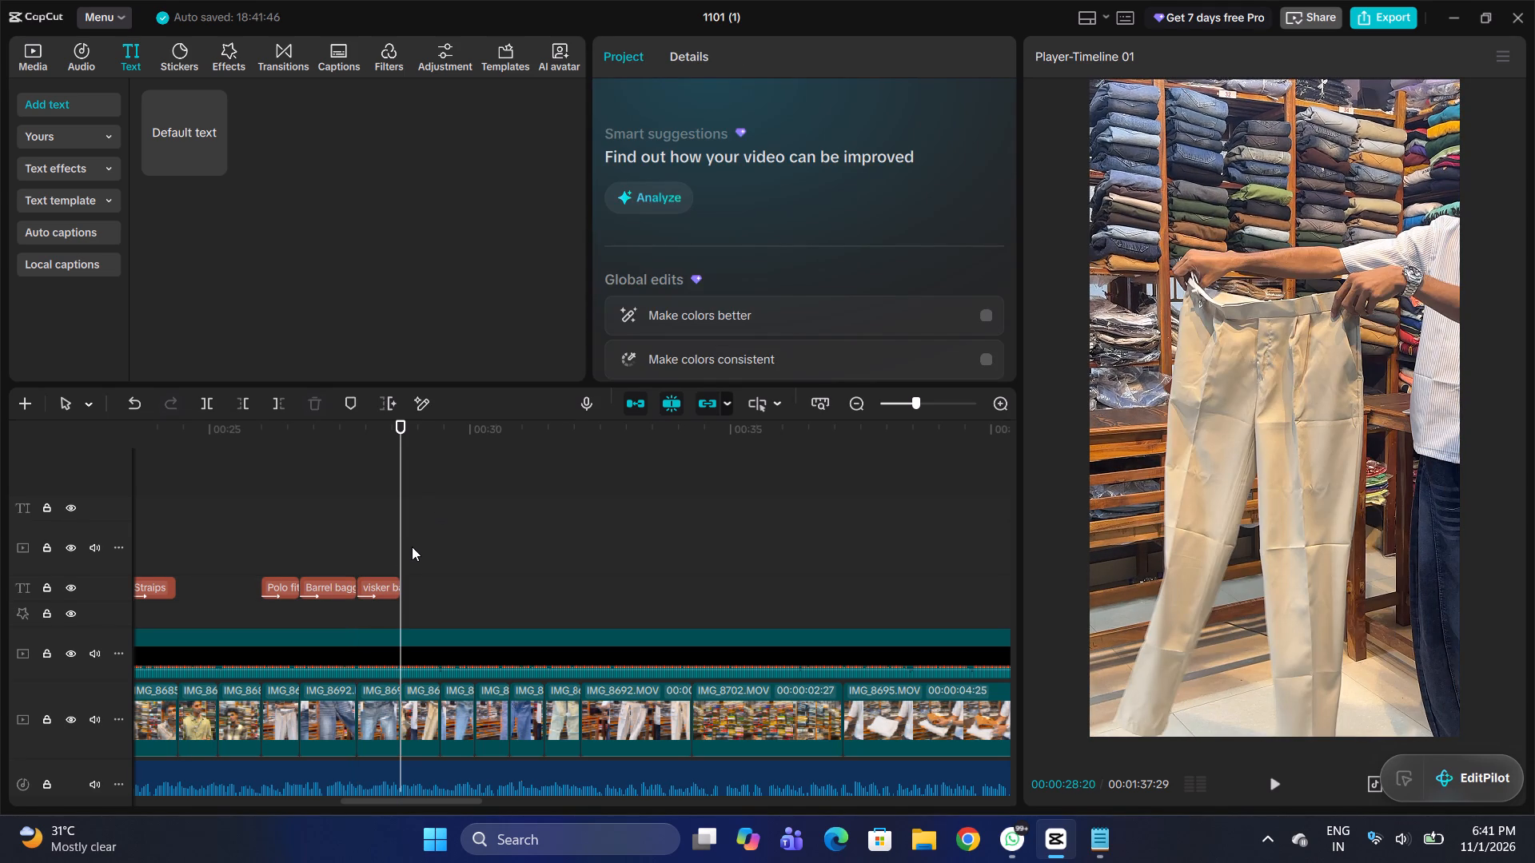
key(ctrl+v)
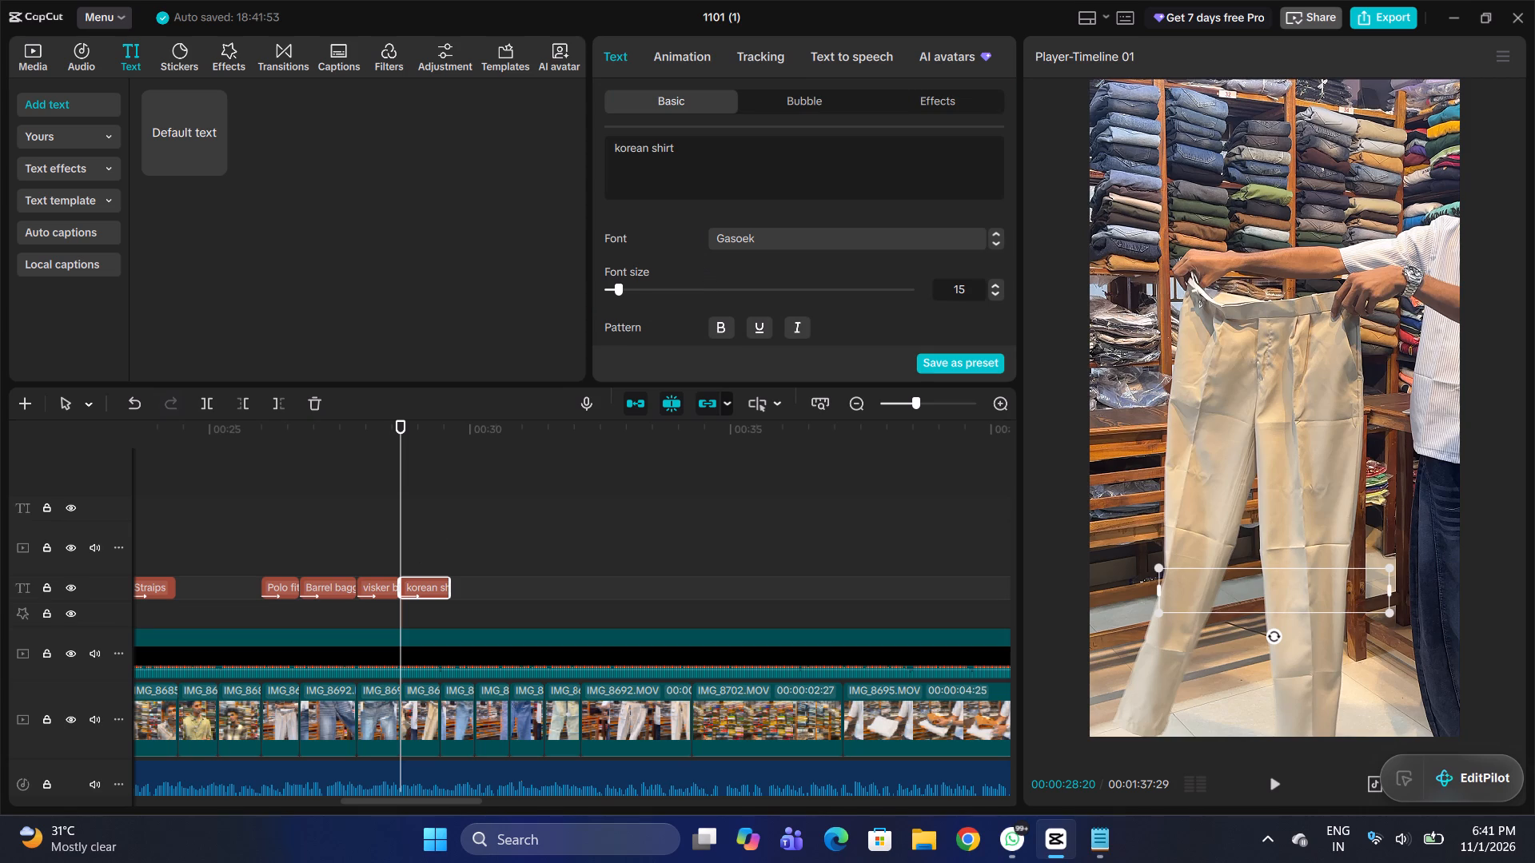
drag(701, 149, 677, 149)
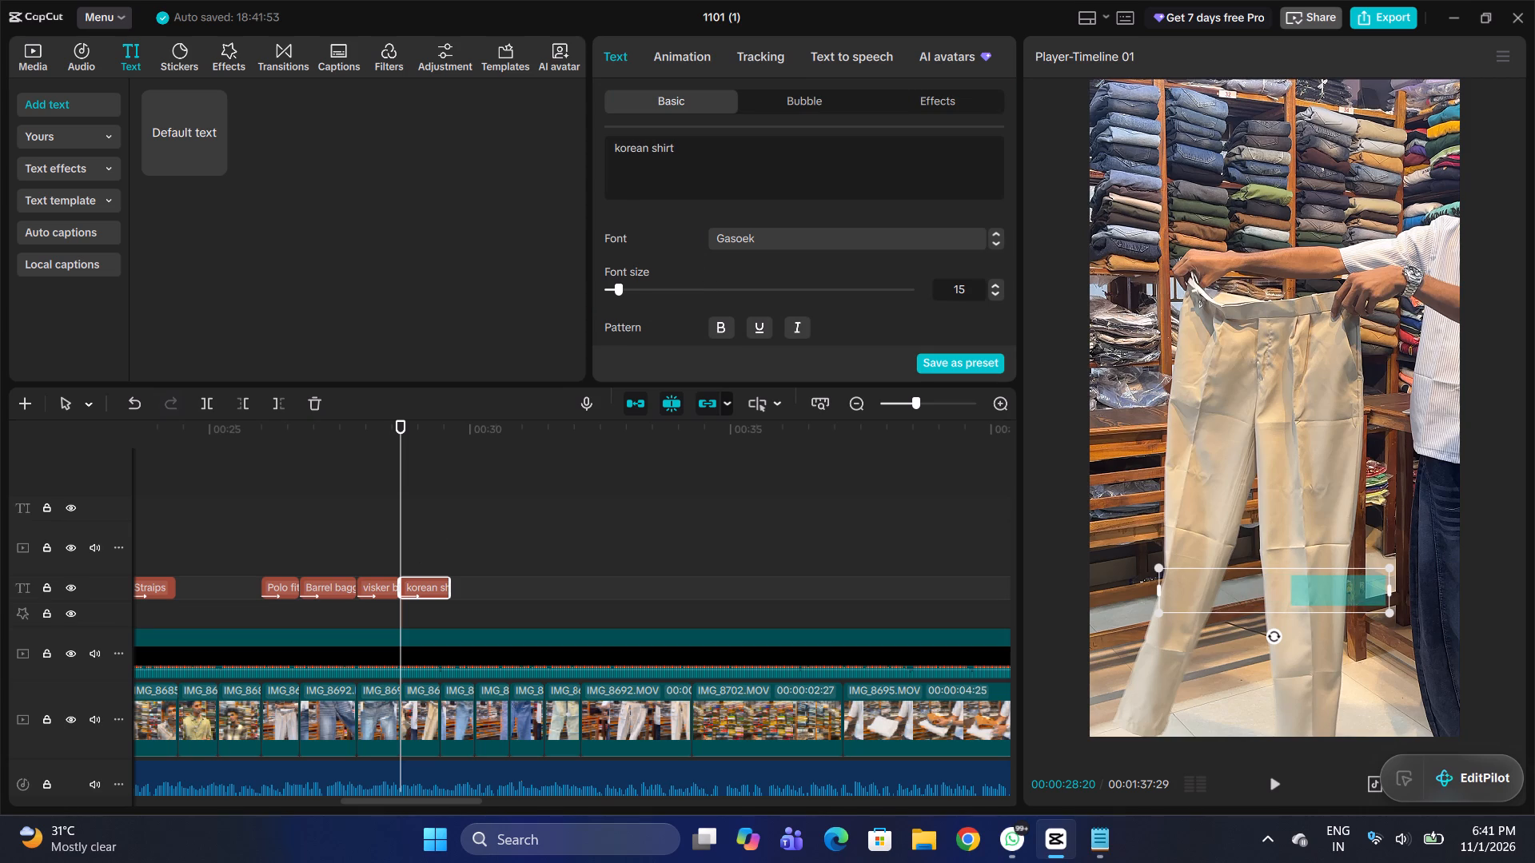
drag(677, 149, 674, 150)
key(BackSpace)
key(BackSpace)
key(BackSpace)
key(BackSpace)
key(BackSpace)
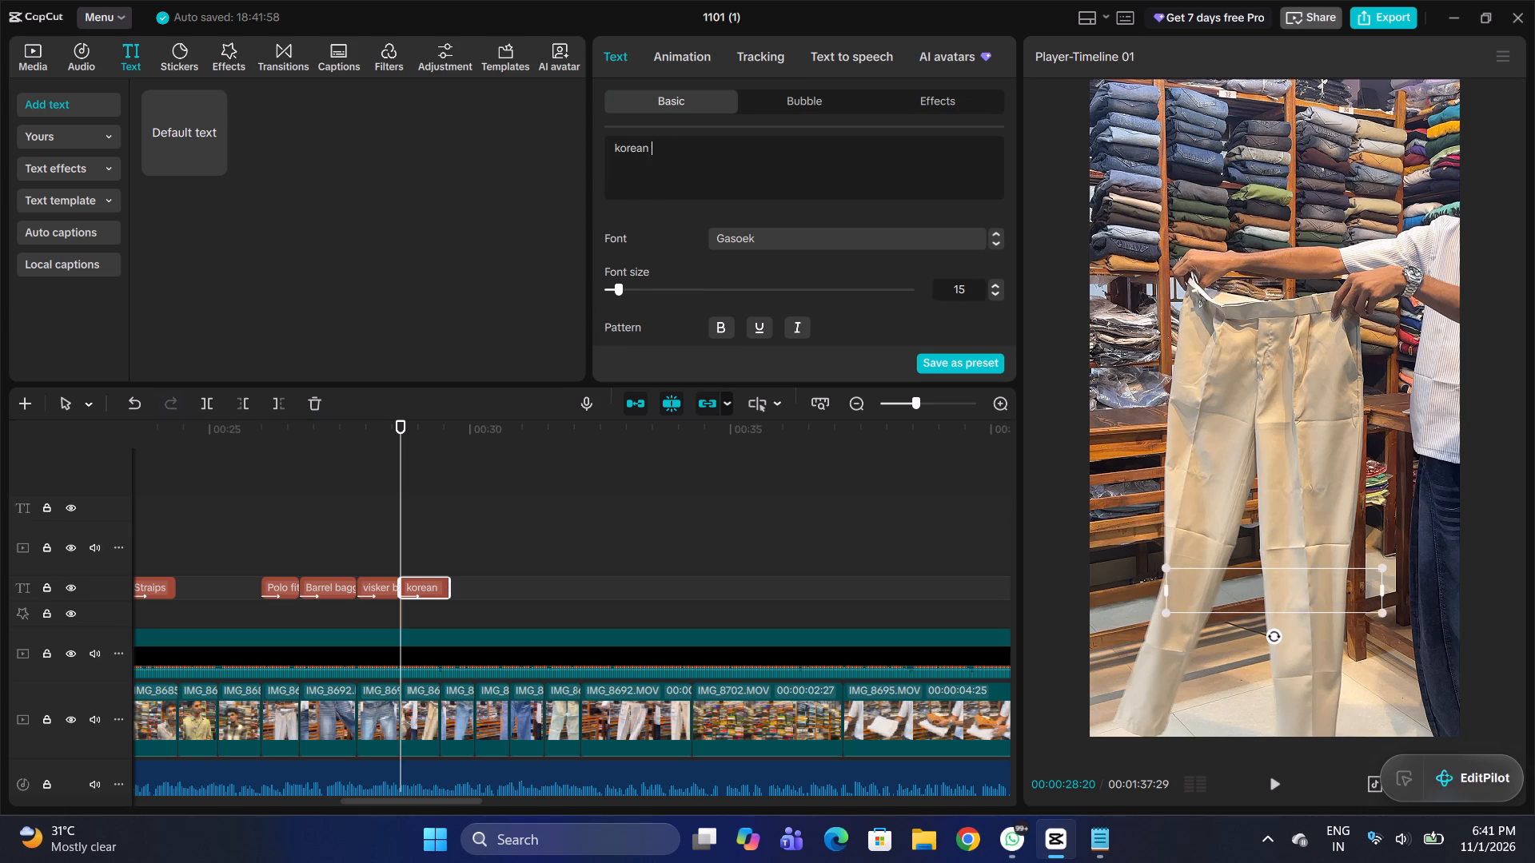
text(baggy)
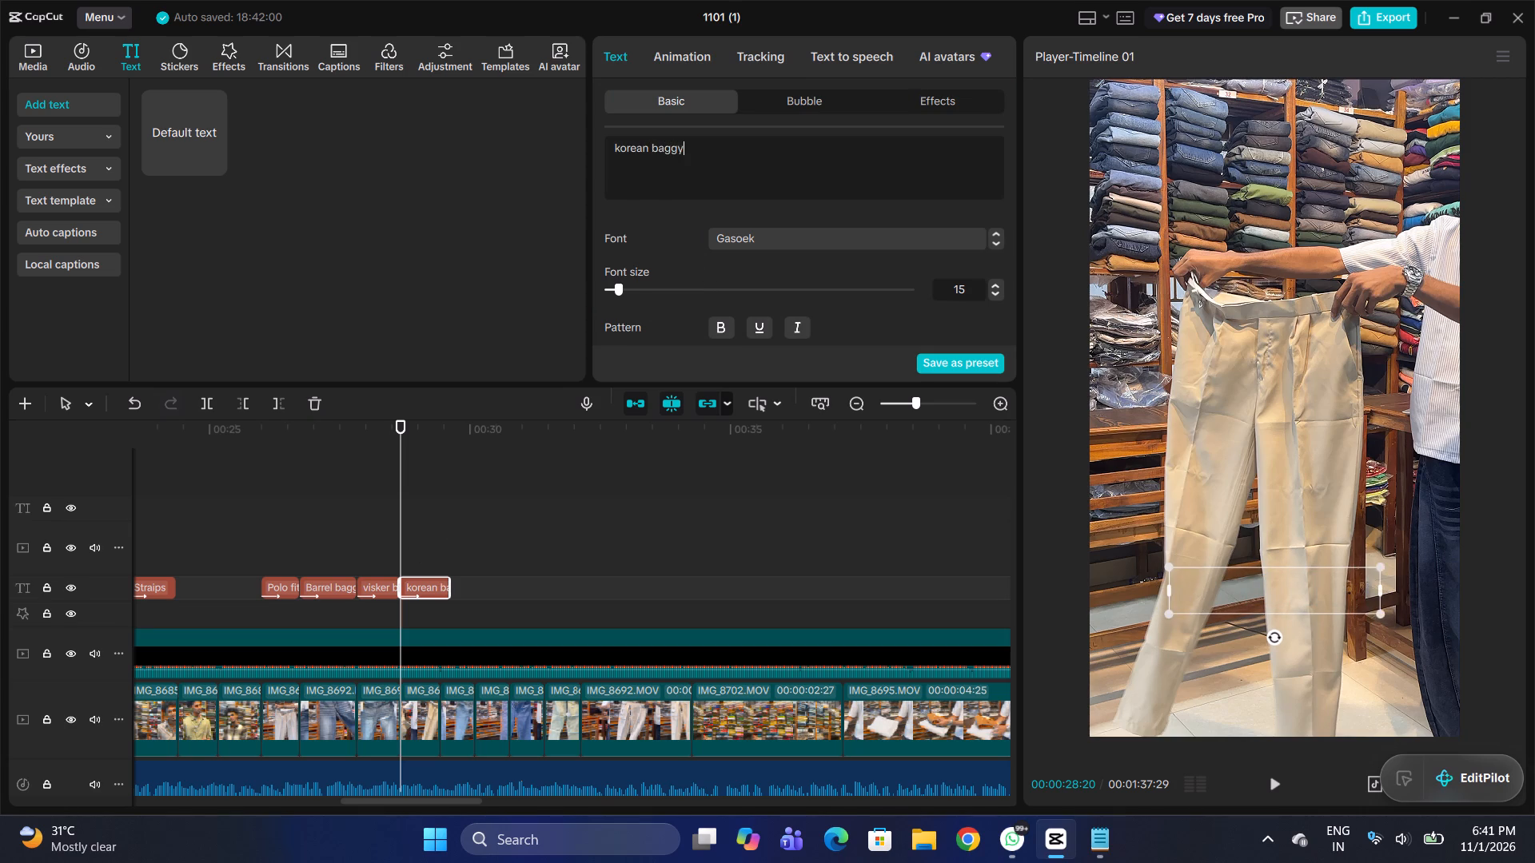
Shorten the "korean baggy" title so it ends with the cream trousers clip at 00:00:29:13.
drag(450, 590, 437, 596)
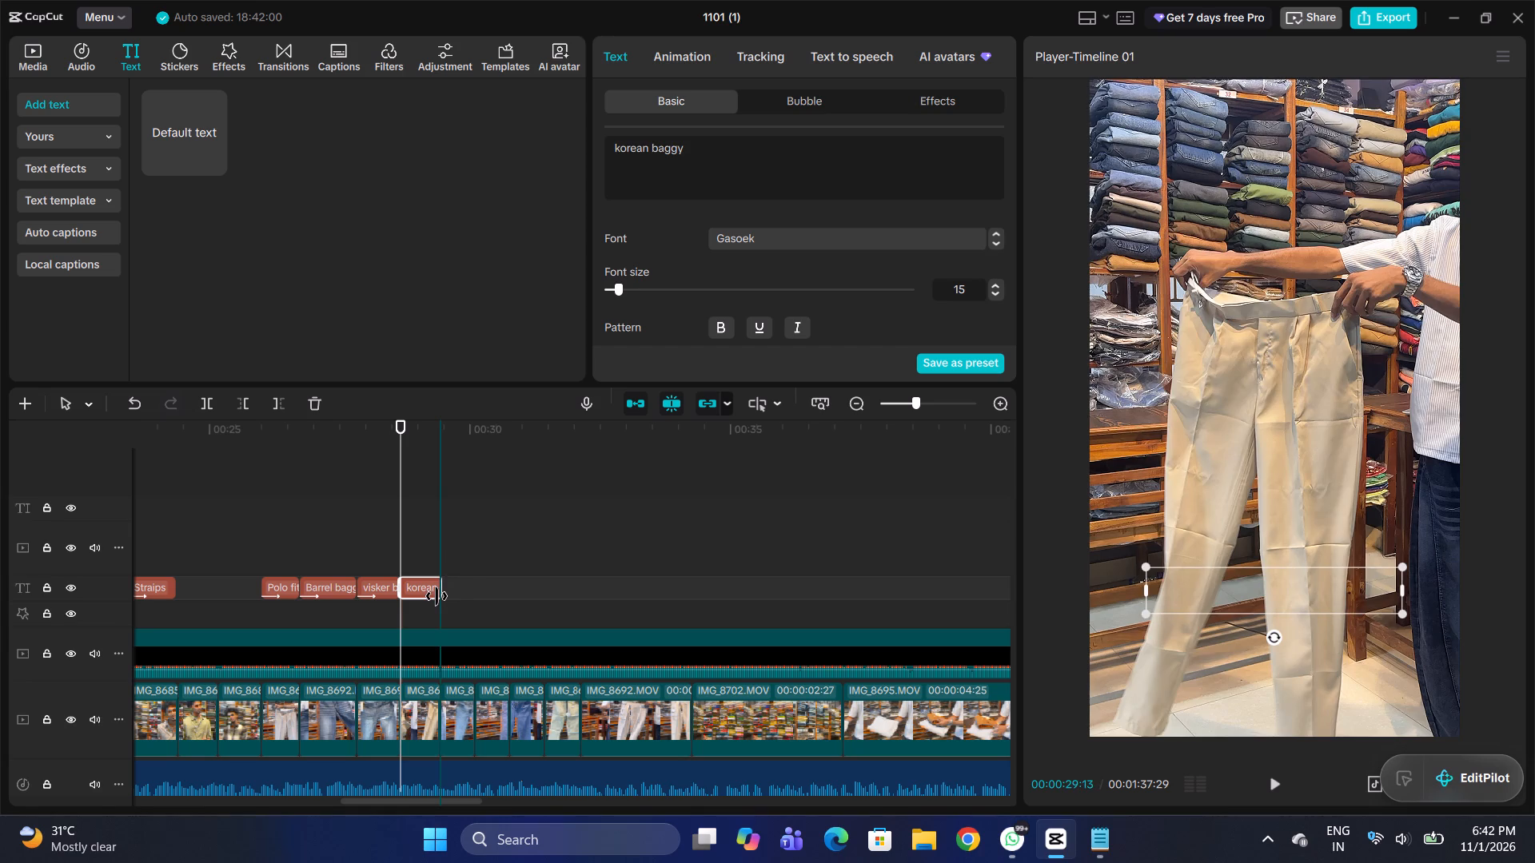
drag(437, 596, 437, 596)
click(435, 550)
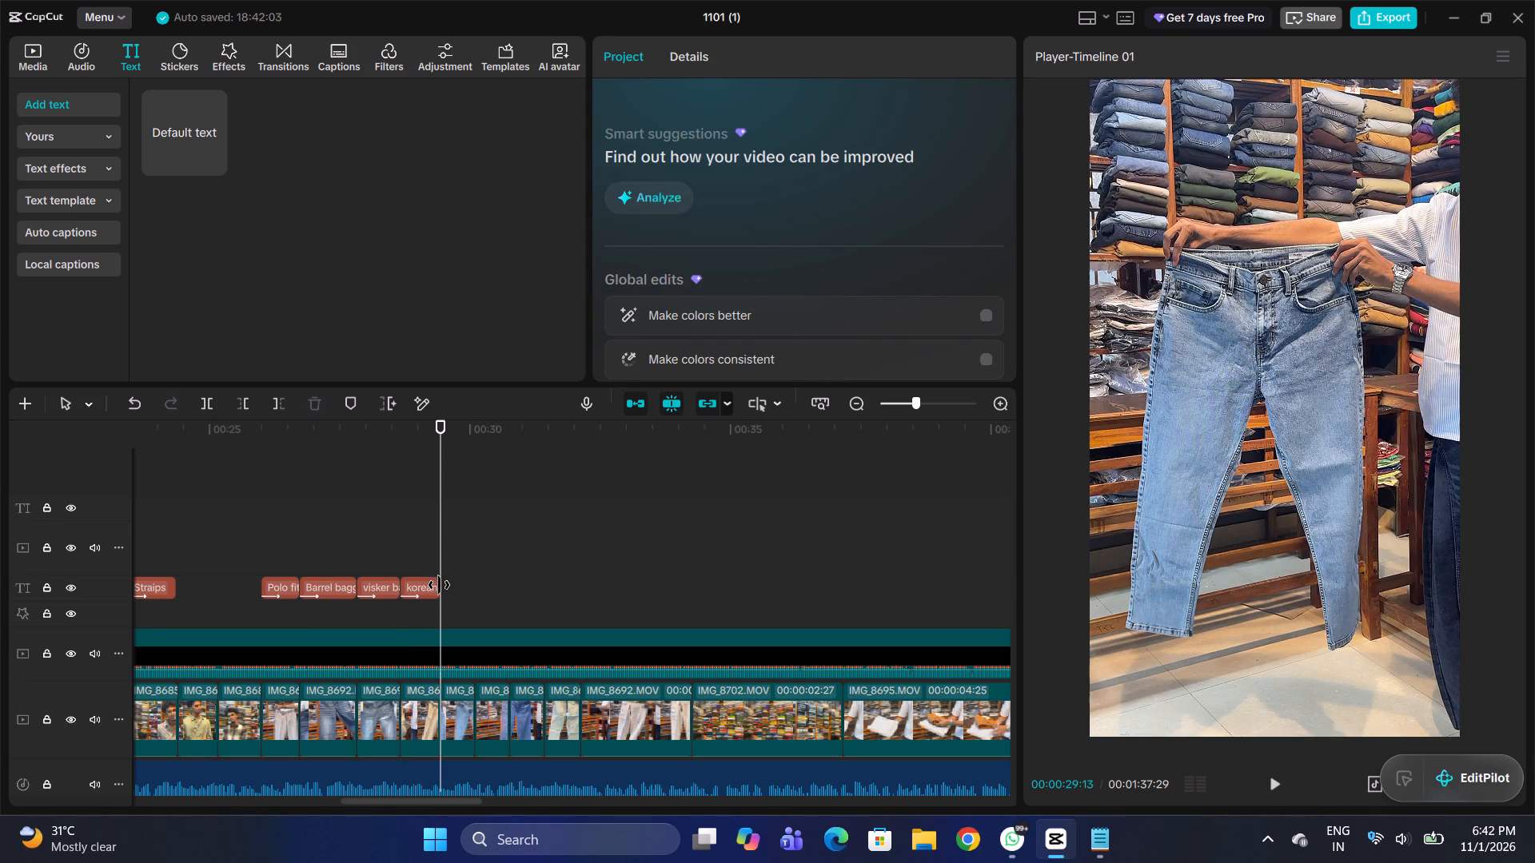
double_click(439, 586)
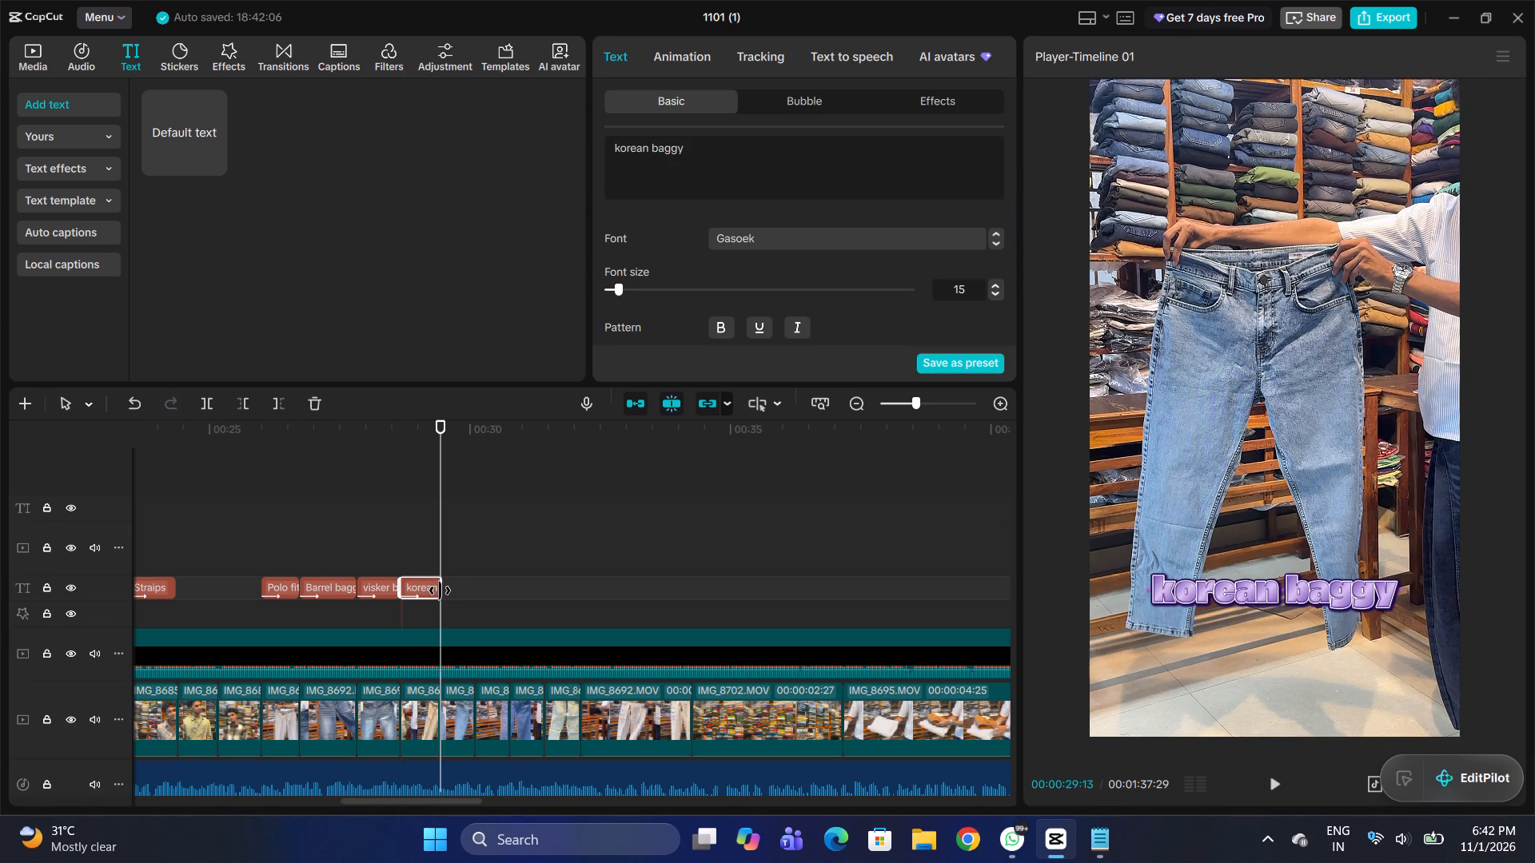
Paste a title copy at 00:00:29:13 and reword it "Mom fit", checking the pant name in the Notepad notes.
double_click(439, 554)
key(ctrl+v)
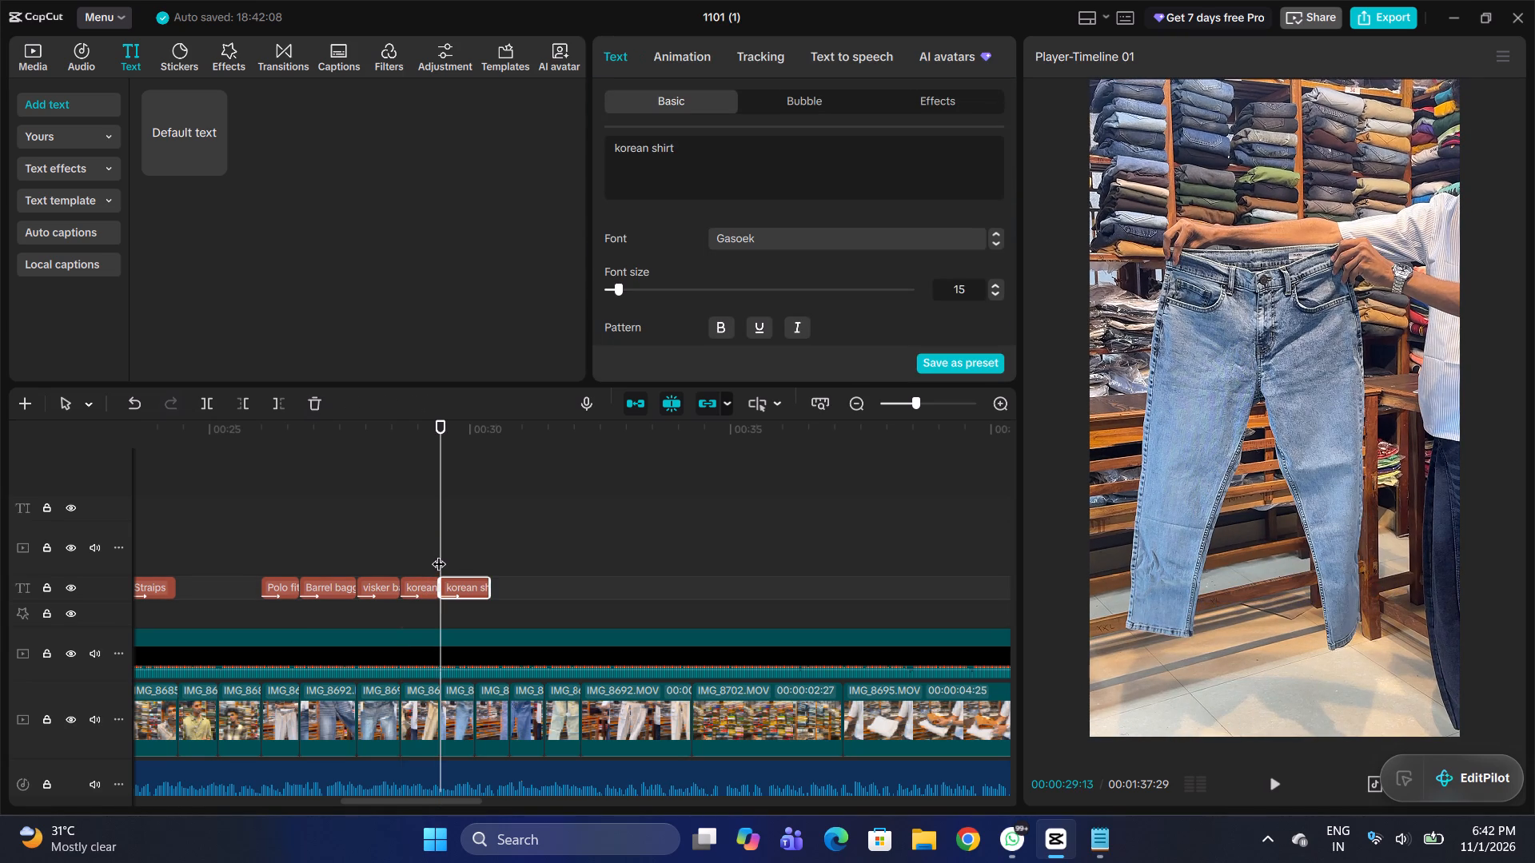
click(702, 174)
drag(702, 174, 639, 155)
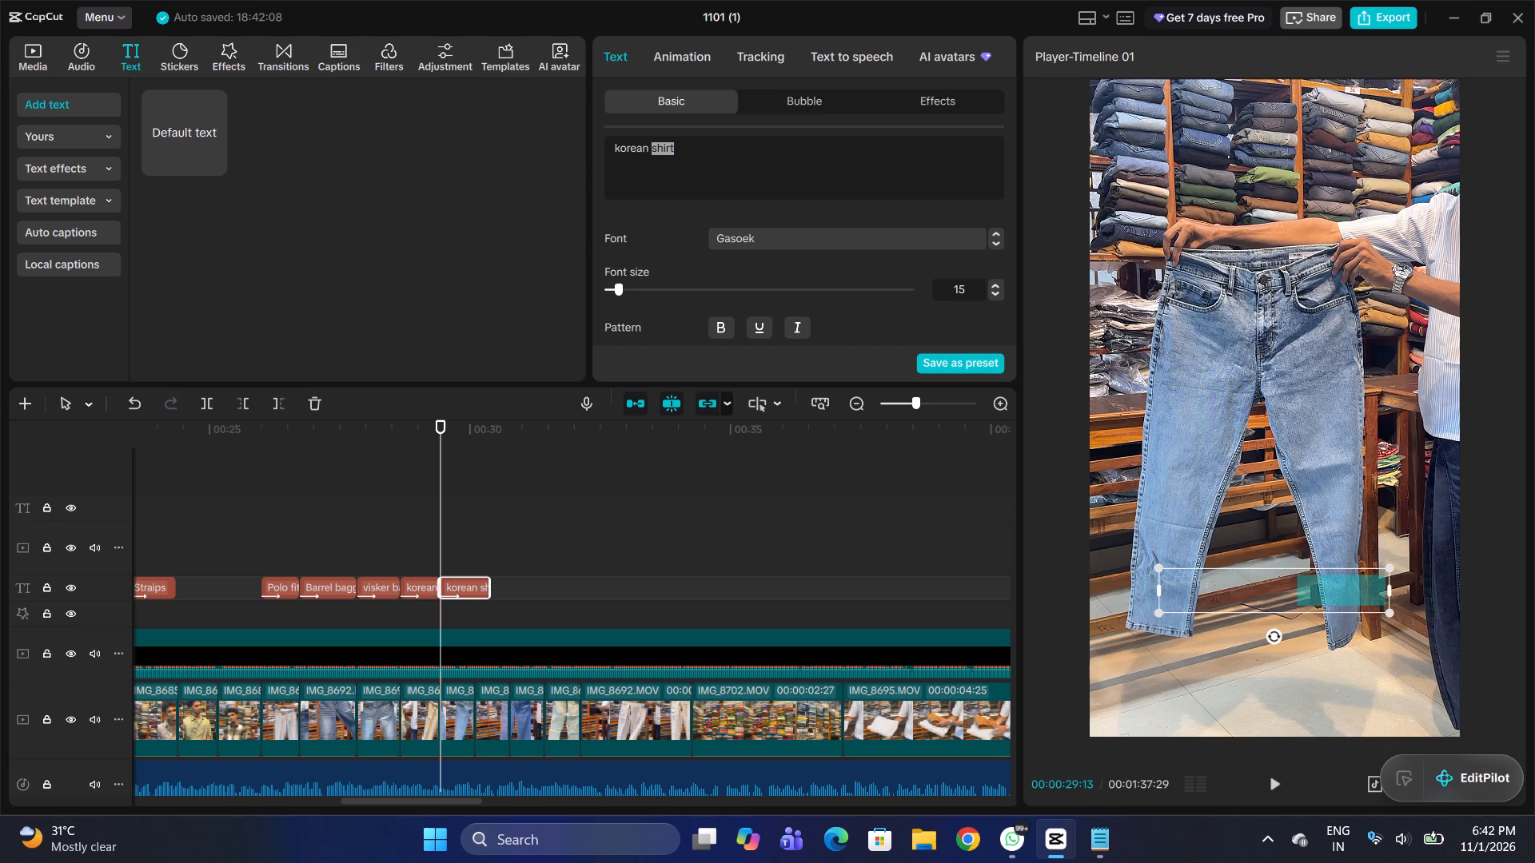
drag(639, 155, 611, 150)
click(1102, 857)
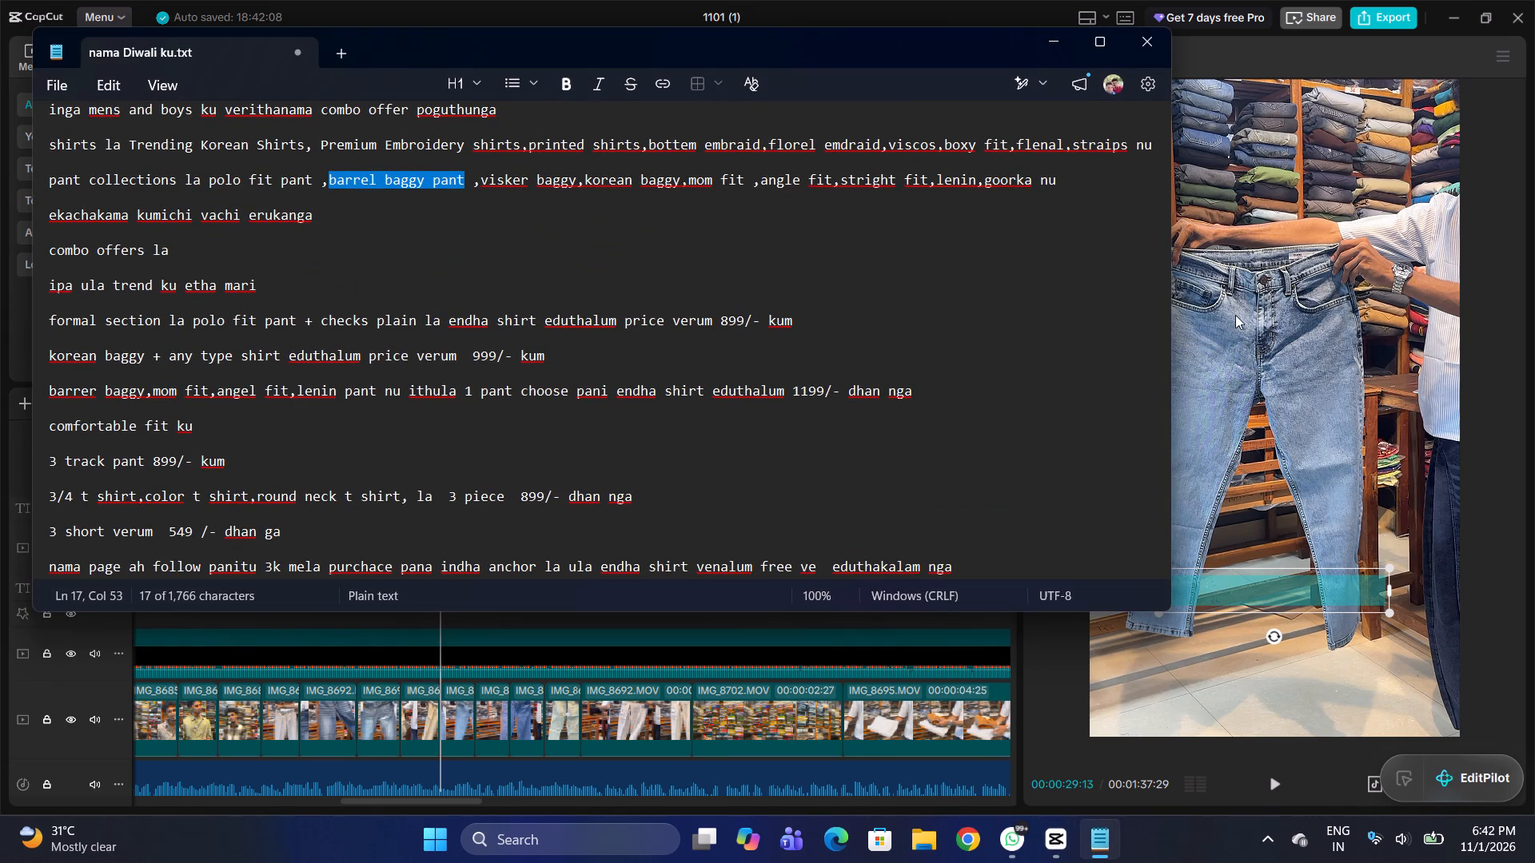
click(1063, 42)
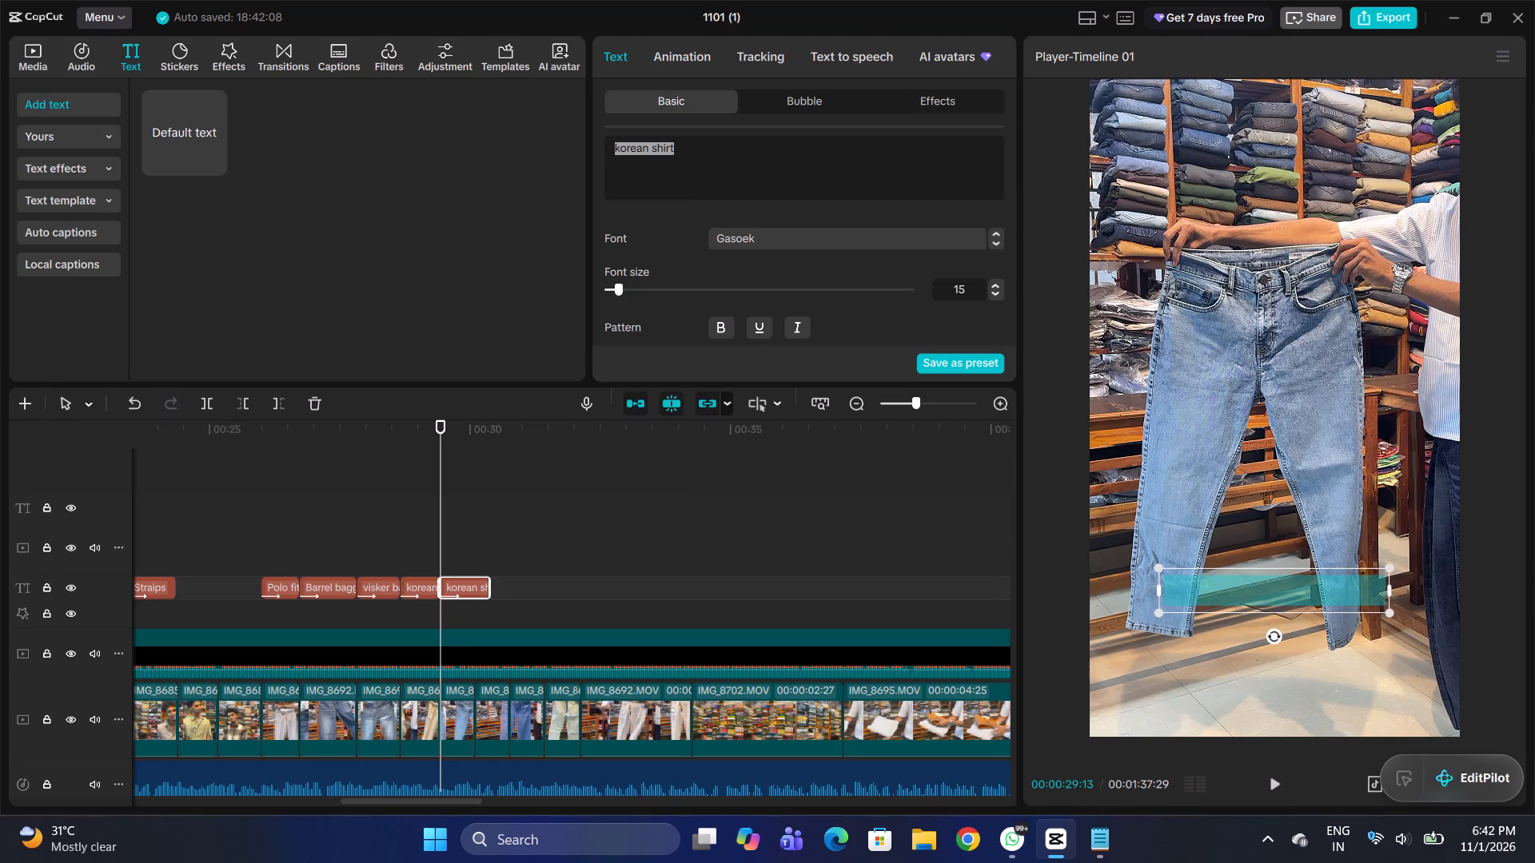
text(MO)
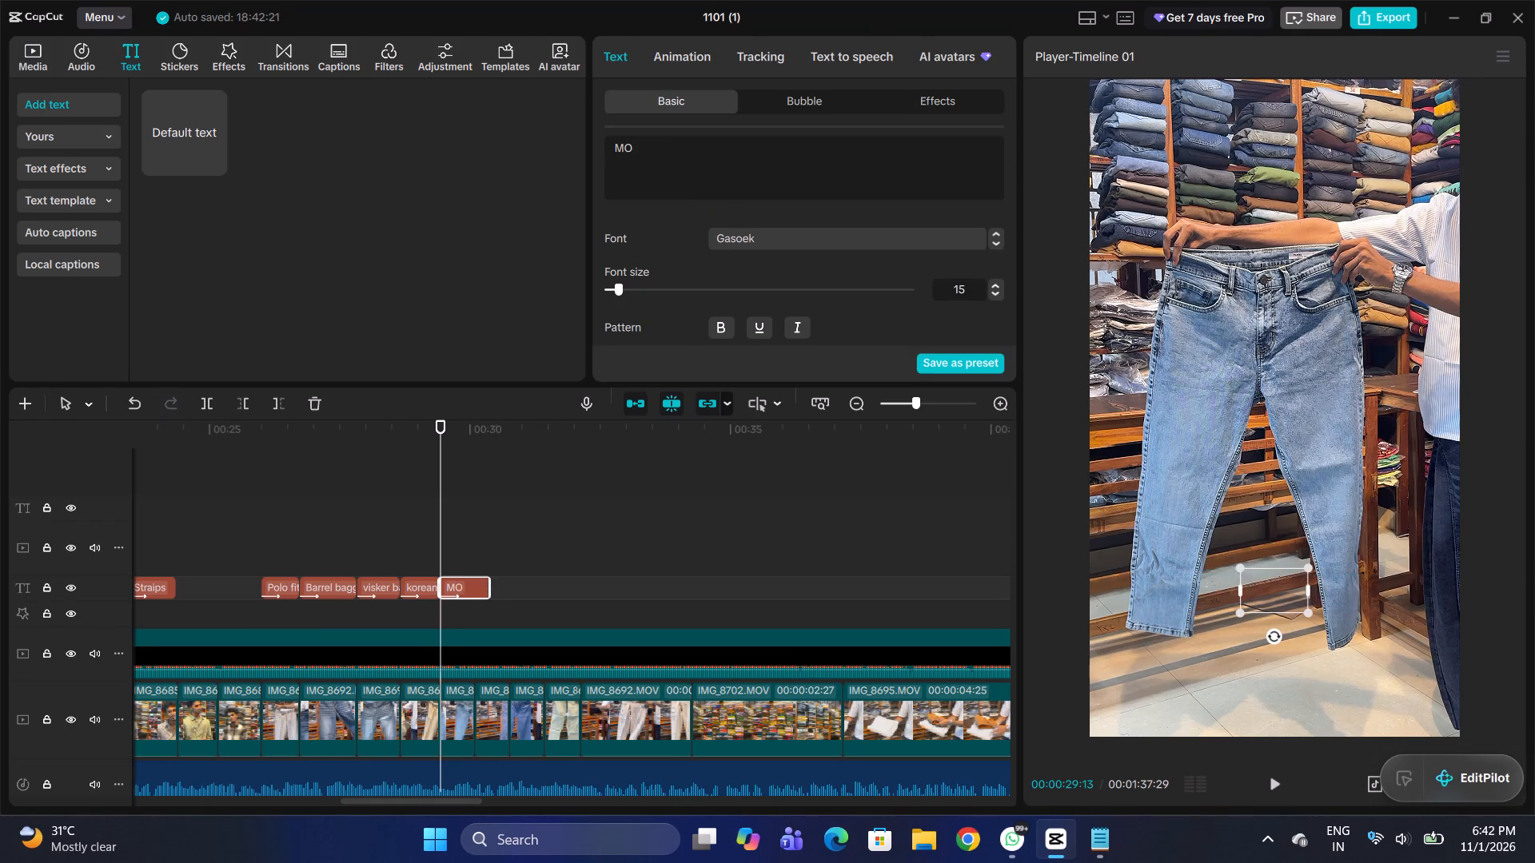
key(BackSpace)
text(om)
key(space)
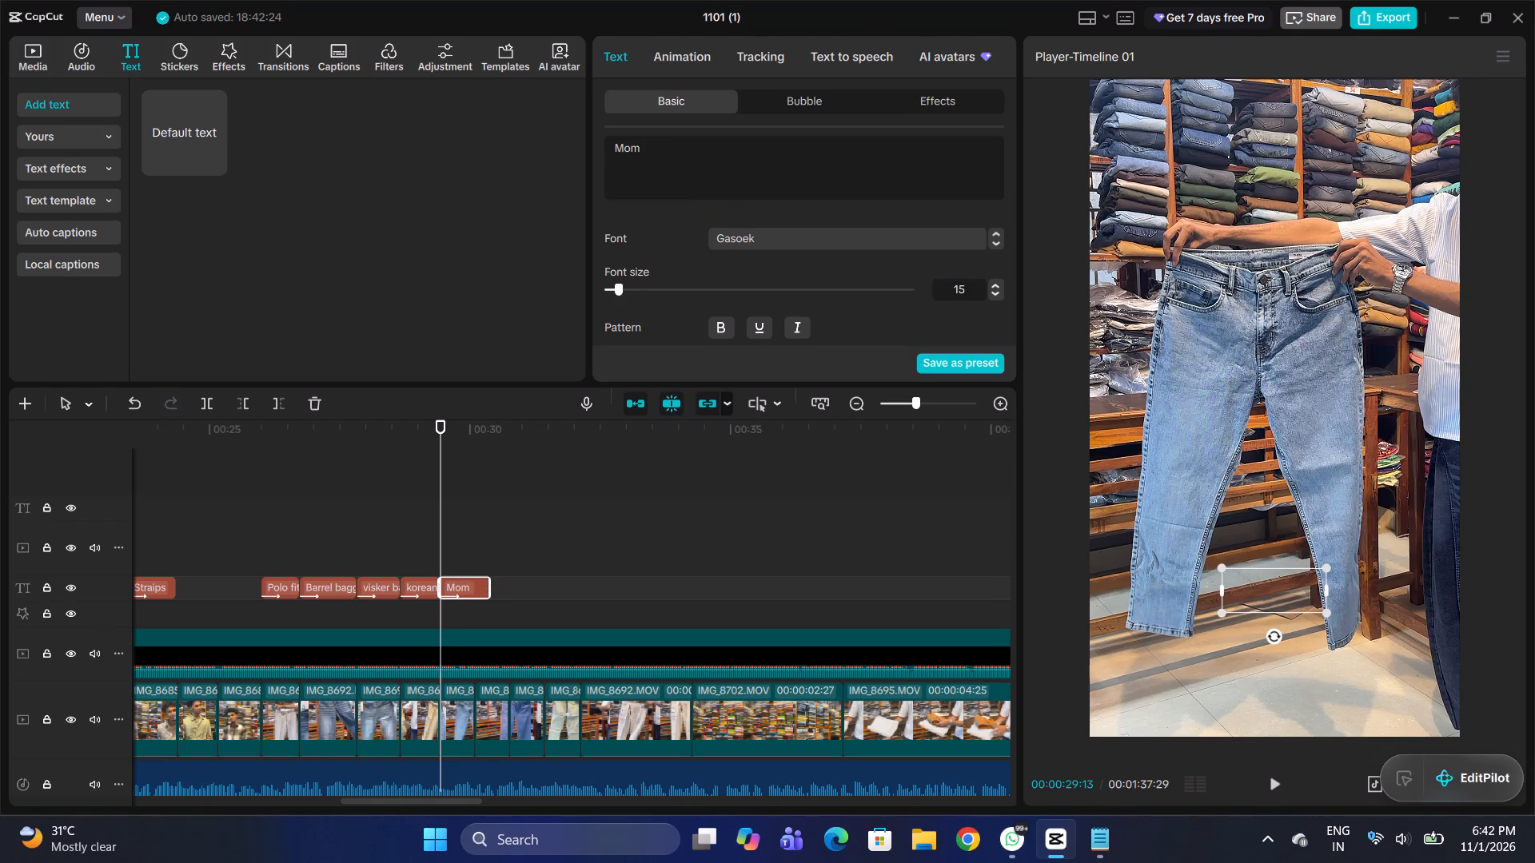
text(fit)
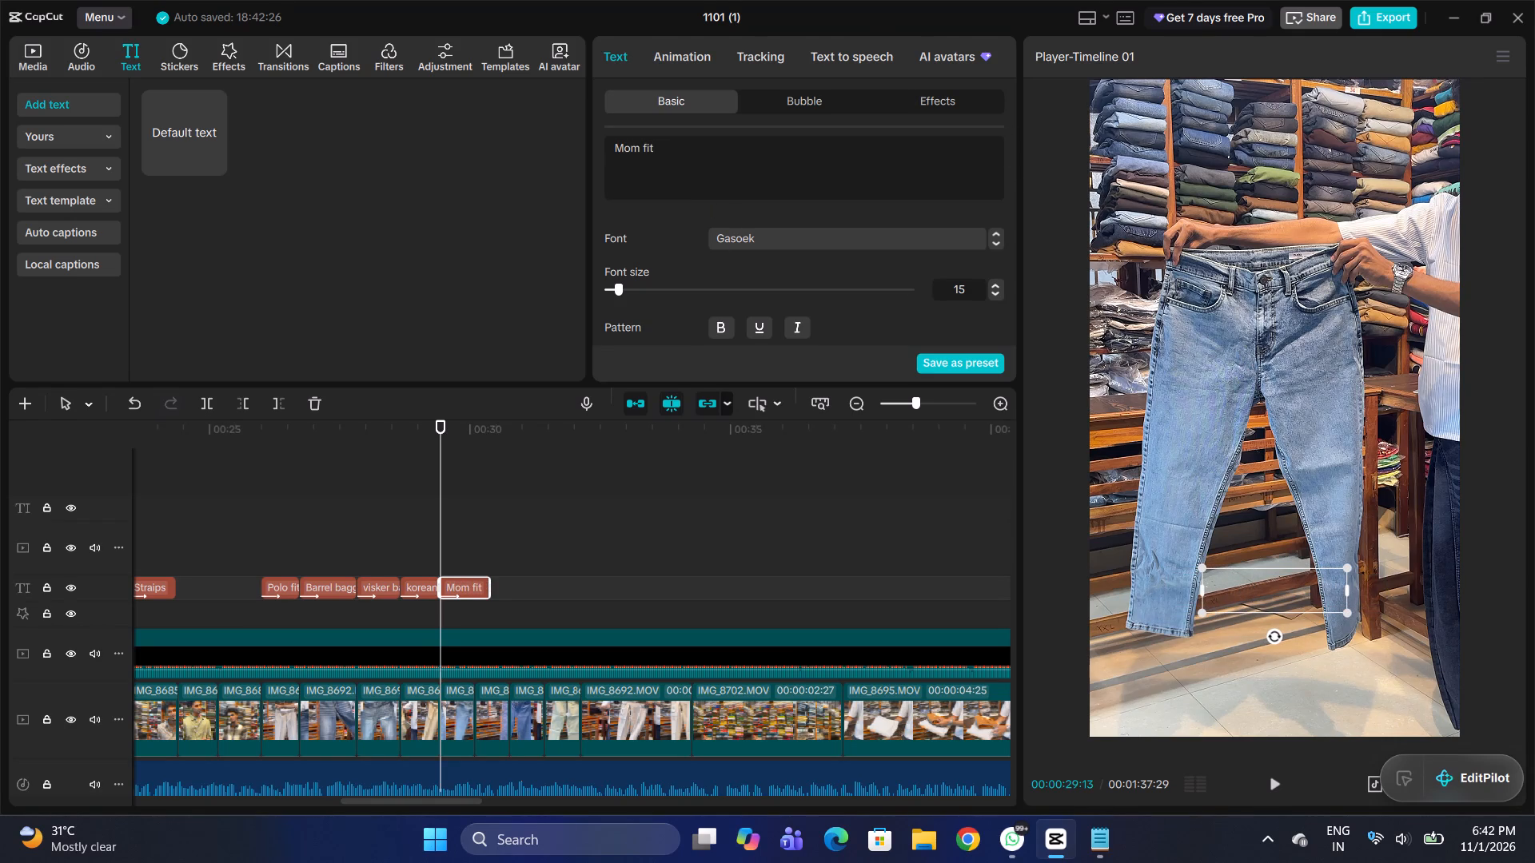
Paste a title copy at 00:00:30:11, right after the "Mom fit" title, and reword it "Angle fit".
double_click(494, 540)
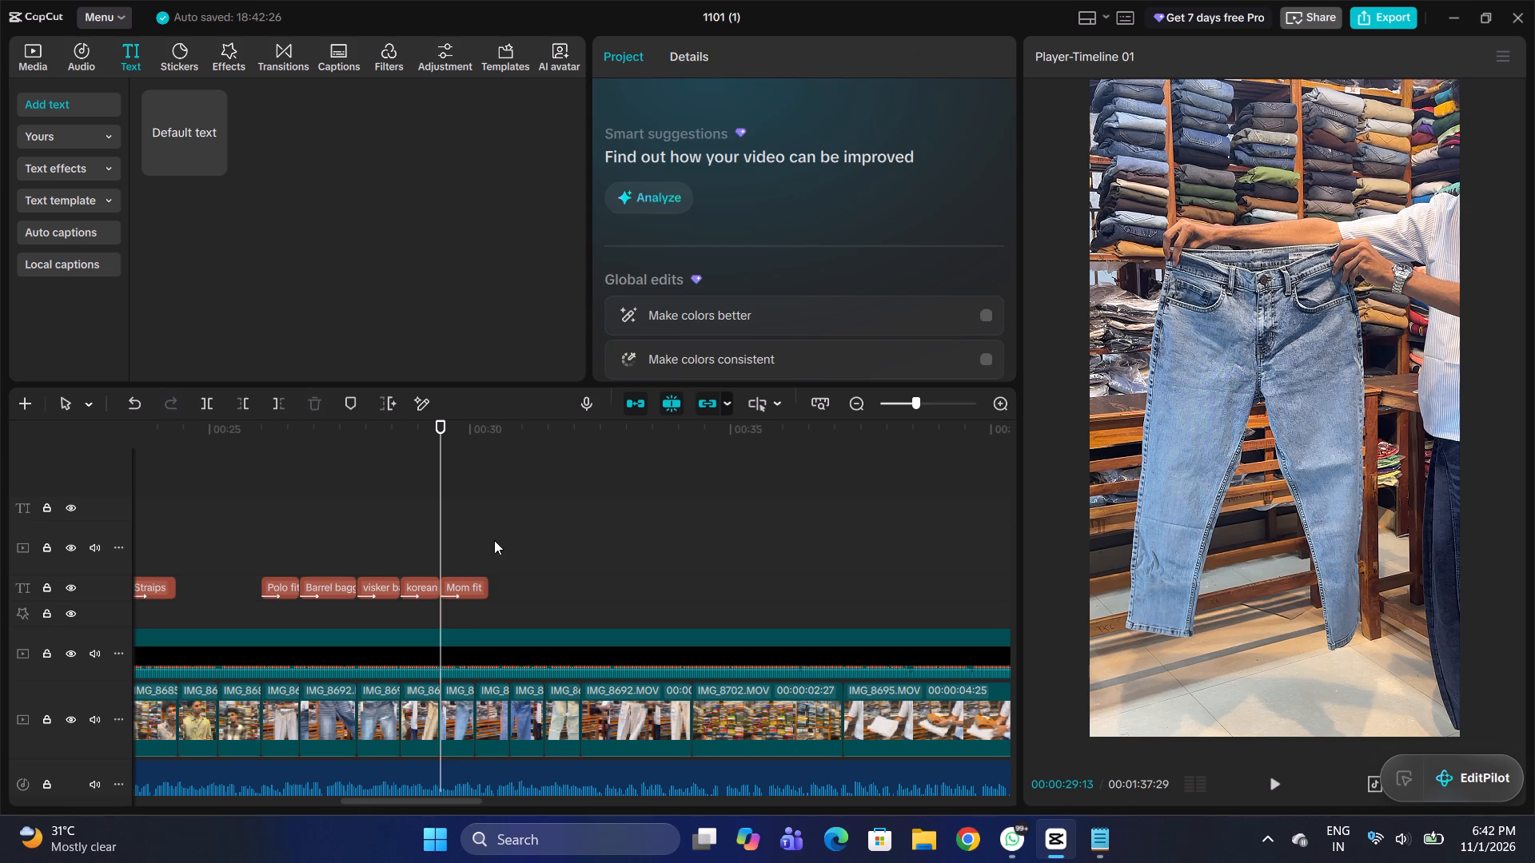
key(ctrl+v)
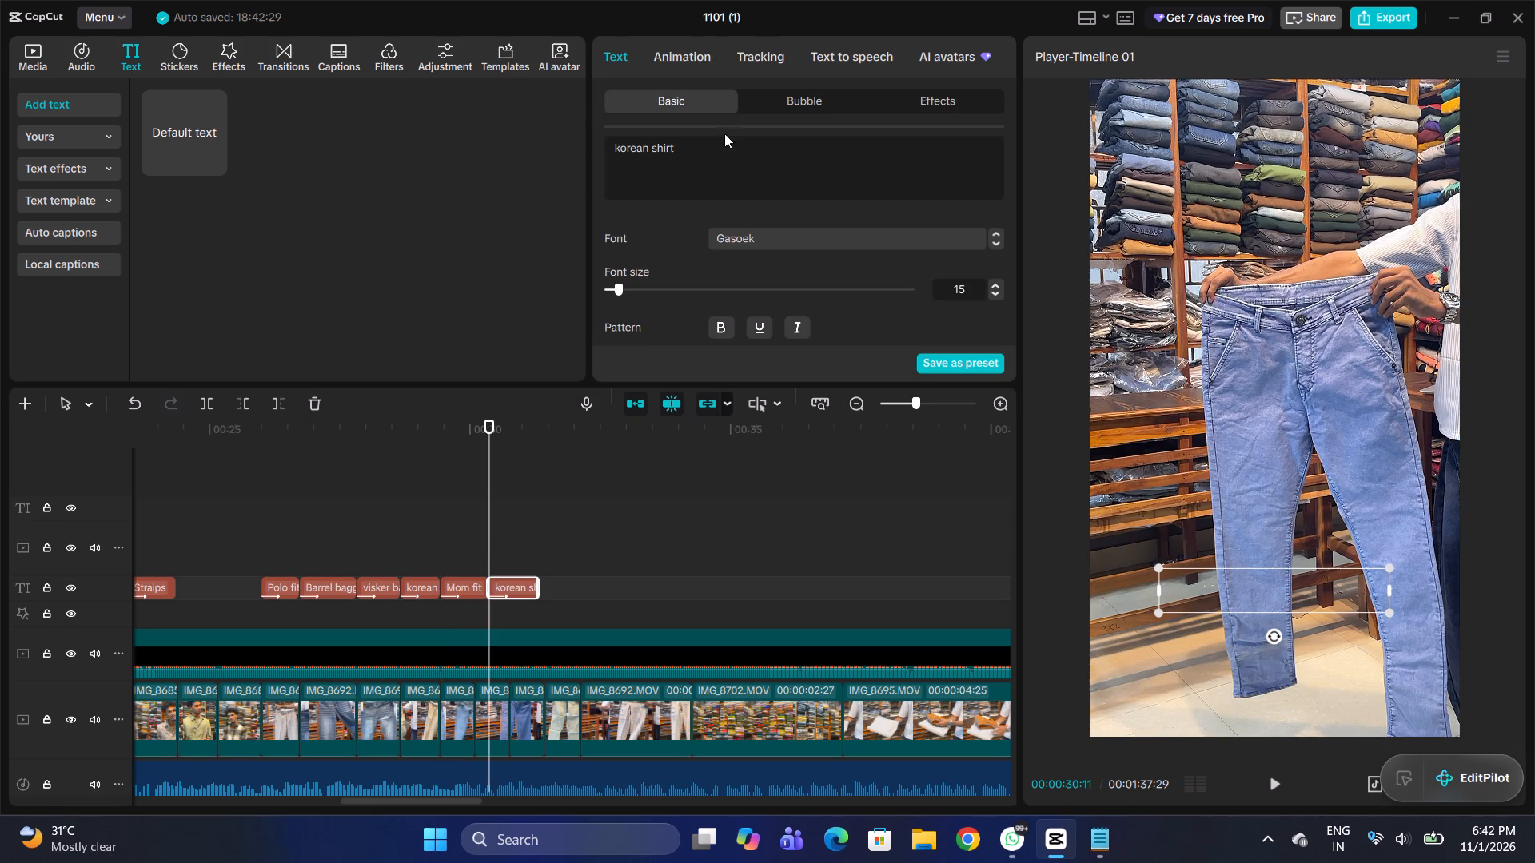
drag(709, 151, 575, 148)
key(BackSpace)
text(angle)
key(BackSpace)
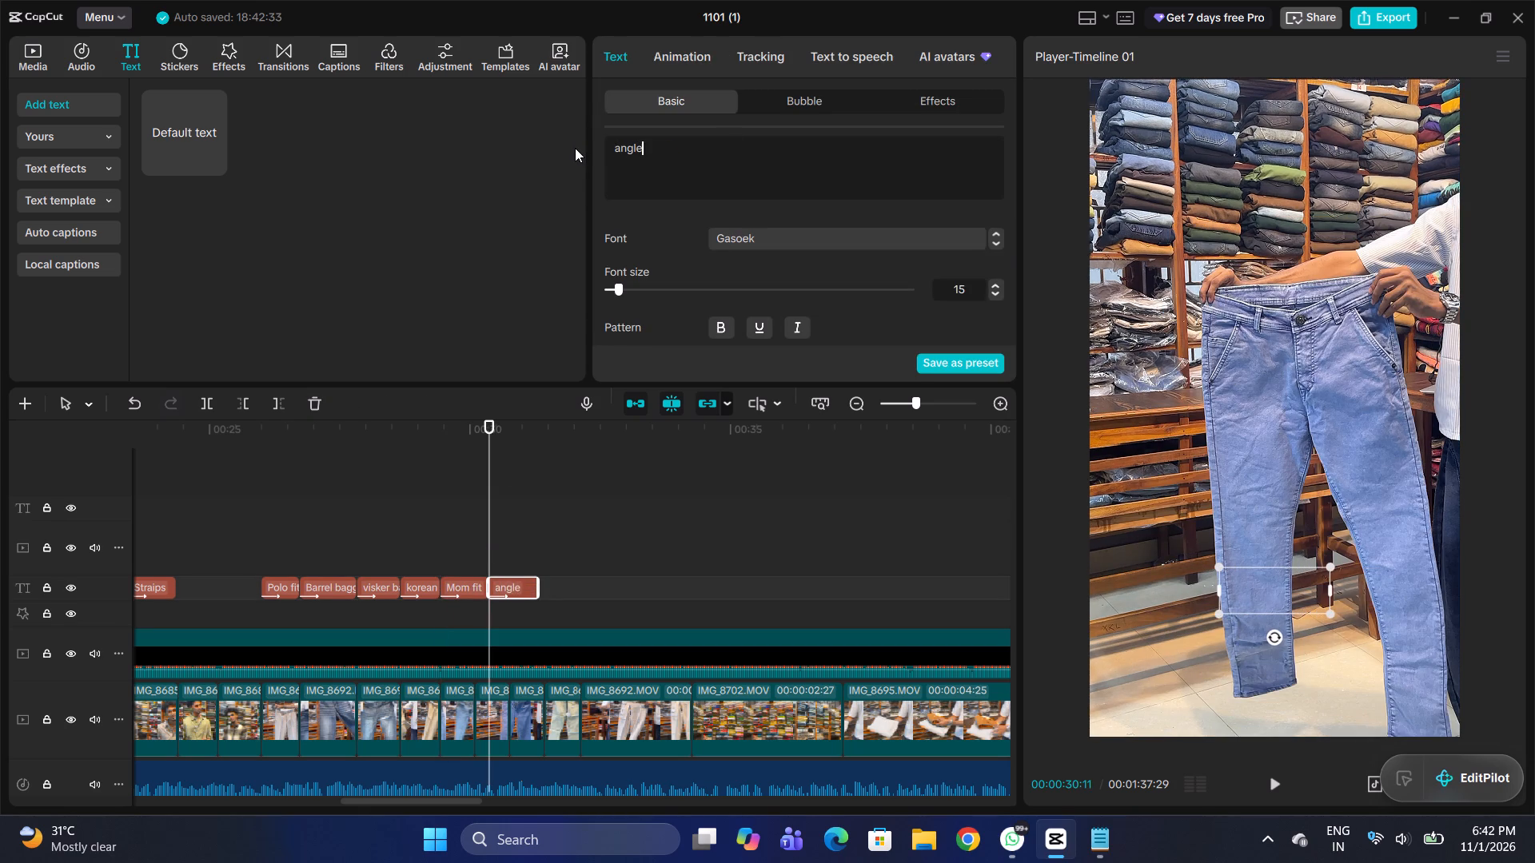
key(BackSpace)
key(BackSpace)
key(BackSpace)
key(BackSpace)
key(BackSpace)
text(Angle)
key(space)
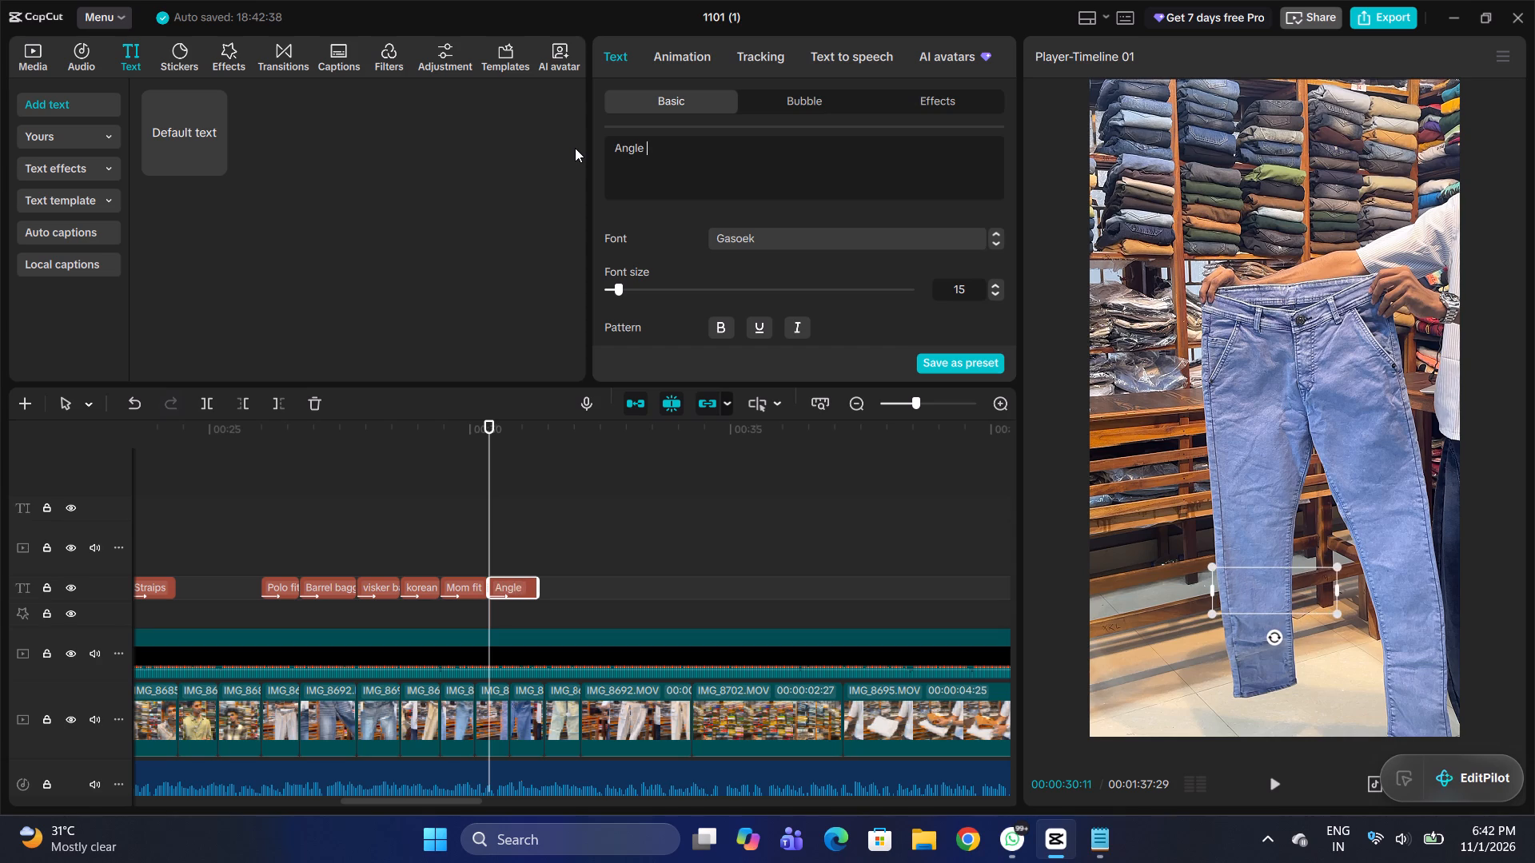
text(fit)
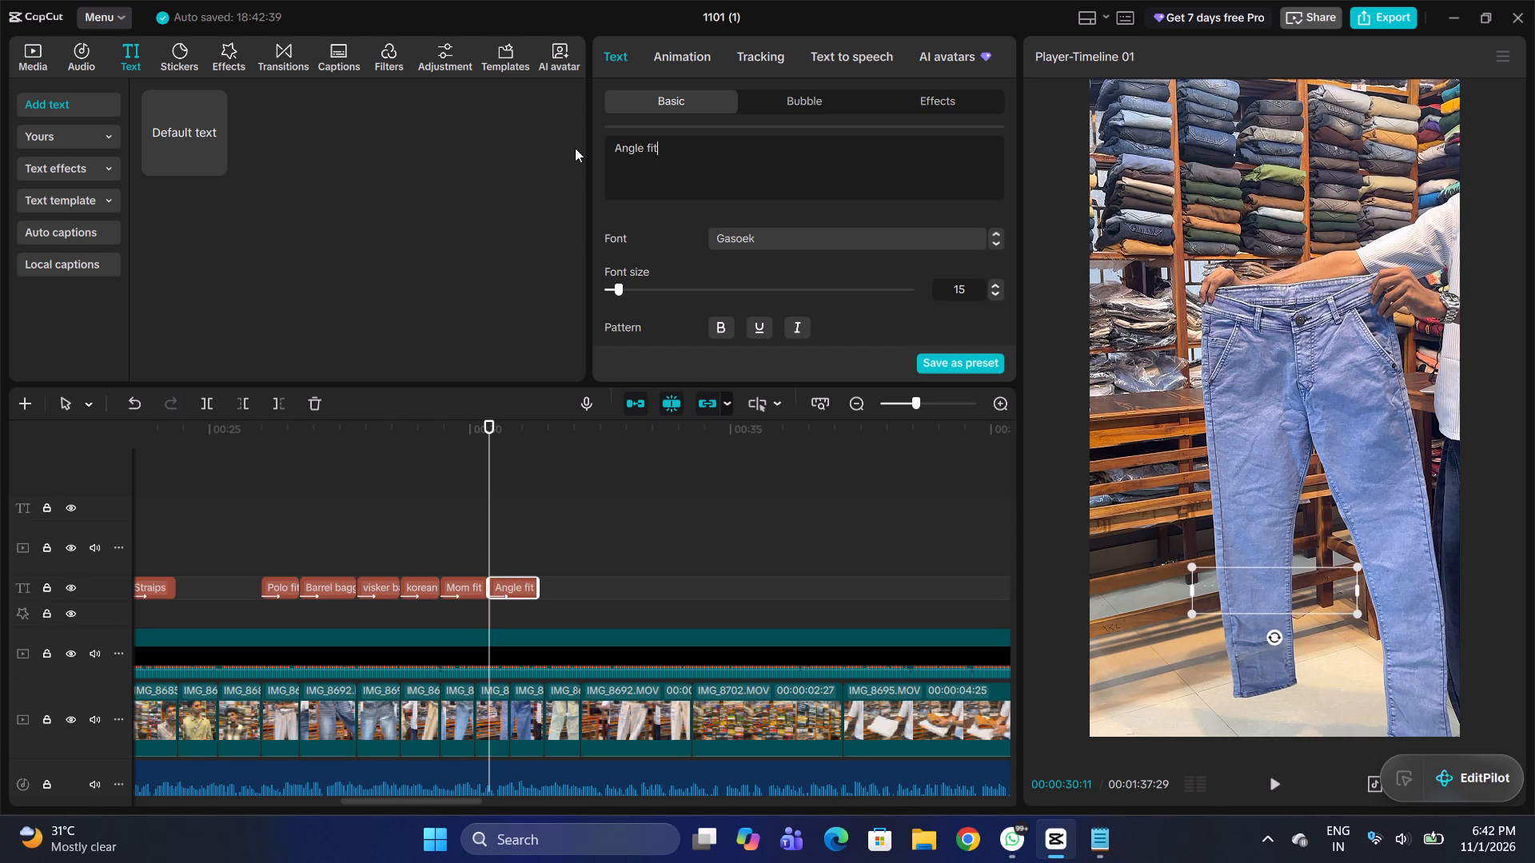
Paste a title copy at 00:00:31:09, right after the "Angle fit" title, and reword it "straight fit".
click(555, 535)
drag(555, 535, 552, 536)
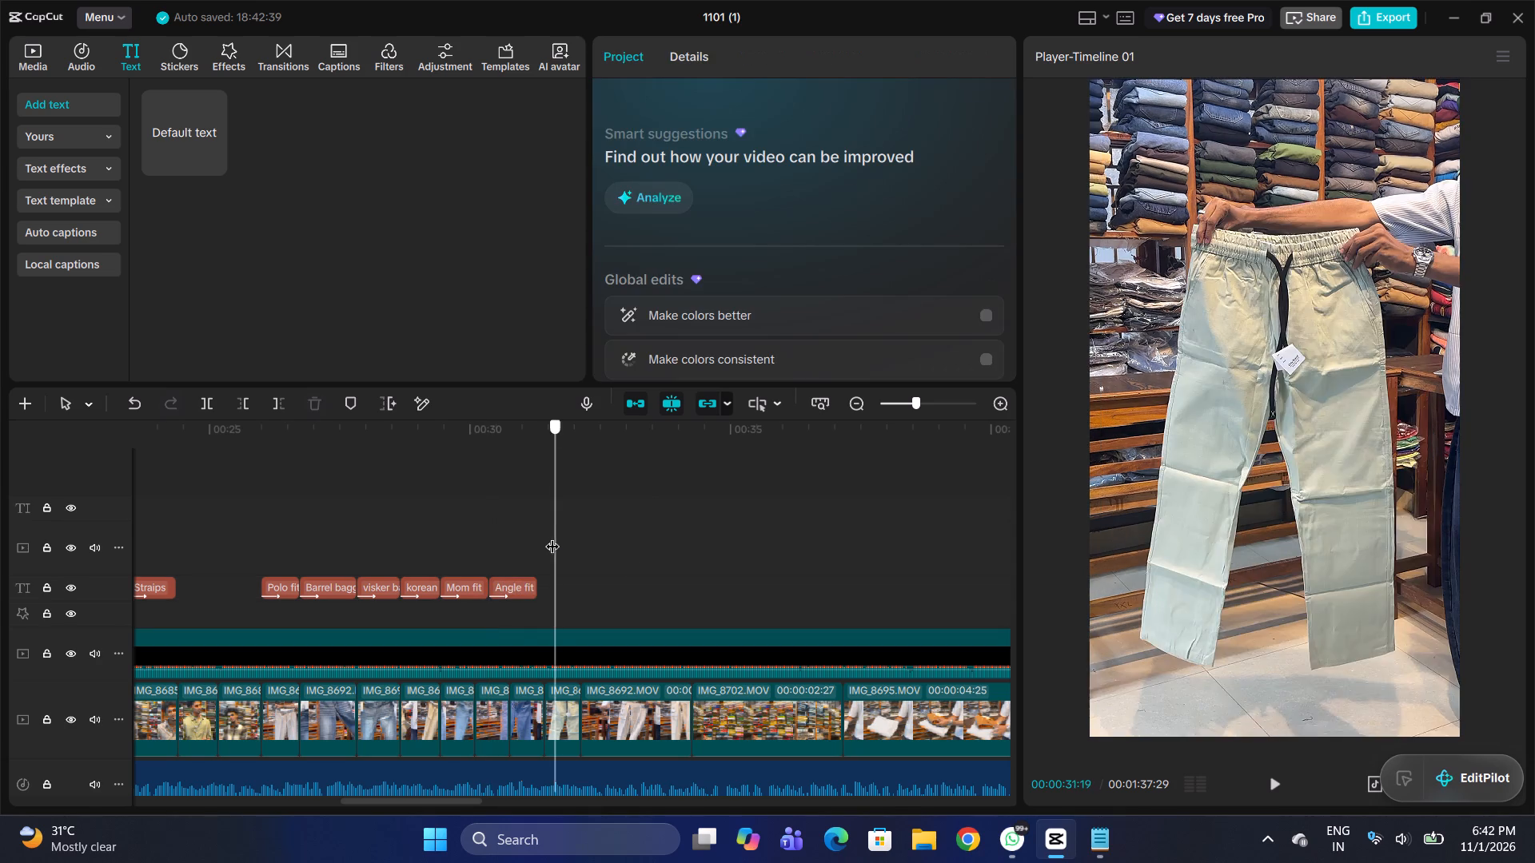
drag(552, 536, 540, 543)
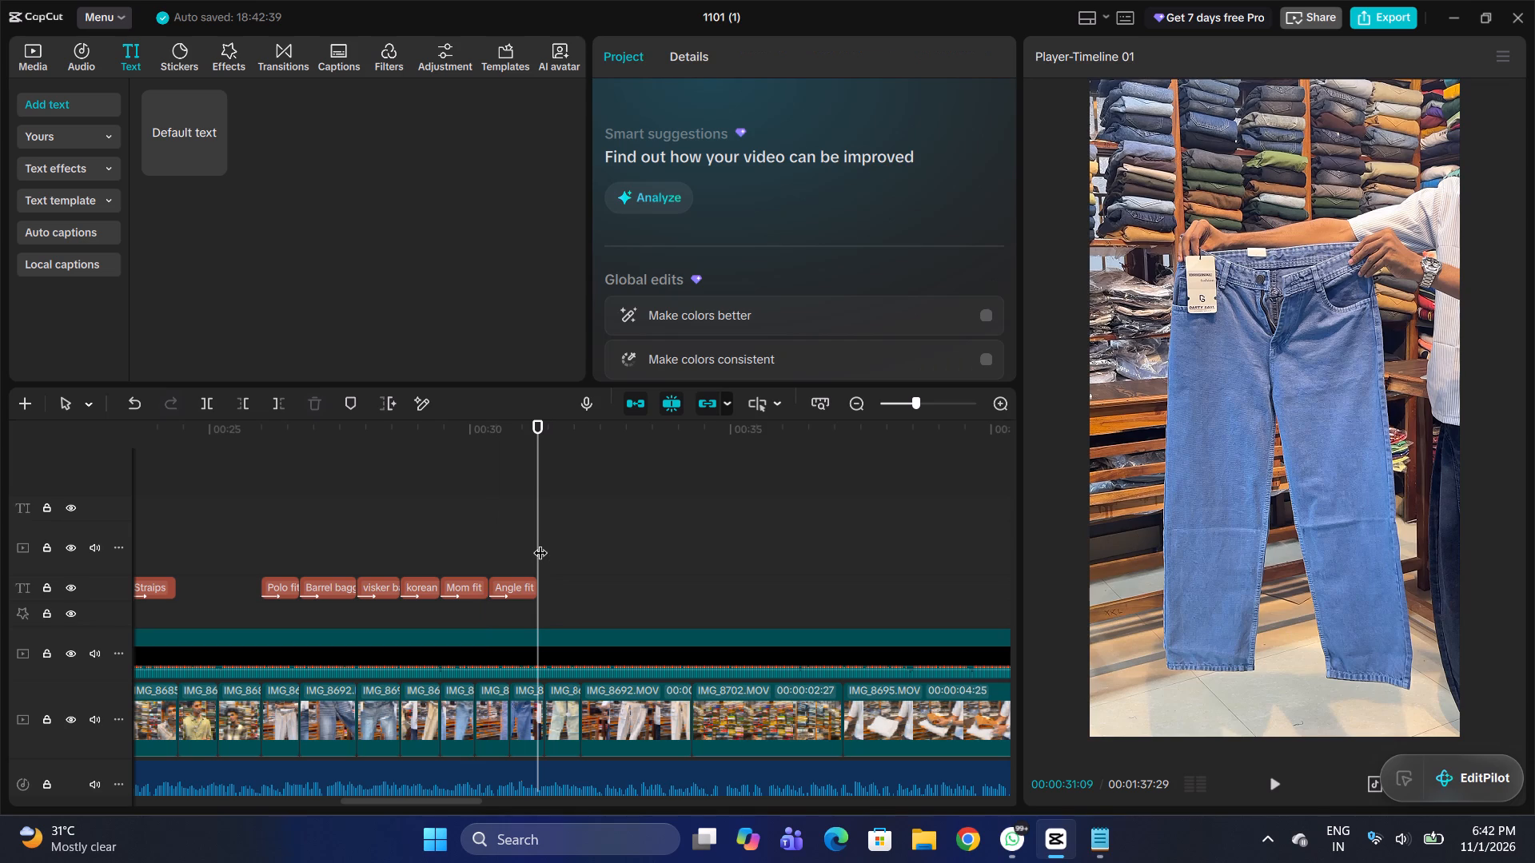
key(ctrl+v)
drag(696, 151, 605, 144)
key(BackSpace)
text(st)
text(raight fit)
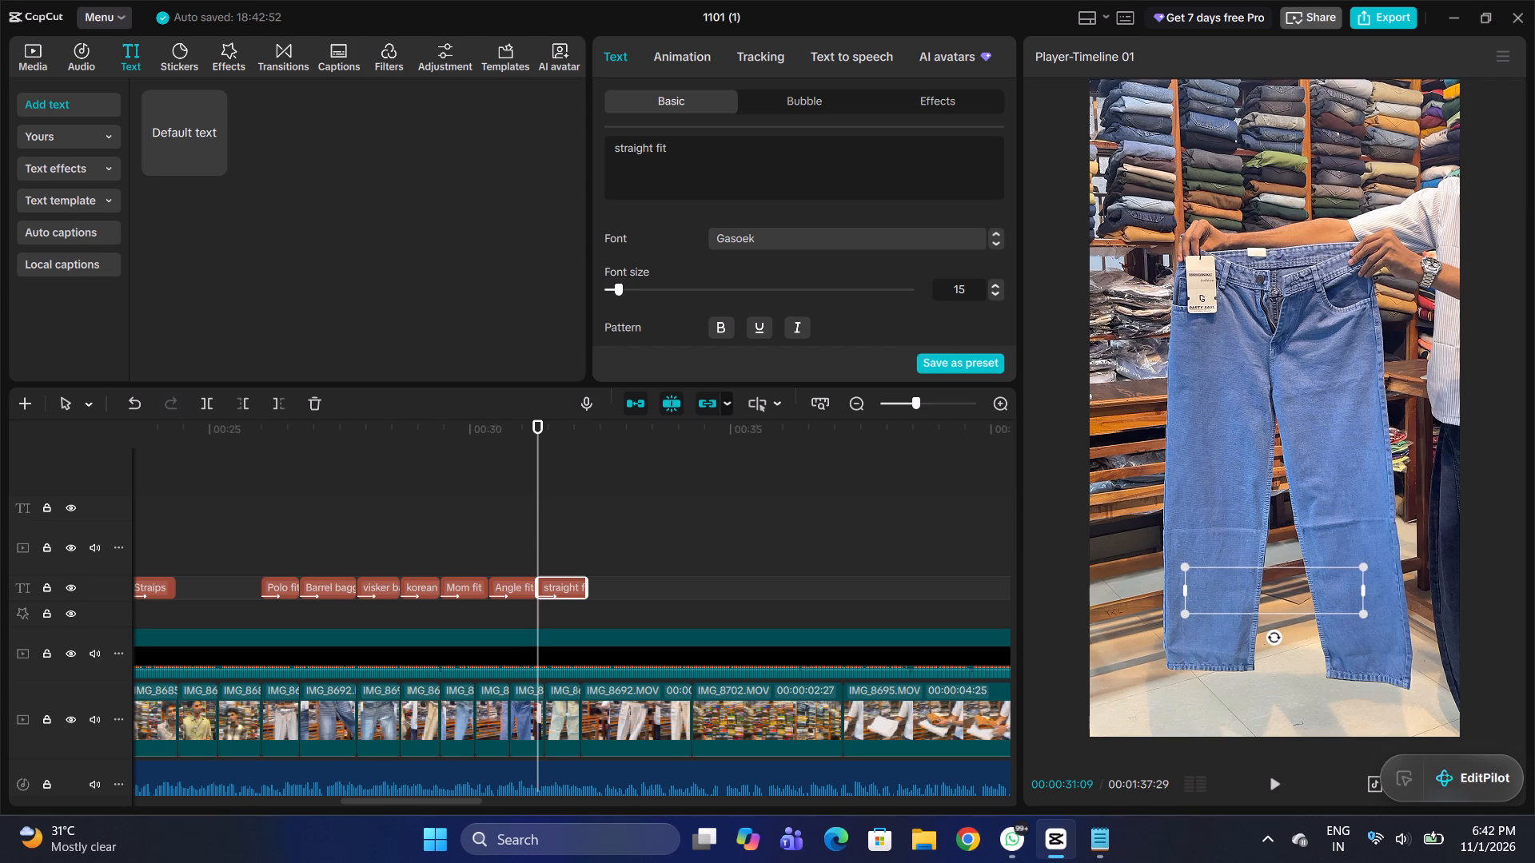
Shorten the "straight fit" title so it ends with the drawstring trousers clip.
click(593, 545)
drag(593, 545, 585, 551)
drag(580, 592, 577, 593)
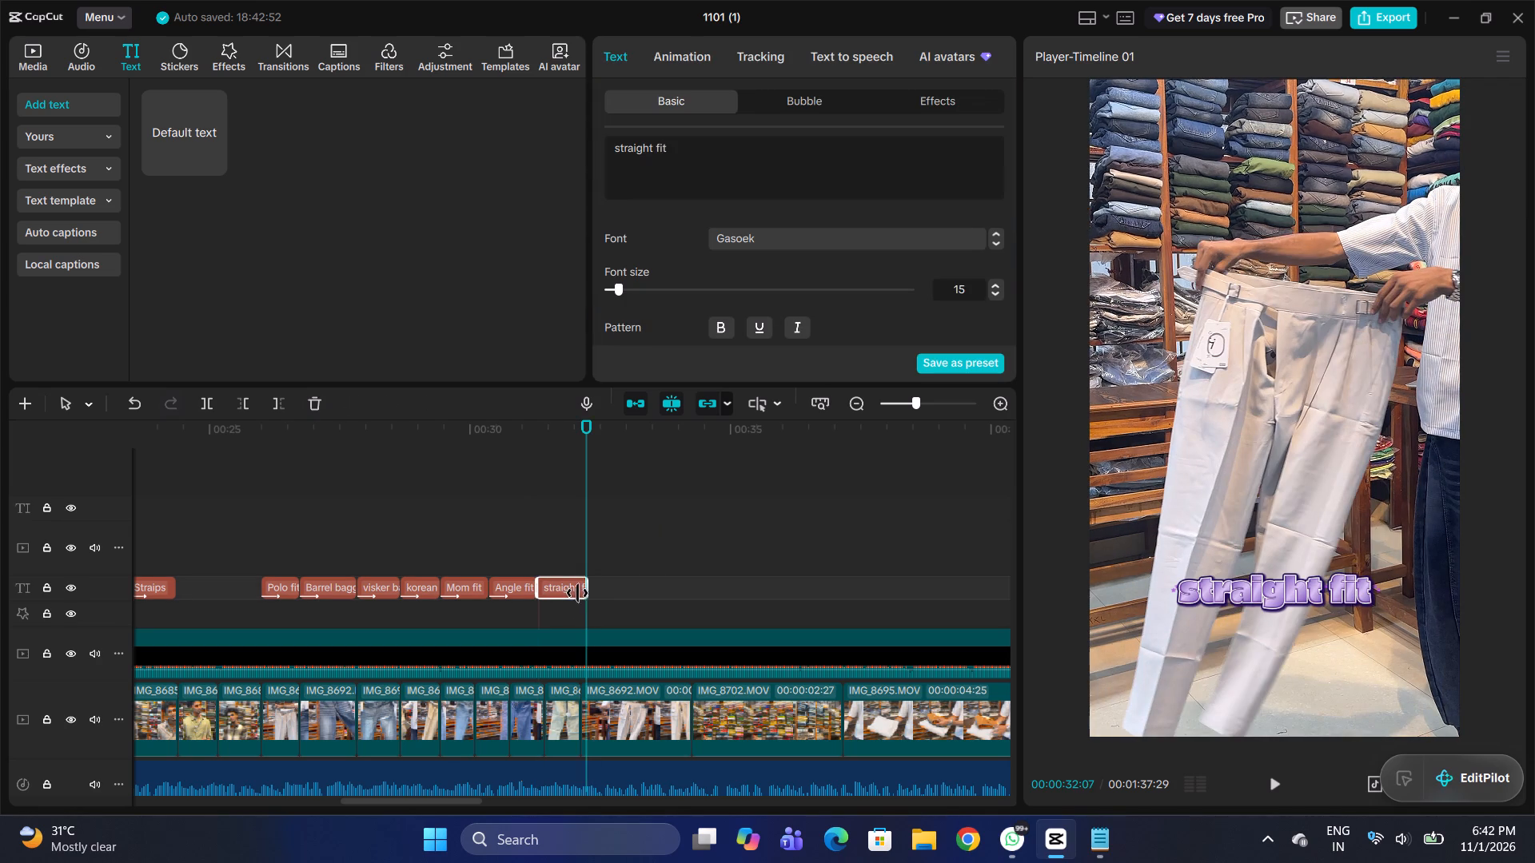
drag(577, 593, 571, 595)
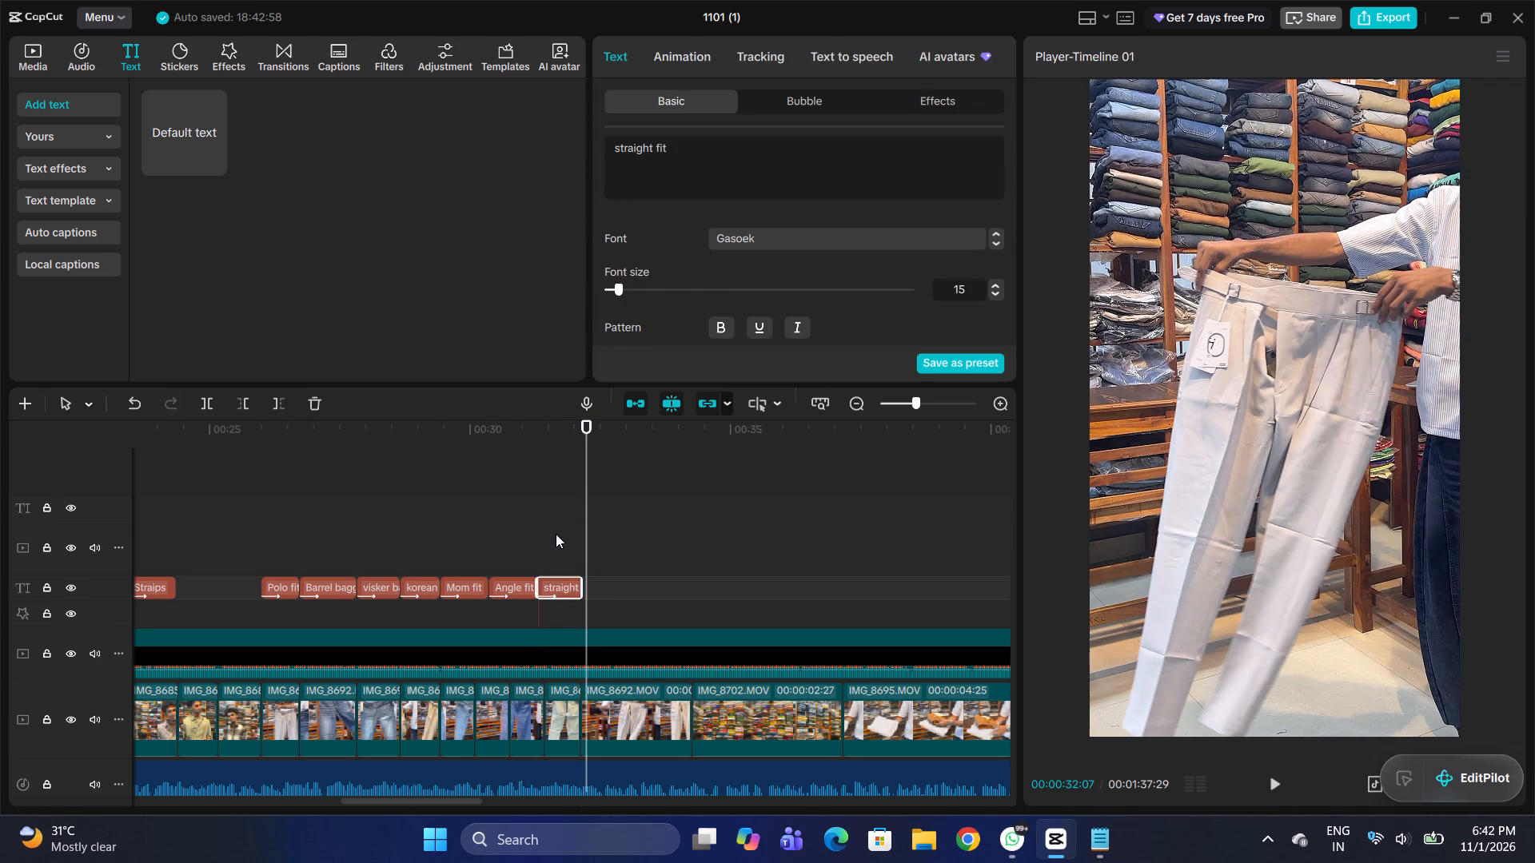
Check the pant titles against the footage and shorten the "Angle fit" title to end with its own jeans clip.
double_click(556, 534)
drag(556, 534, 535, 538)
key(space)
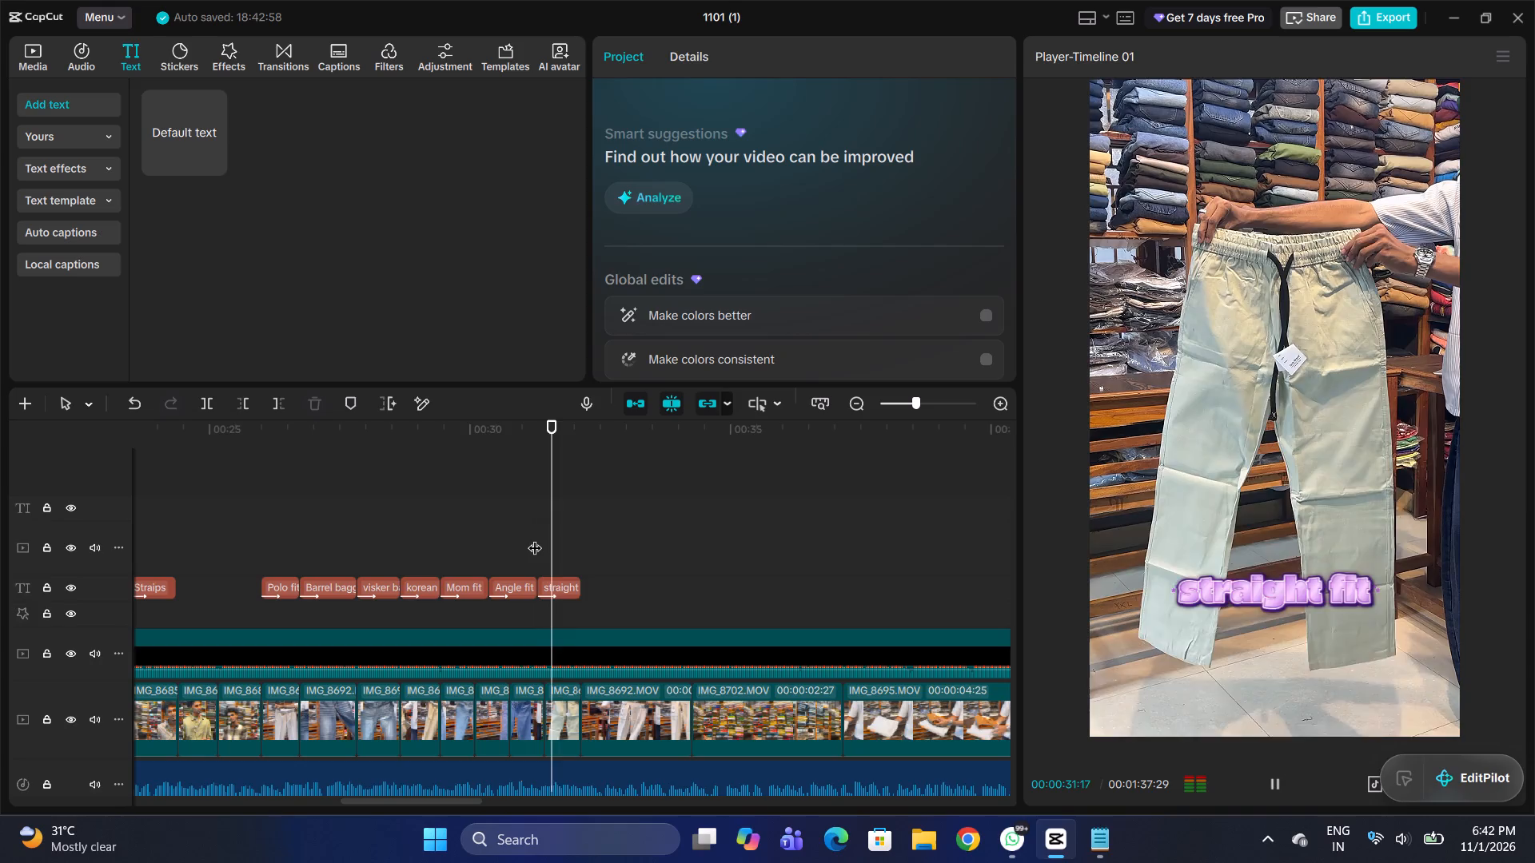
click(581, 537)
drag(581, 537, 539, 539)
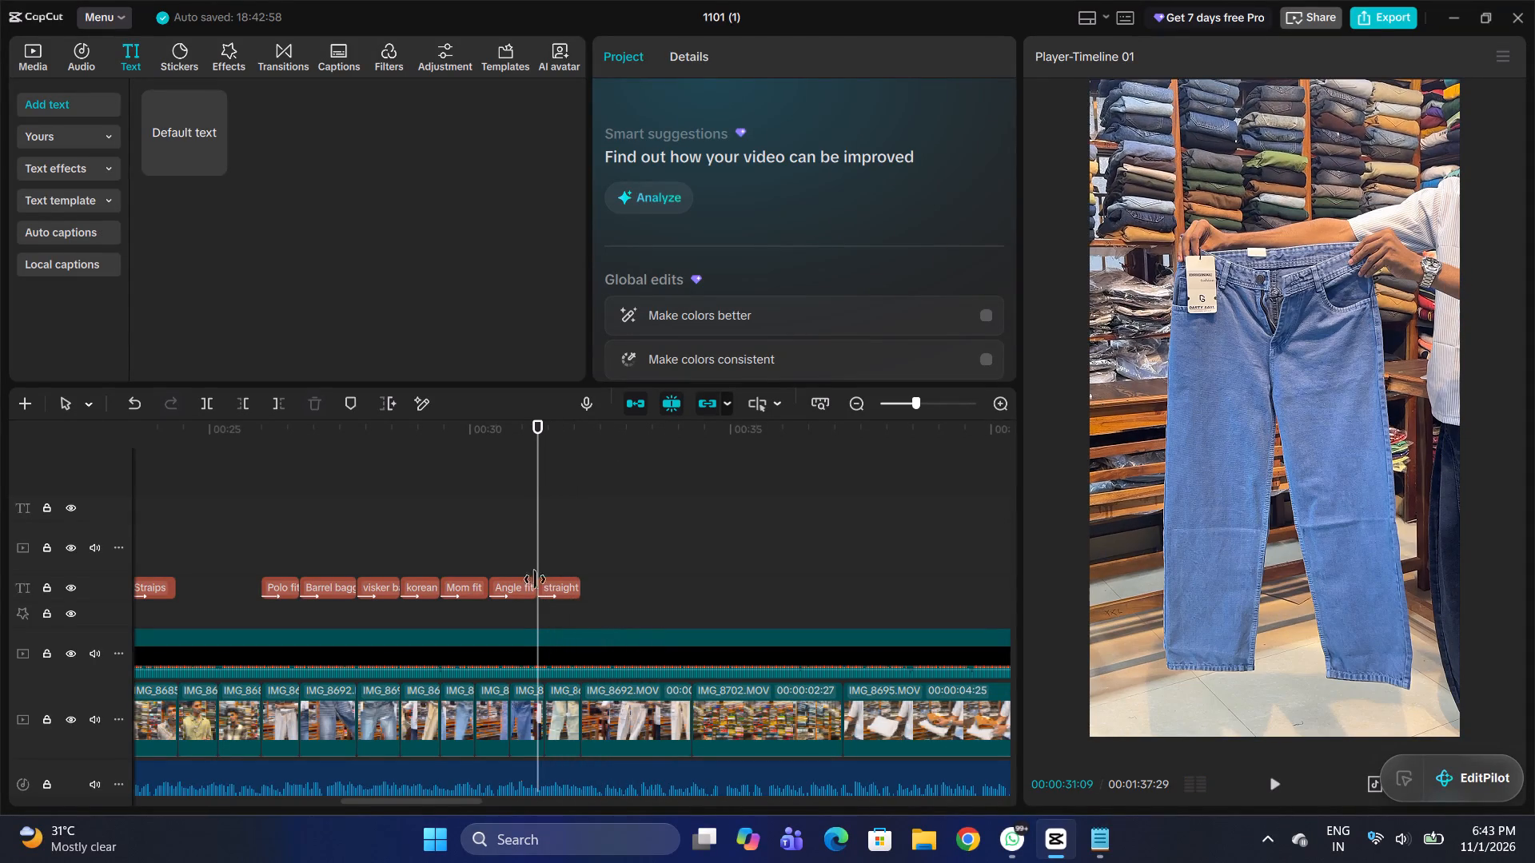
click(525, 588)
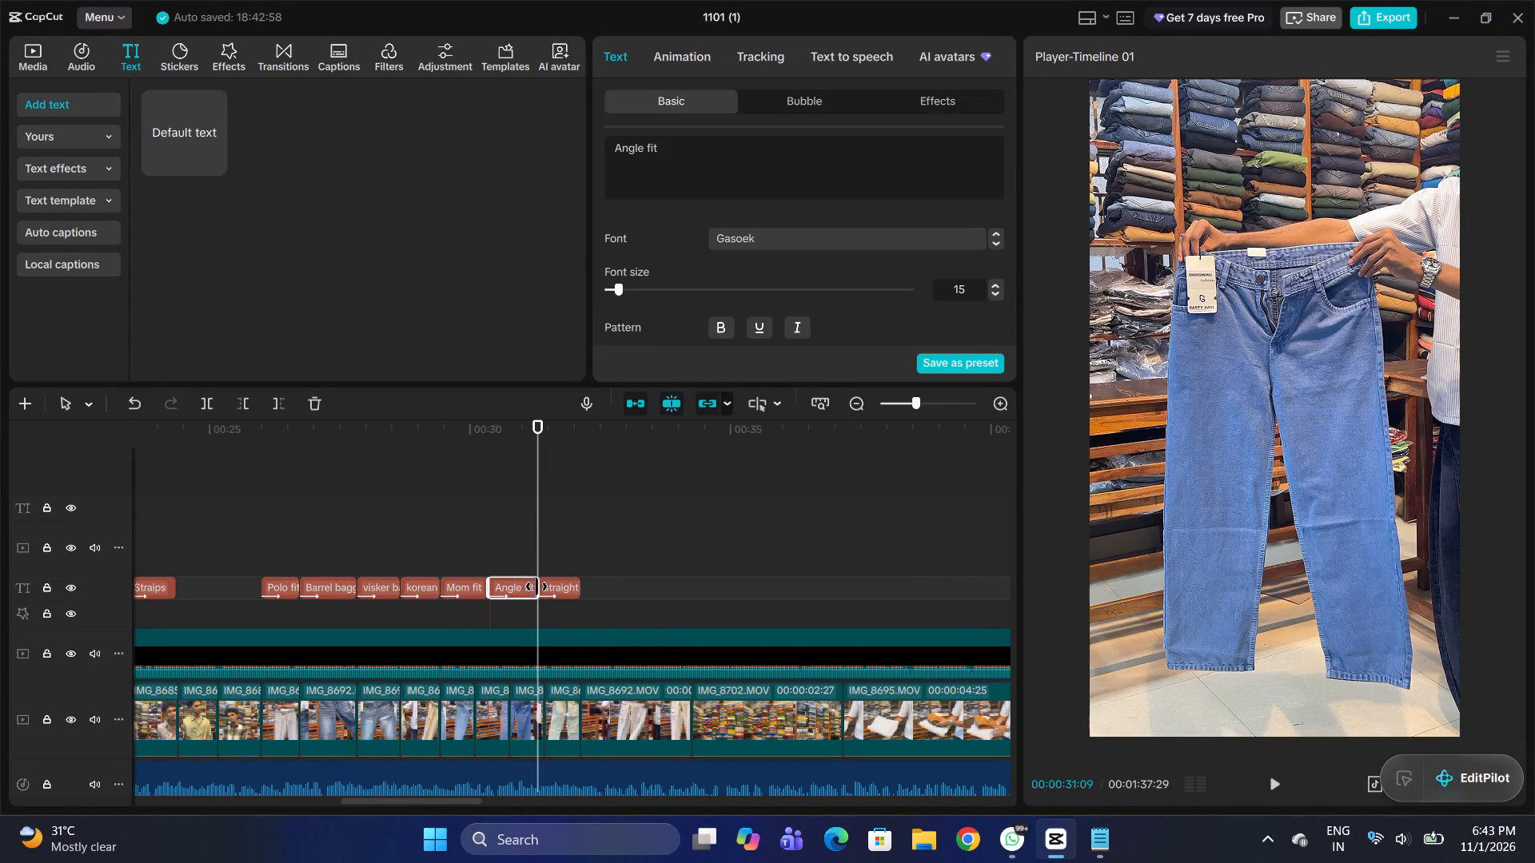
drag(536, 587, 513, 595)
Shorten the "Mom fit" title so it ends with the light blue jeans clip that starts at 00:00:29:13.
click(472, 583)
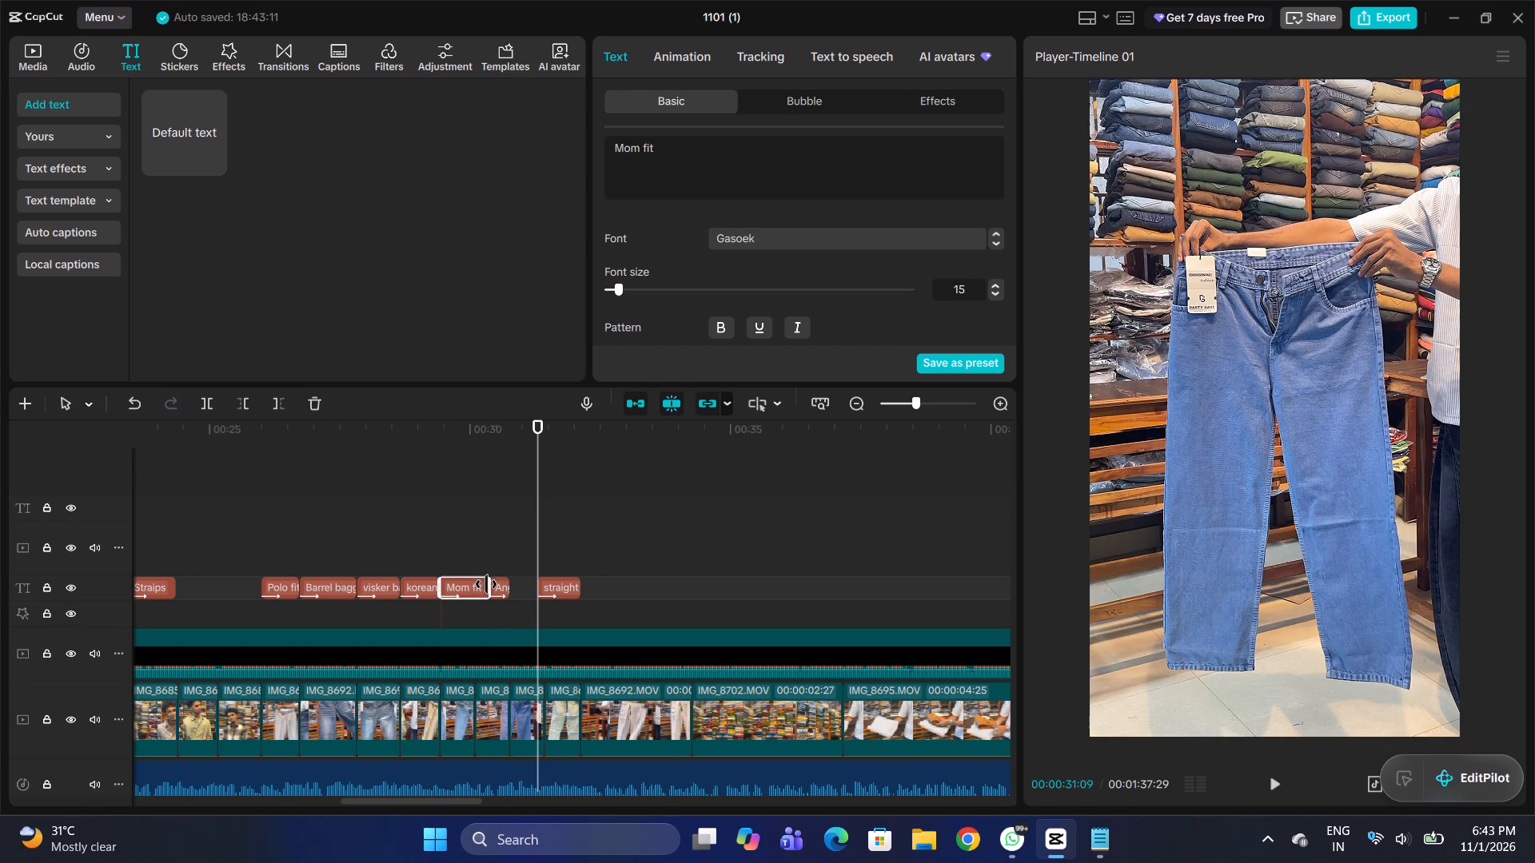
double_click(488, 586)
drag(492, 589, 476, 592)
click(428, 588)
triple_click(438, 624)
click(438, 624)
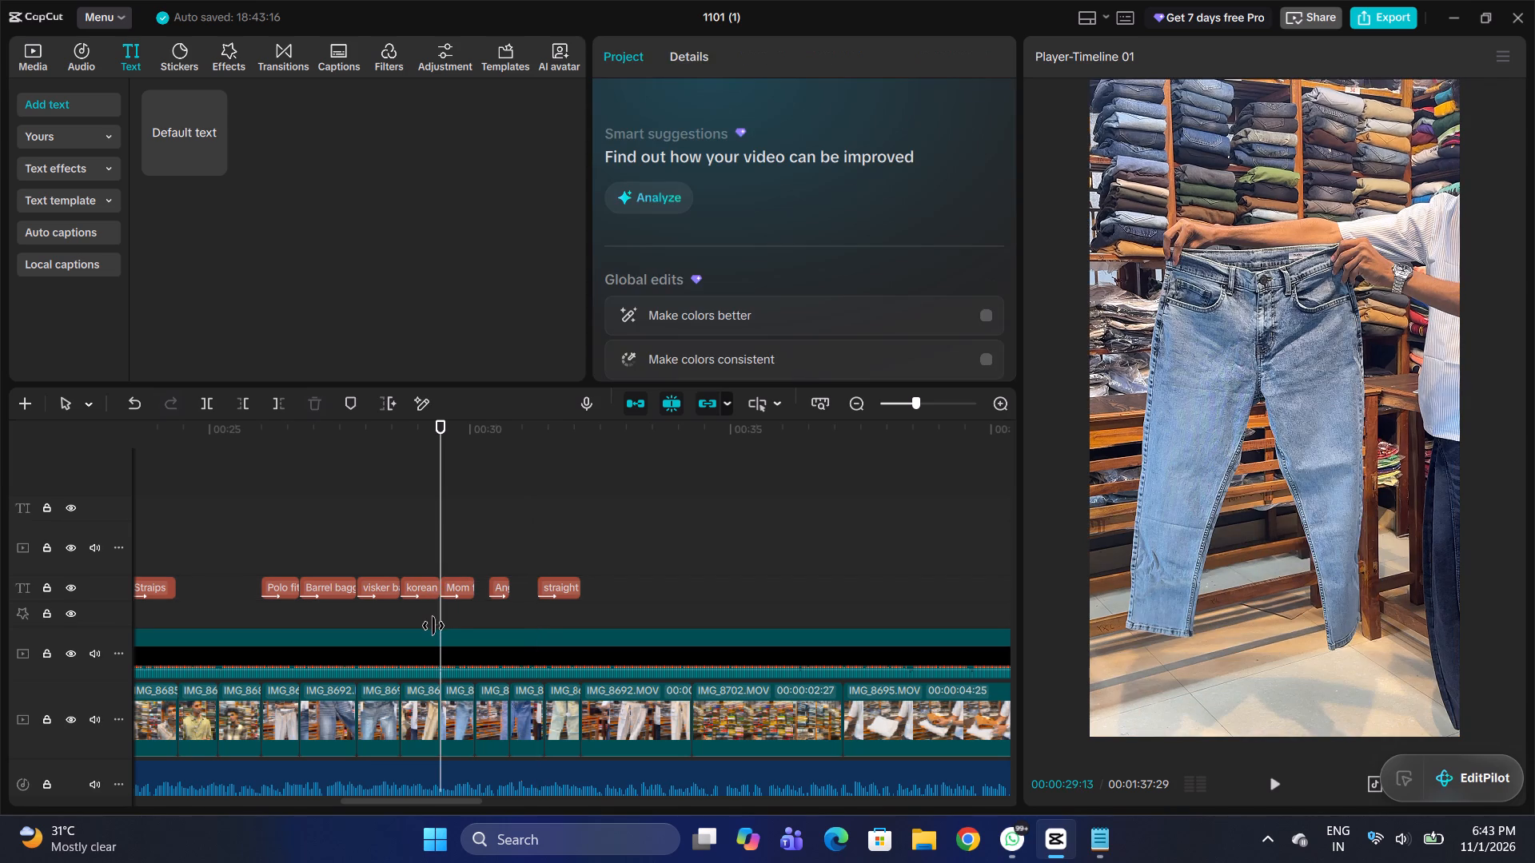
Extend the start of the "Angle fit" title back to where the "Mom fit" title ends.
double_click(492, 591)
drag(492, 591, 478, 591)
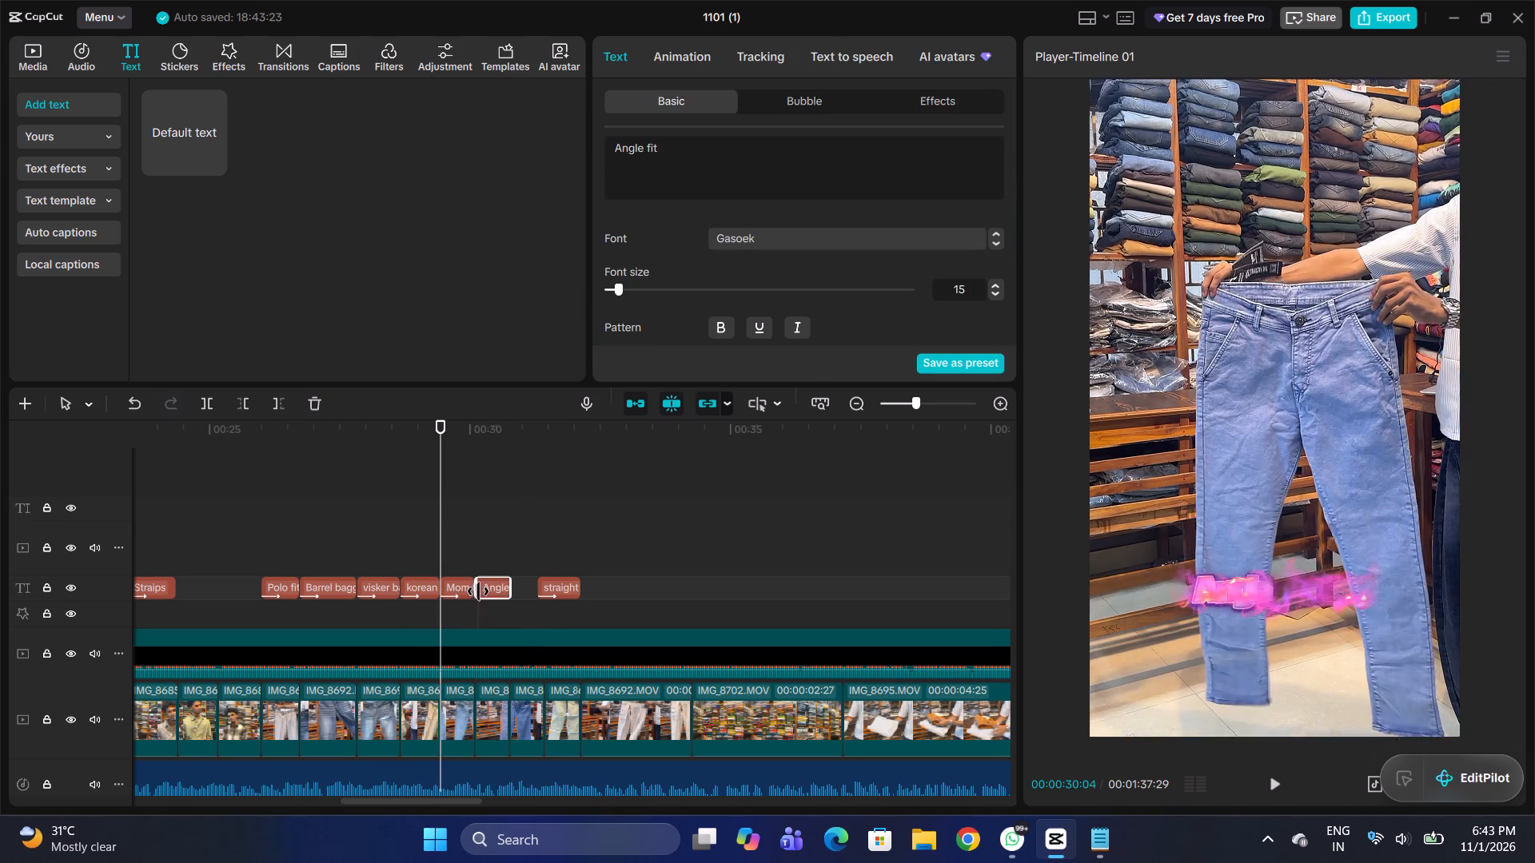
drag(478, 591, 467, 593)
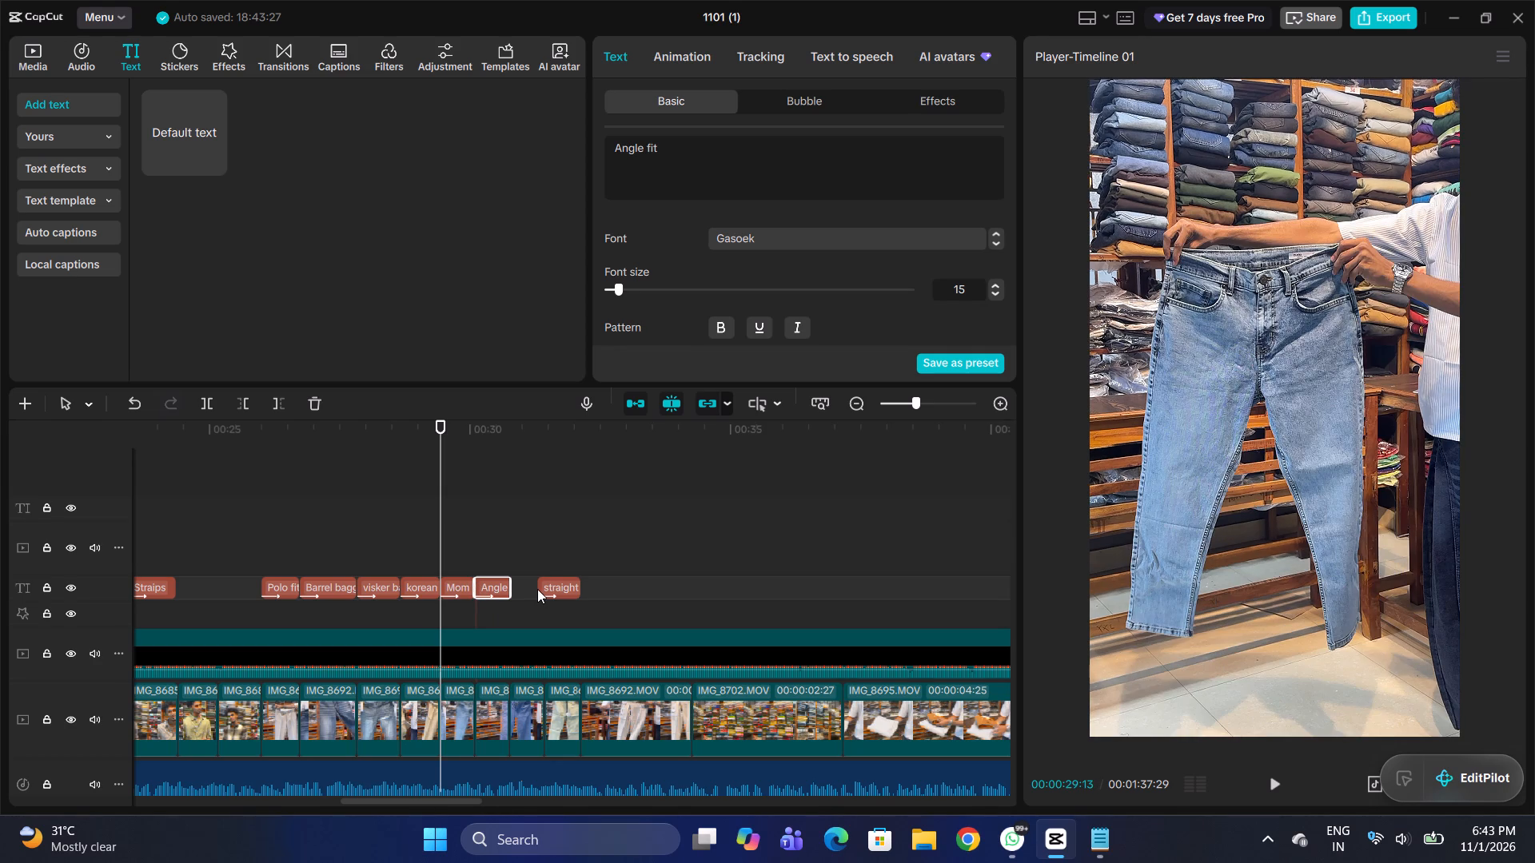
Move the "straight fit" title to start right after "Angle fit" and shorten it to end at 00:00:31:13.
drag(558, 590, 534, 591)
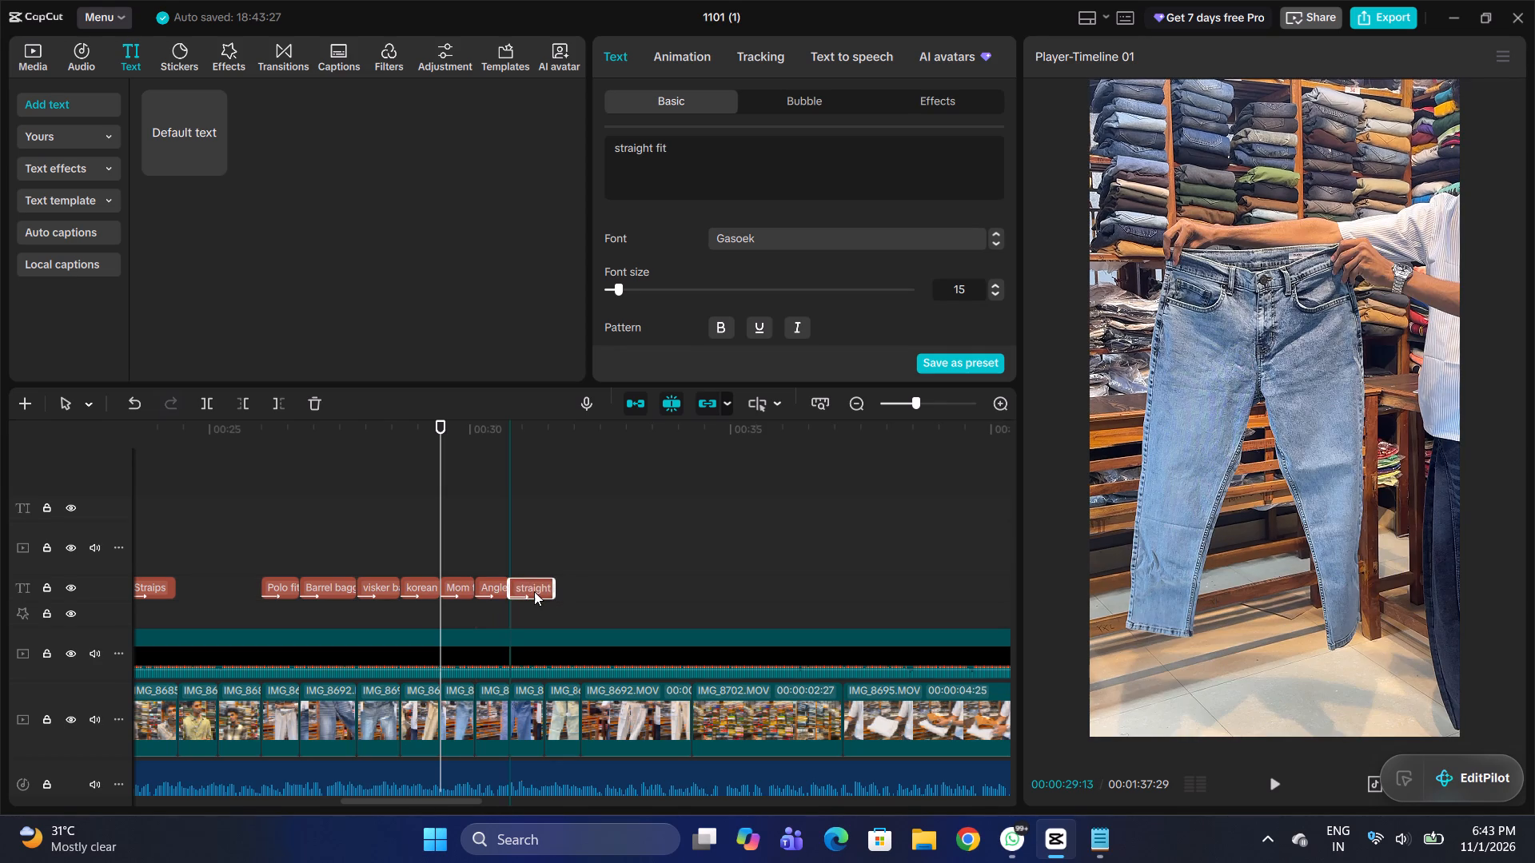
drag(534, 591, 533, 591)
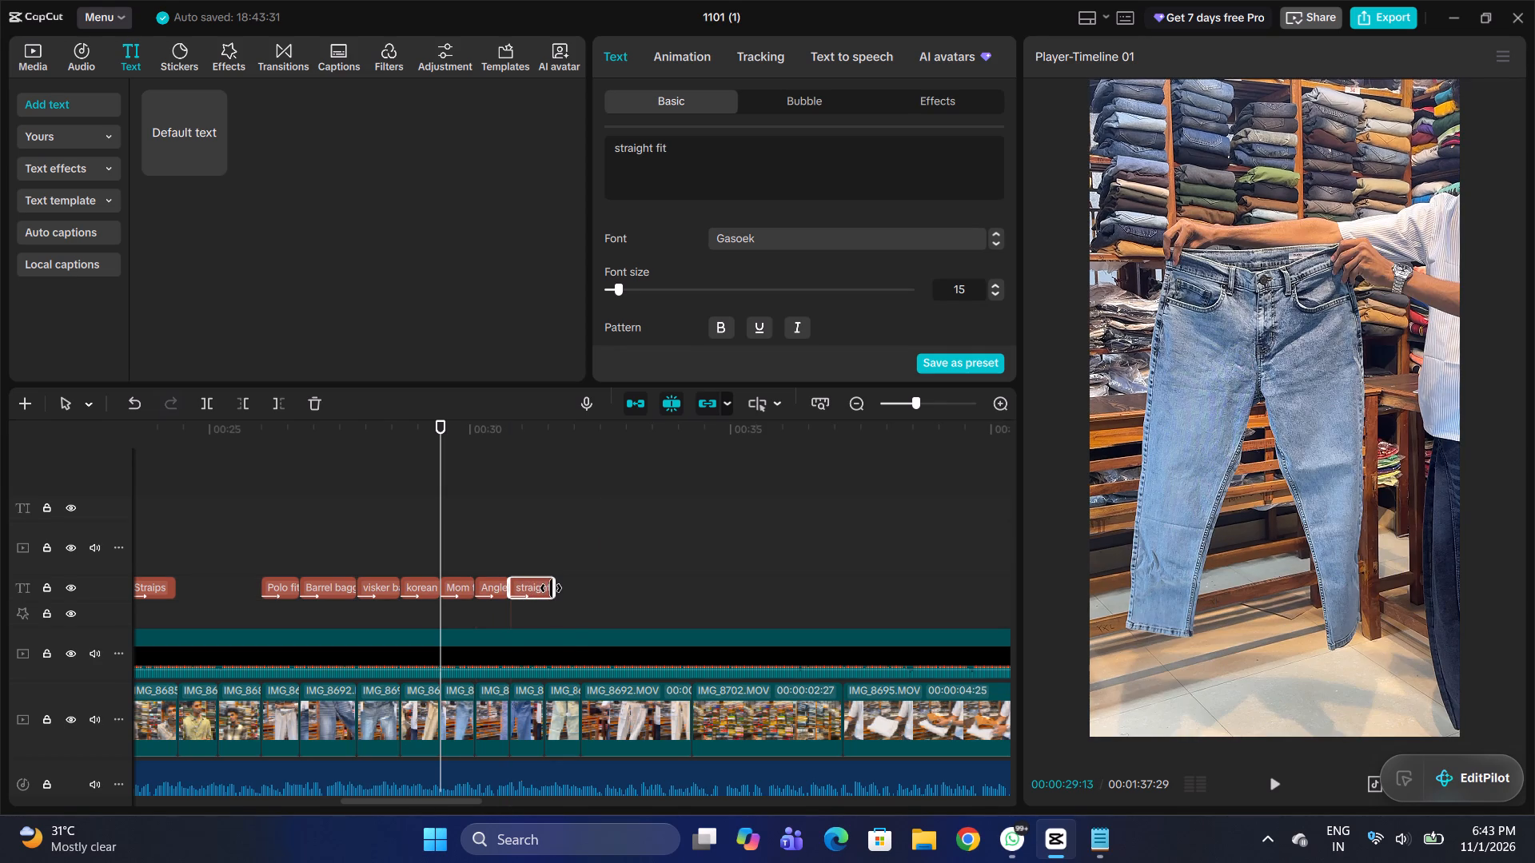
drag(551, 588, 540, 594)
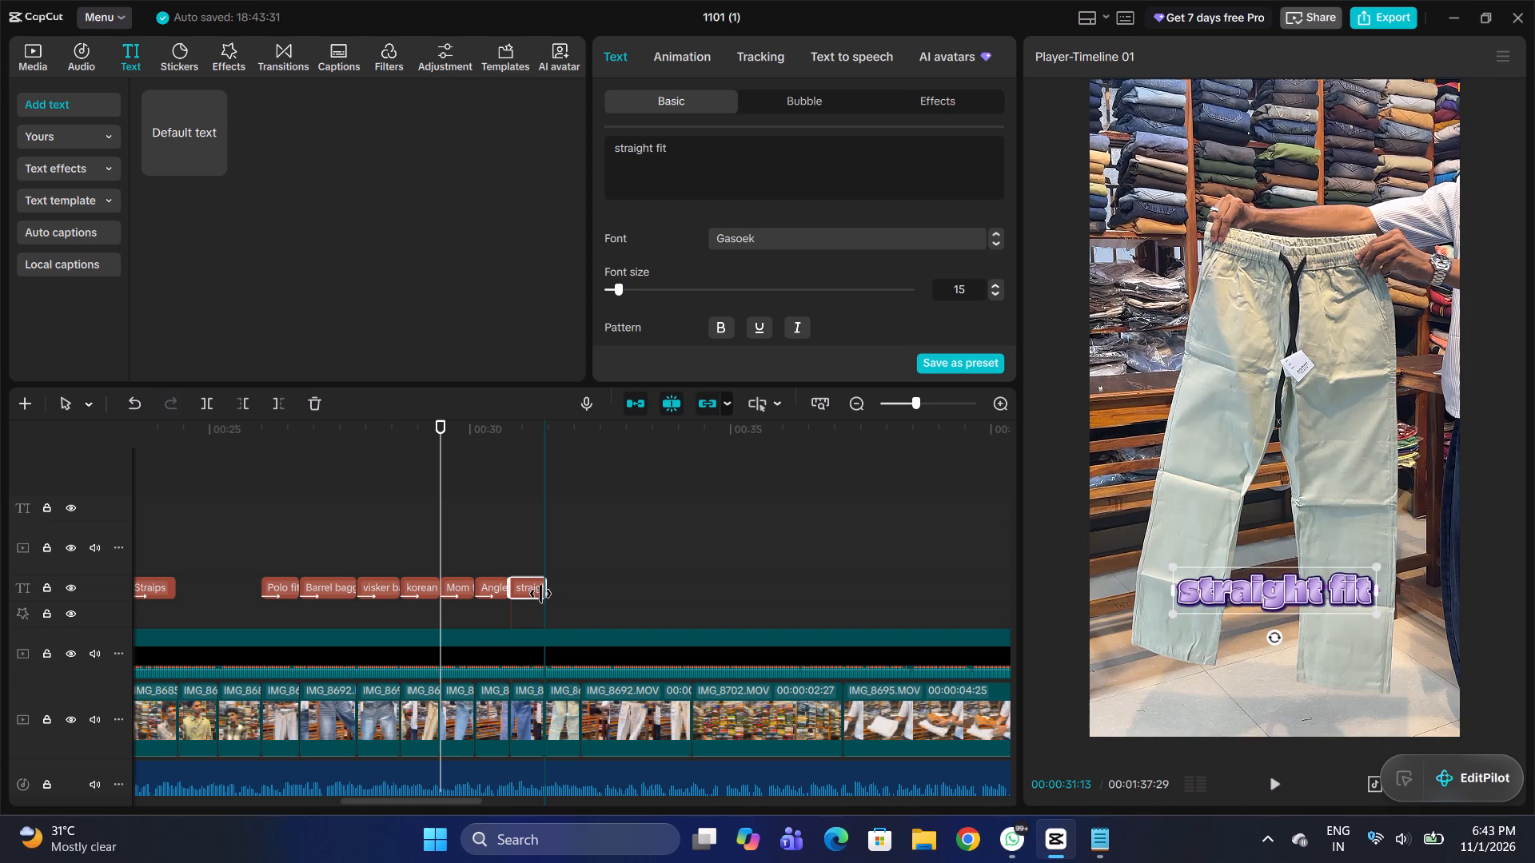
drag(540, 594, 540, 595)
Paste a title copy at 00:00:31:13, reword it "lenin" and shorten it to end at 00:00:32:04 with the drawstring trousers clip.
triple_click(542, 548)
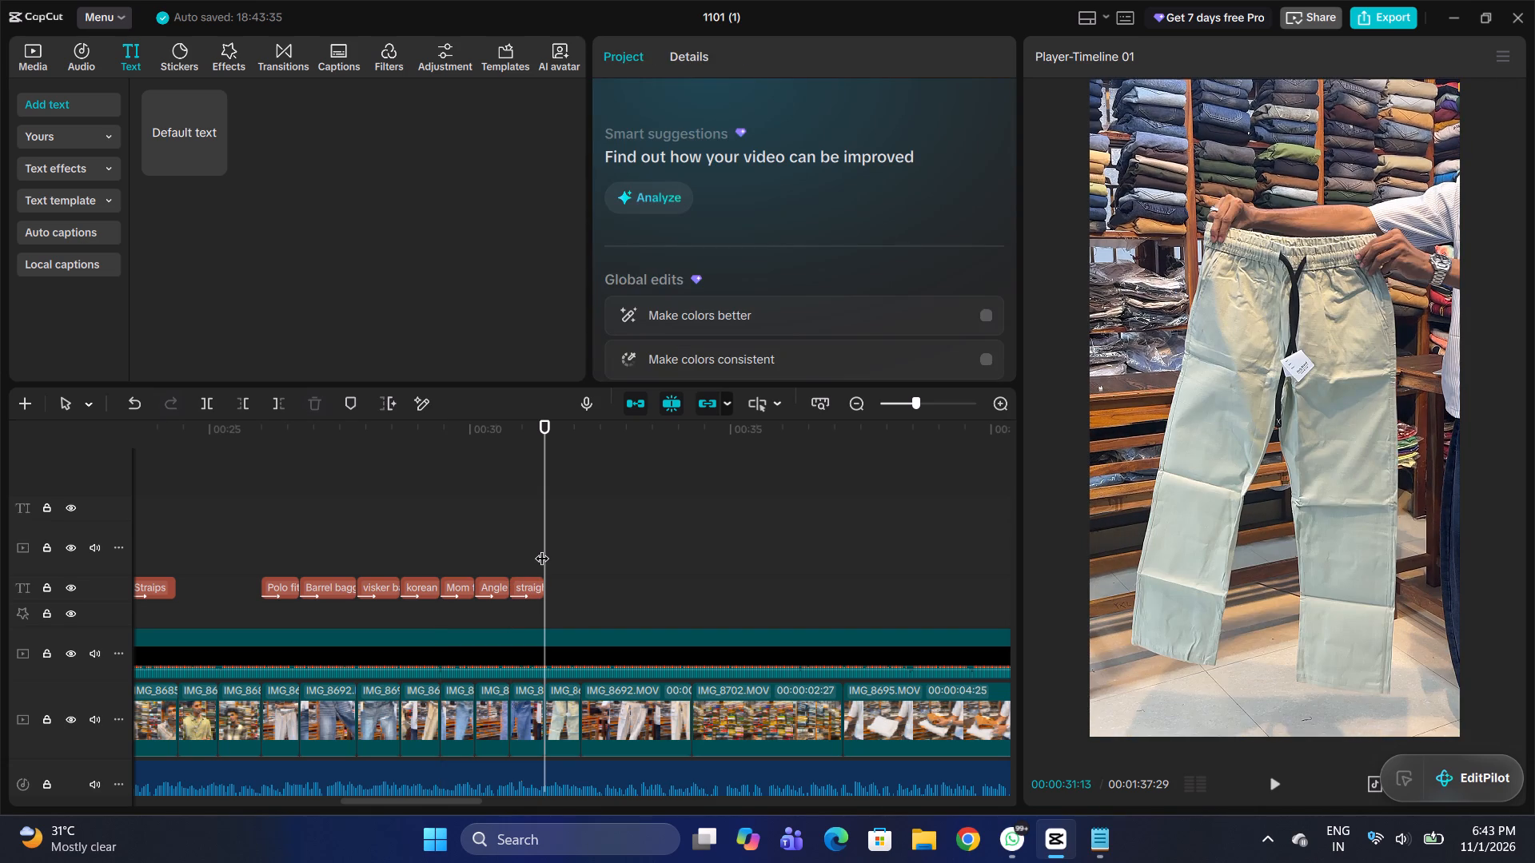
key(ctrl+v)
click(713, 154)
drag(713, 154, 626, 161)
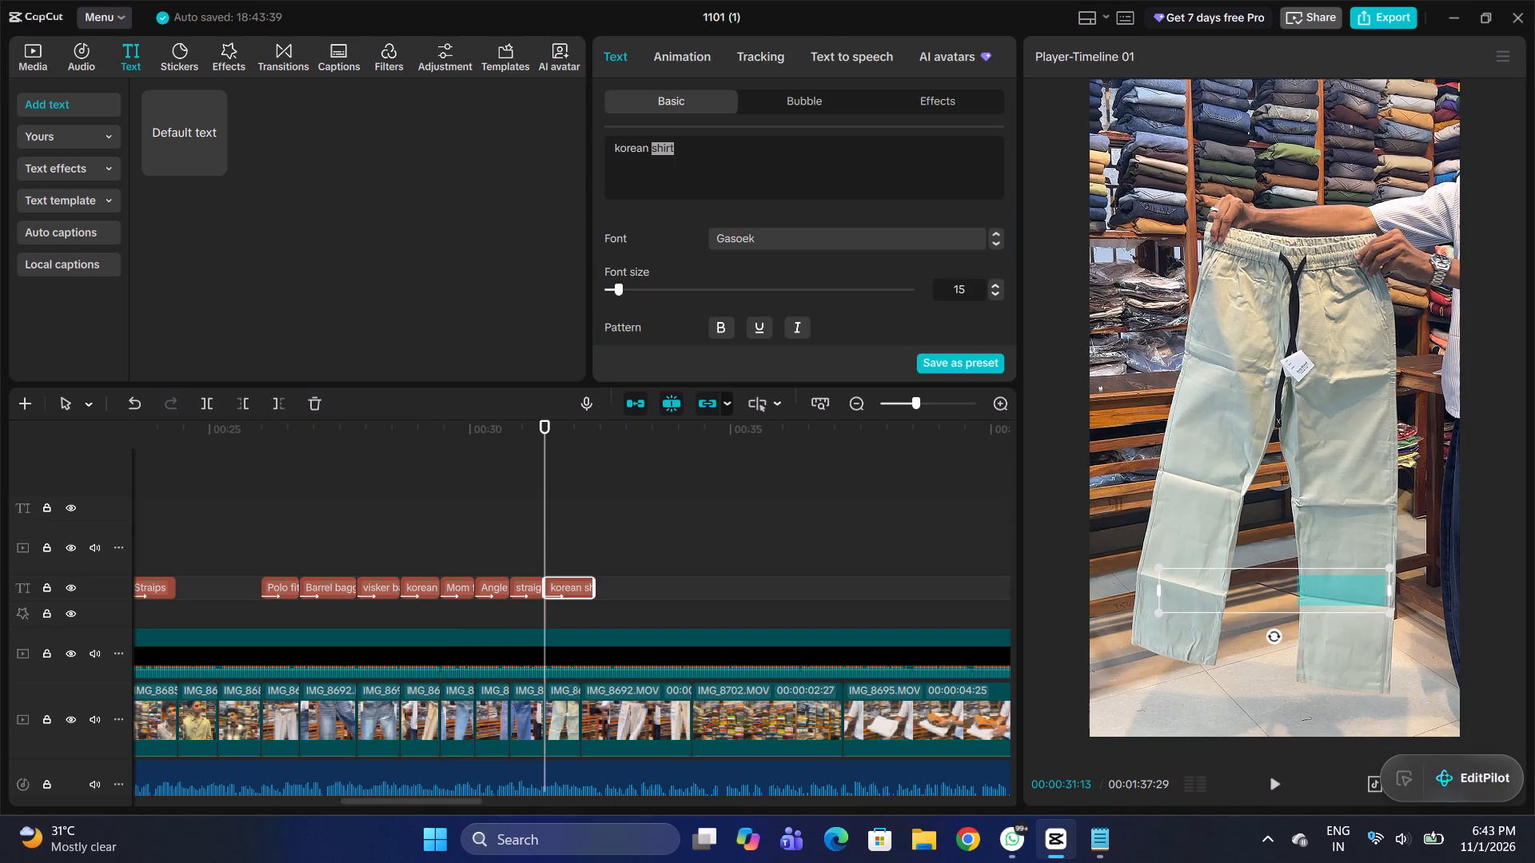
drag(626, 161, 604, 157)
drag(702, 152, 650, 152)
drag(650, 152, 612, 153)
key(BackSpace)
text(le)
text(nin)
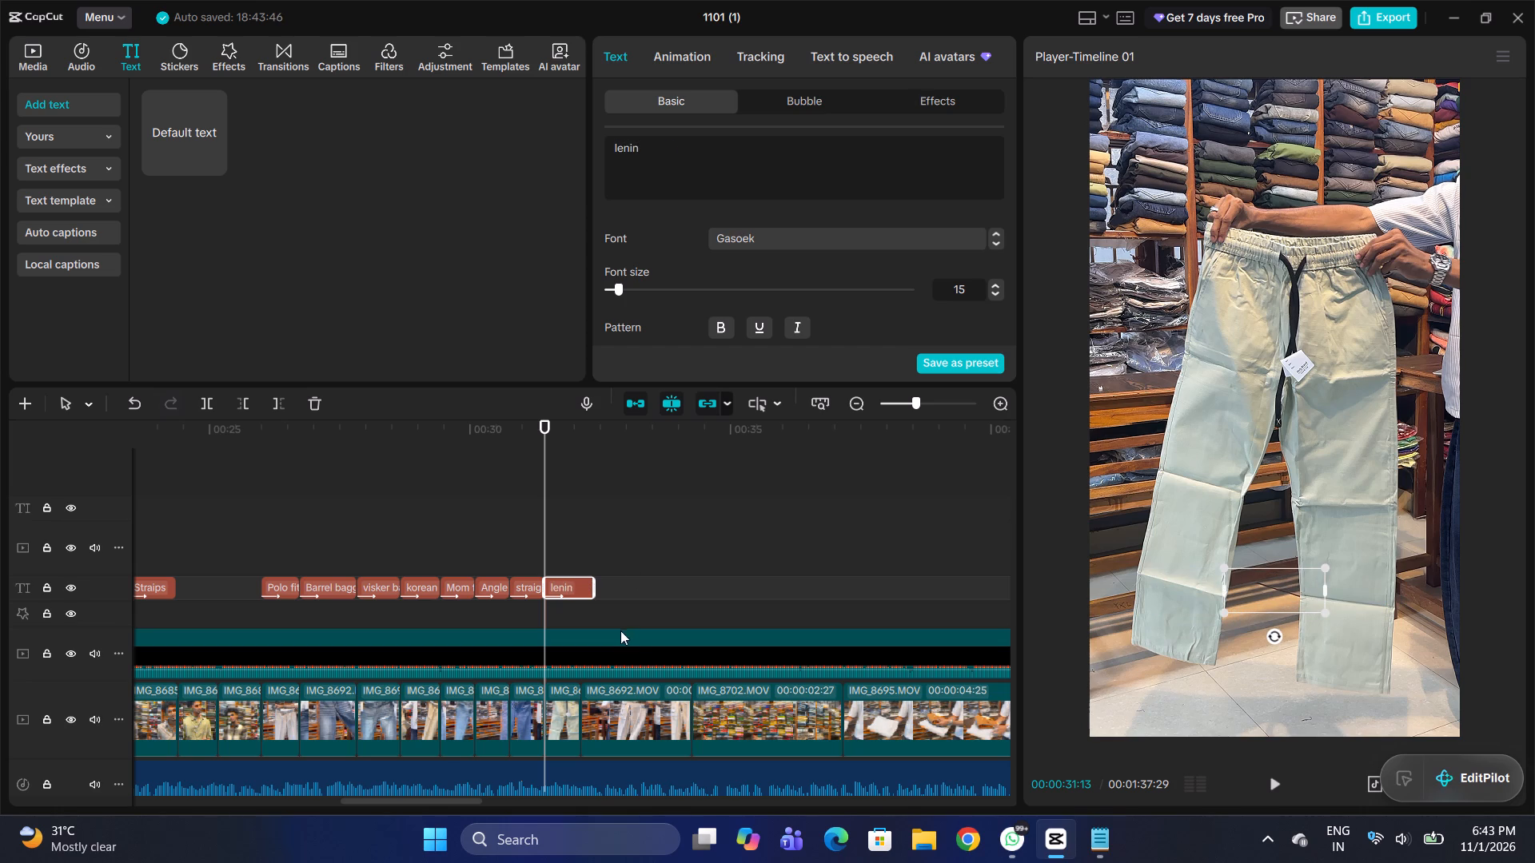
drag(590, 583, 584, 589)
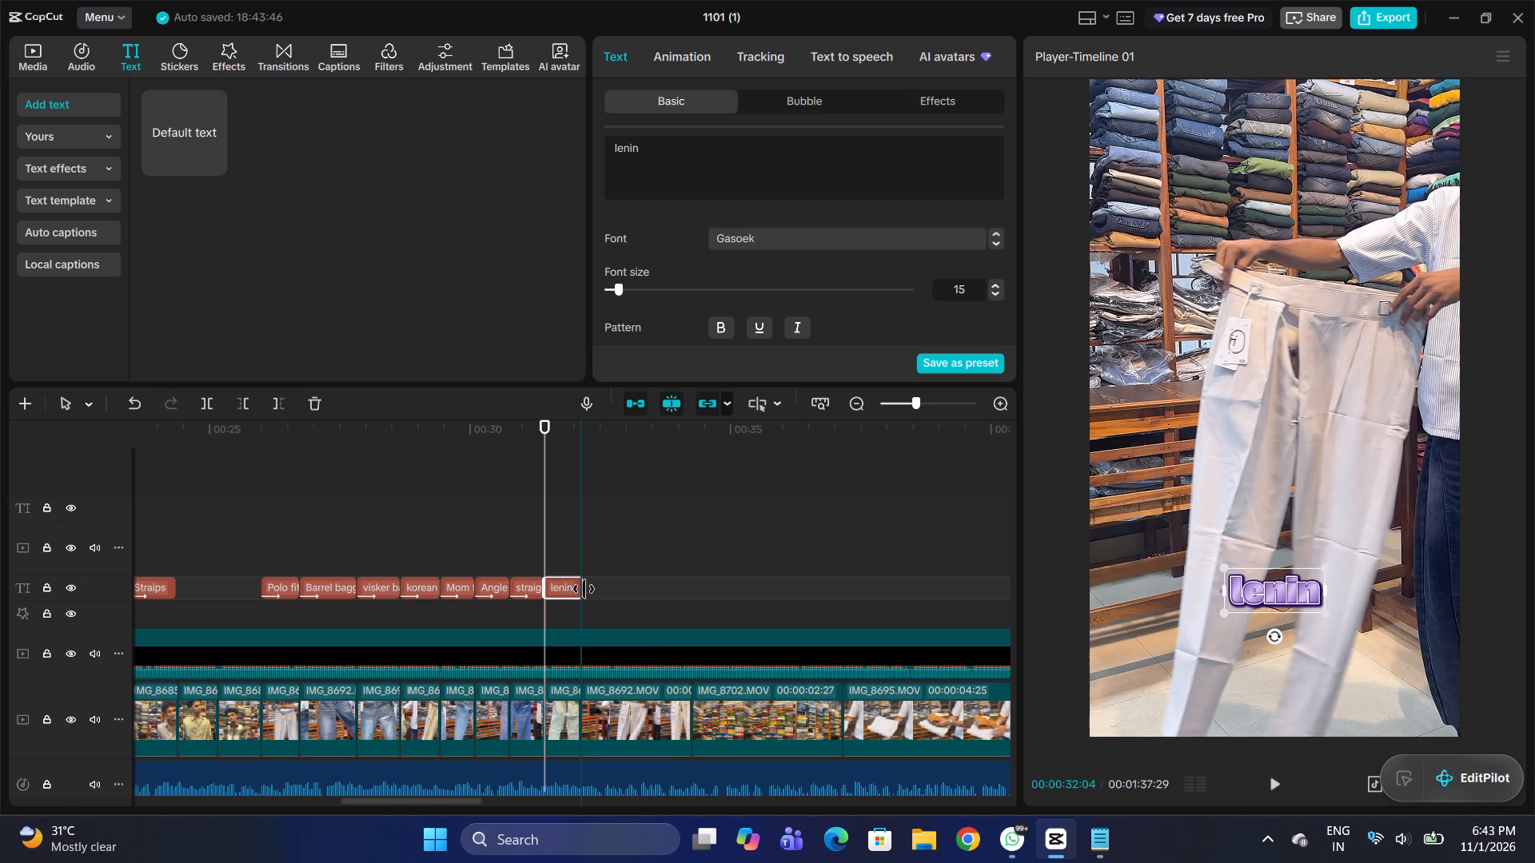
drag(584, 589, 583, 590)
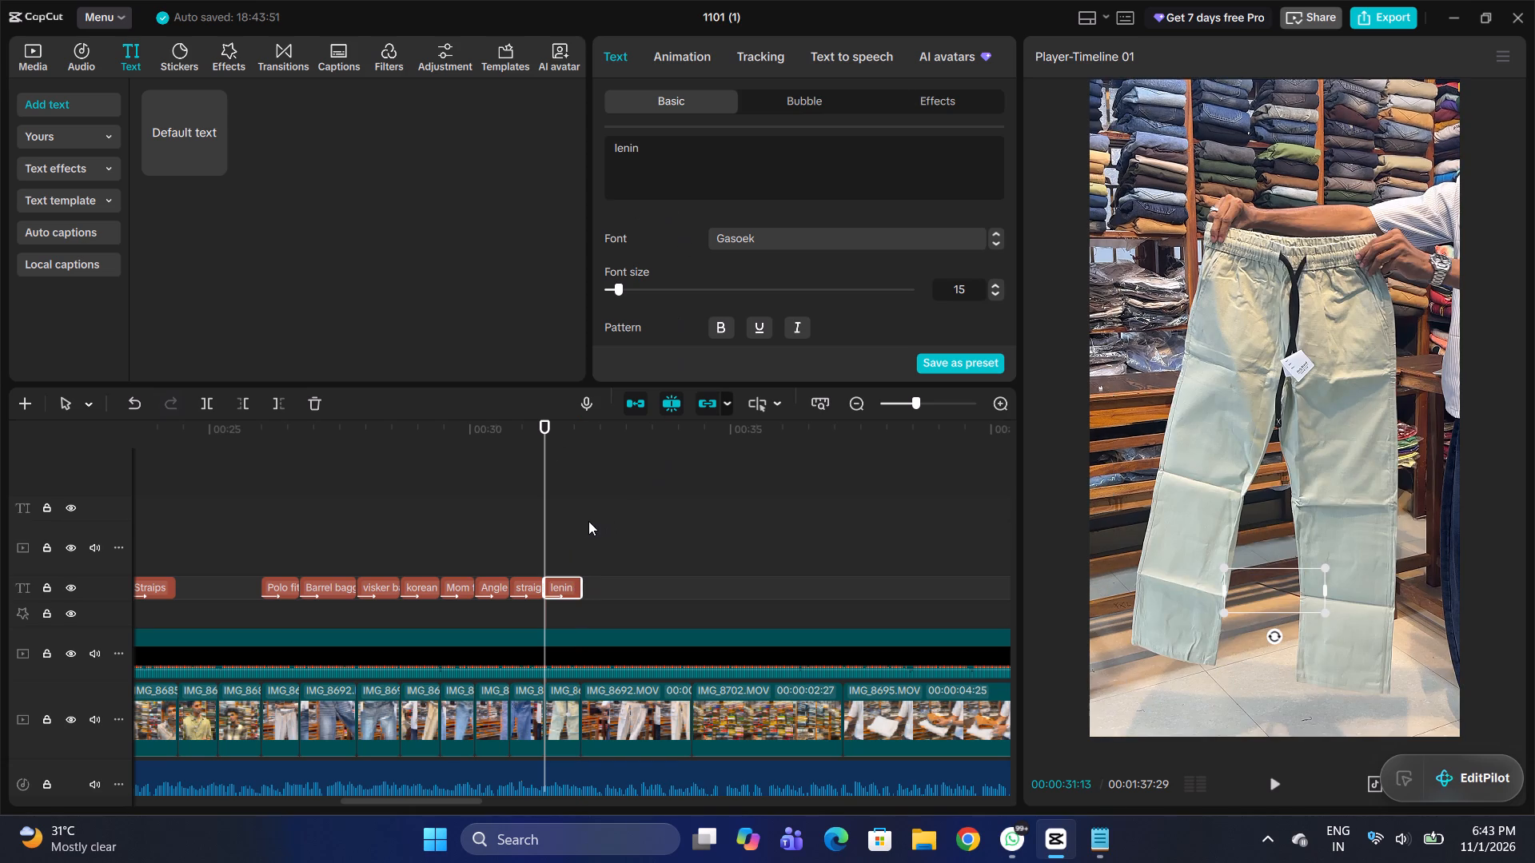
Paste a title copy at 00:00:32:04, right after the "lenin" title, and reword it "Ghorka".
double_click(584, 521)
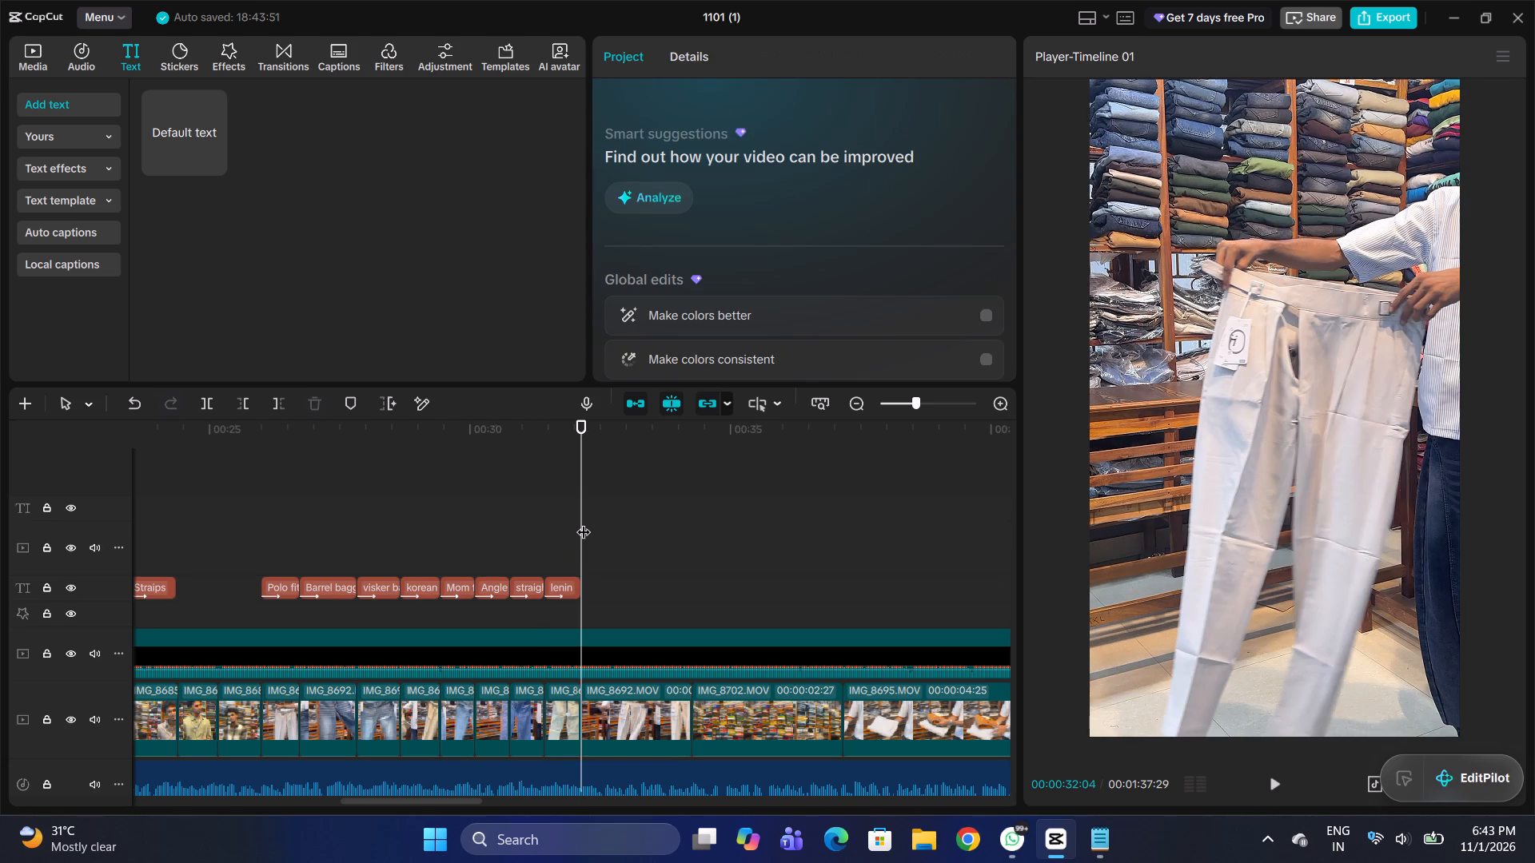
key(ctrl+v)
click(699, 158)
drag(699, 158, 609, 154)
key(BackSpace)
key(BackSpace)
key(BackSpace)
key(BackSpace)
key(BackSpace)
key(BackSpace)
key(BackSpace)
key(BackSpace)
key(BackSpace)
key(BackSpace)
key(BackSpace)
key(BackSpace)
key(BackSpace)
key(BackSpace)
key(BackSpace)
key(BackSpace)
key(BackSpace)
key(BackSpace)
key(BackSpace)
key(BackSpace)
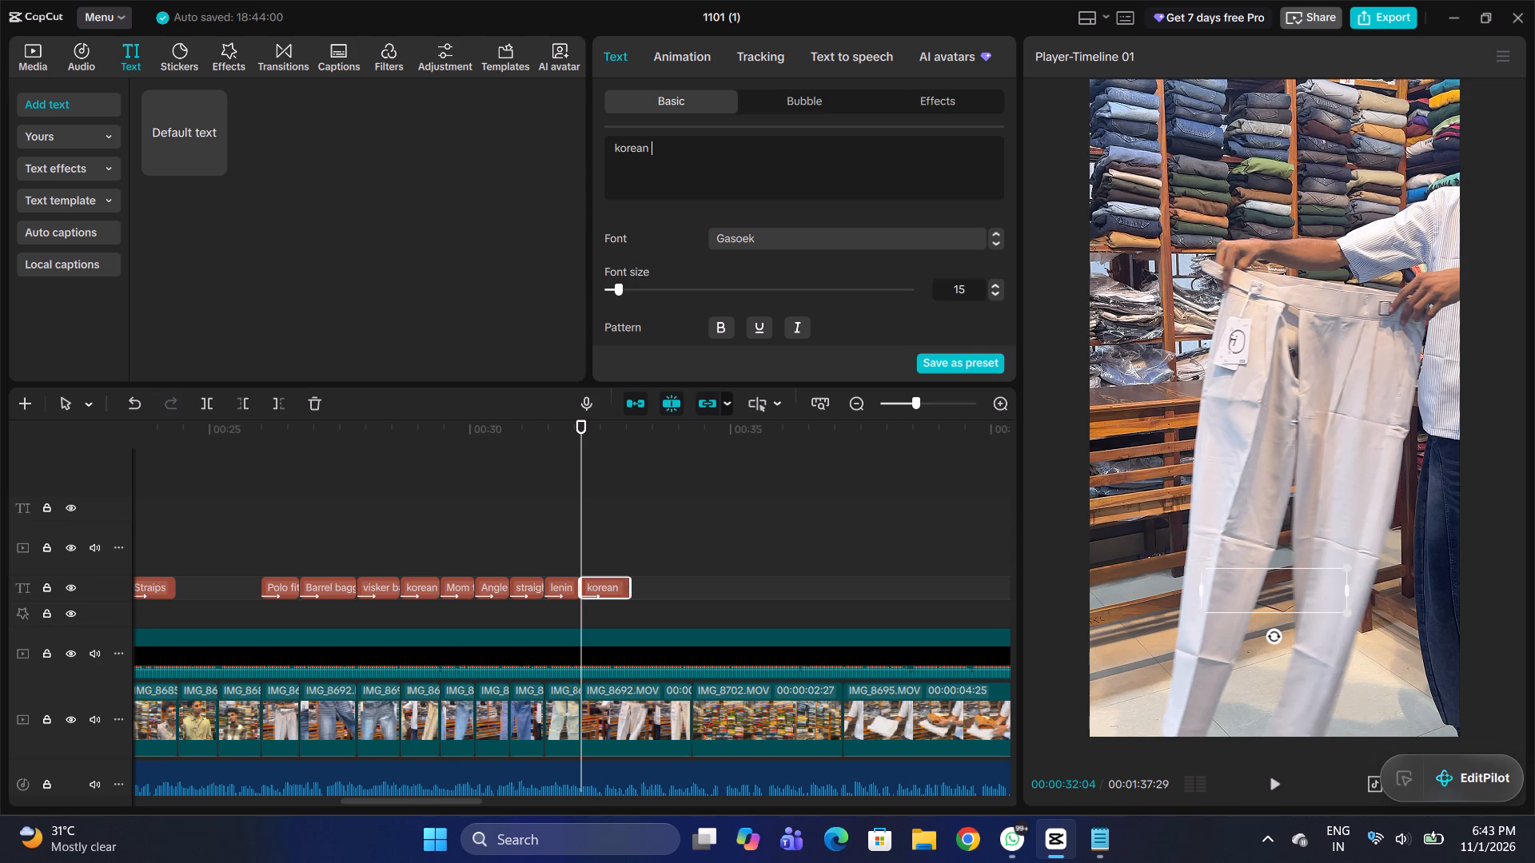
text(Goorka)
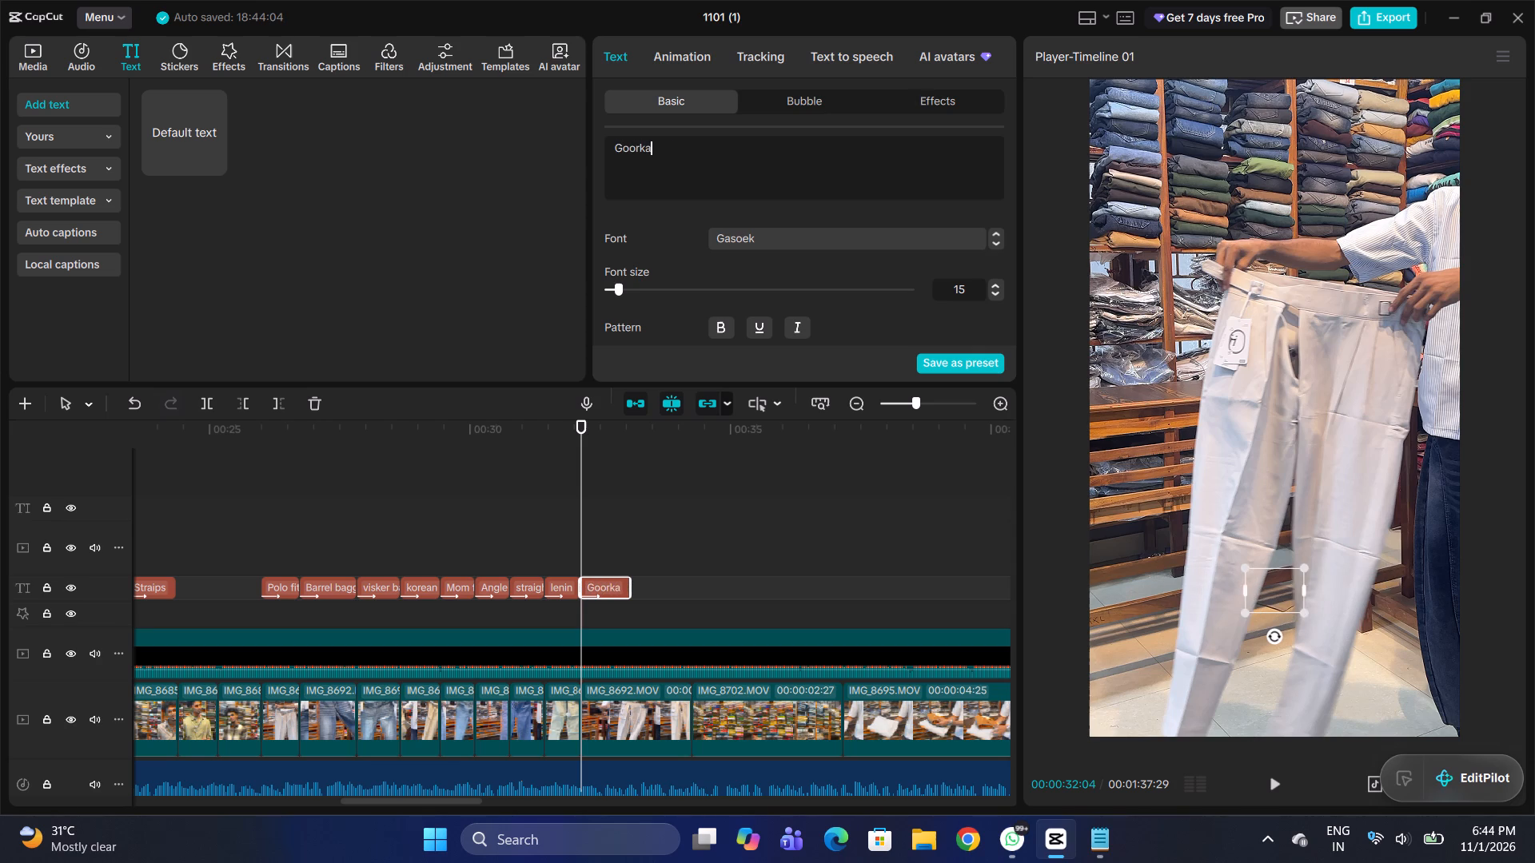
key(BackSpace)
key(BackSpace)
key(BackSpace)
key(BackSpace)
key(BackSpace)
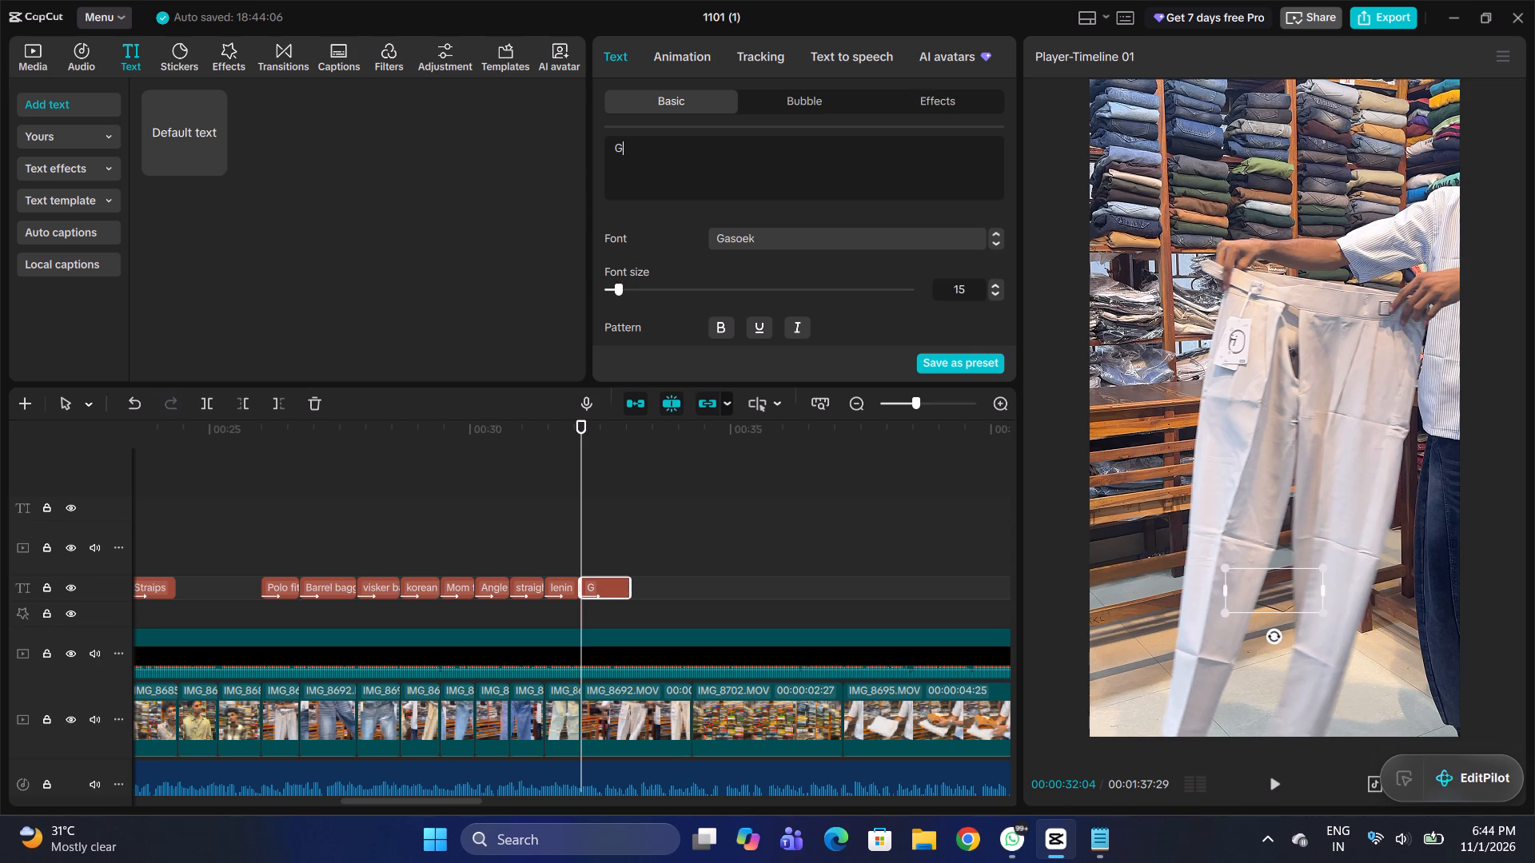
text(hoo)
key(BackSpace)
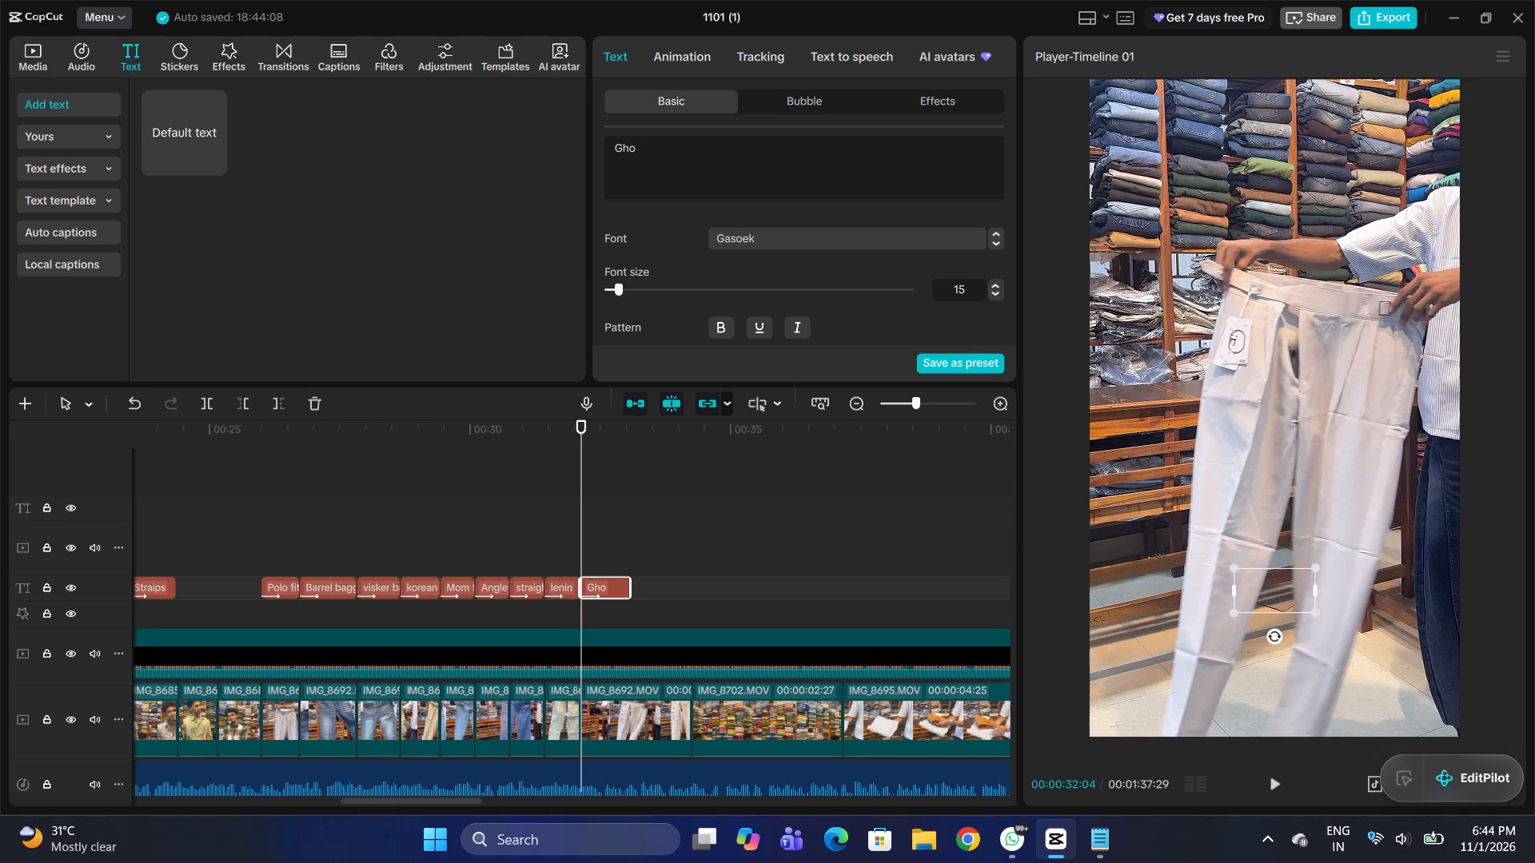
key(r)
text(ka)
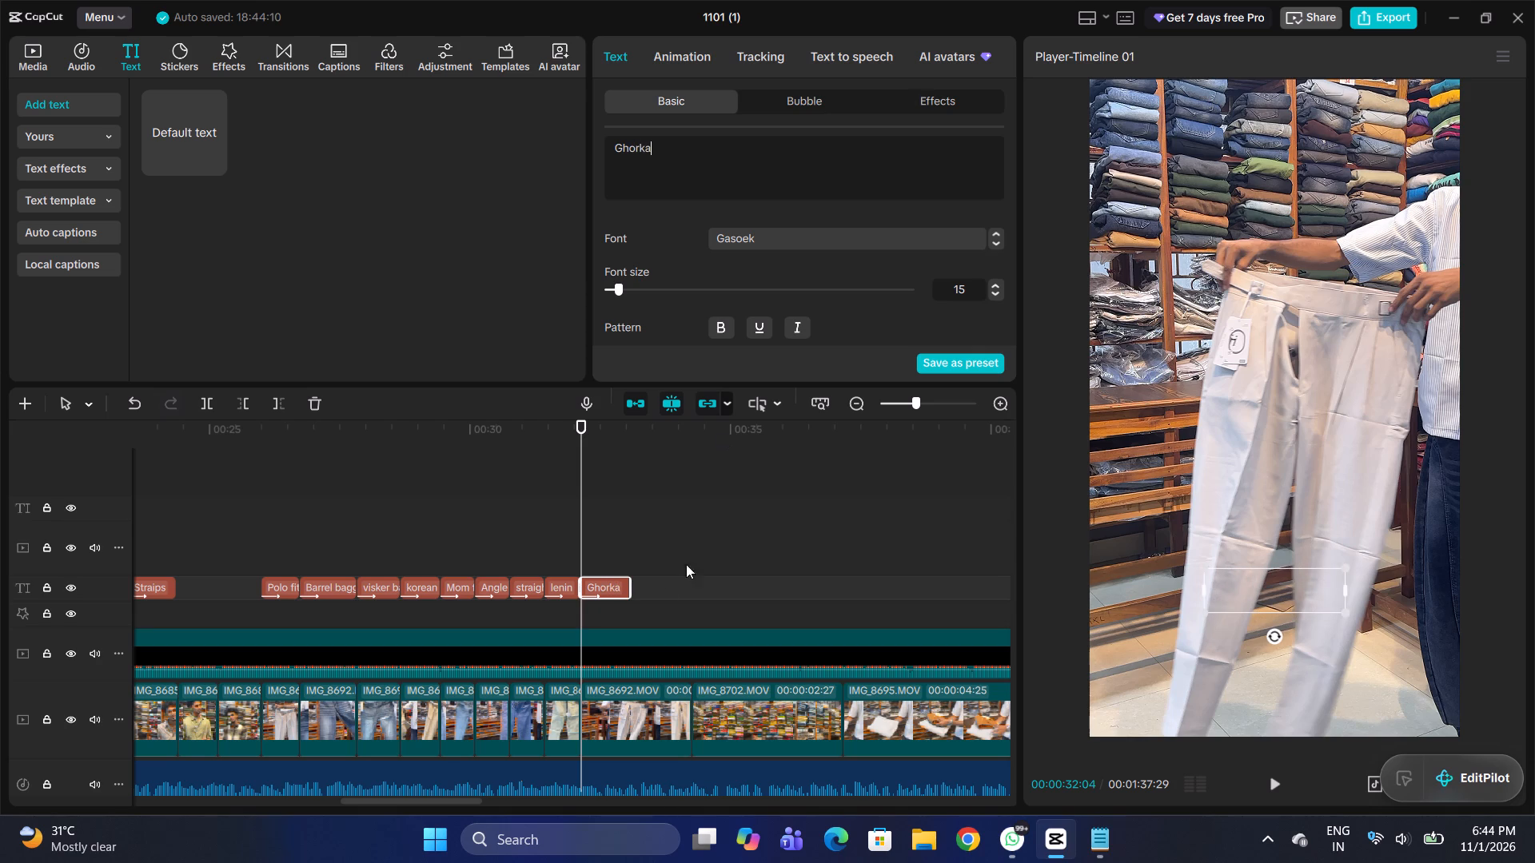
Lengthen the "Ghorka" title to end at about 00:00:33:25, over the white buckled trousers clip.
drag(629, 588, 692, 603)
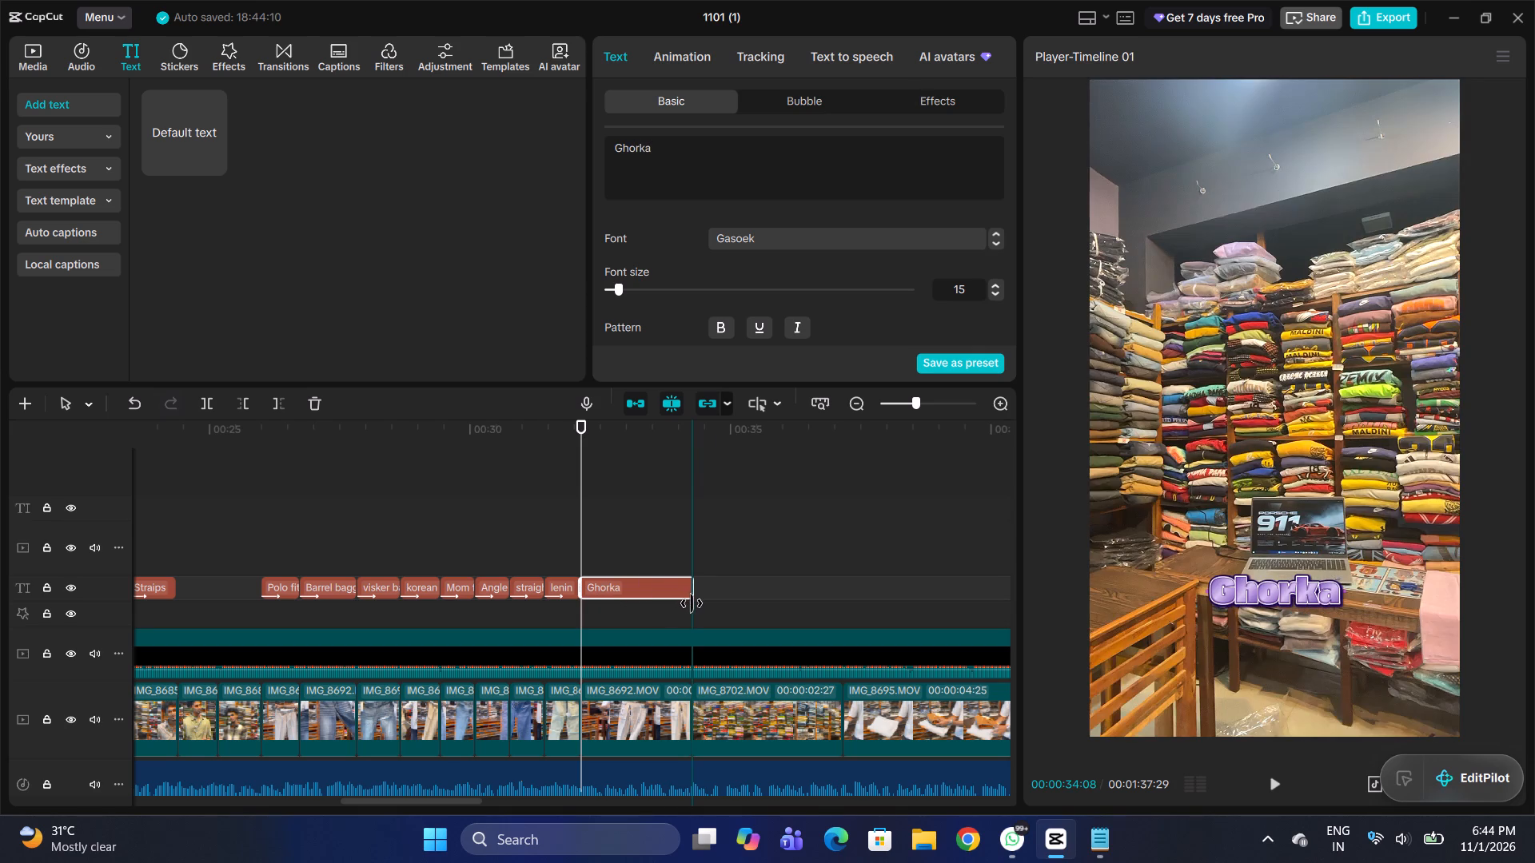
drag(692, 603, 656, 612)
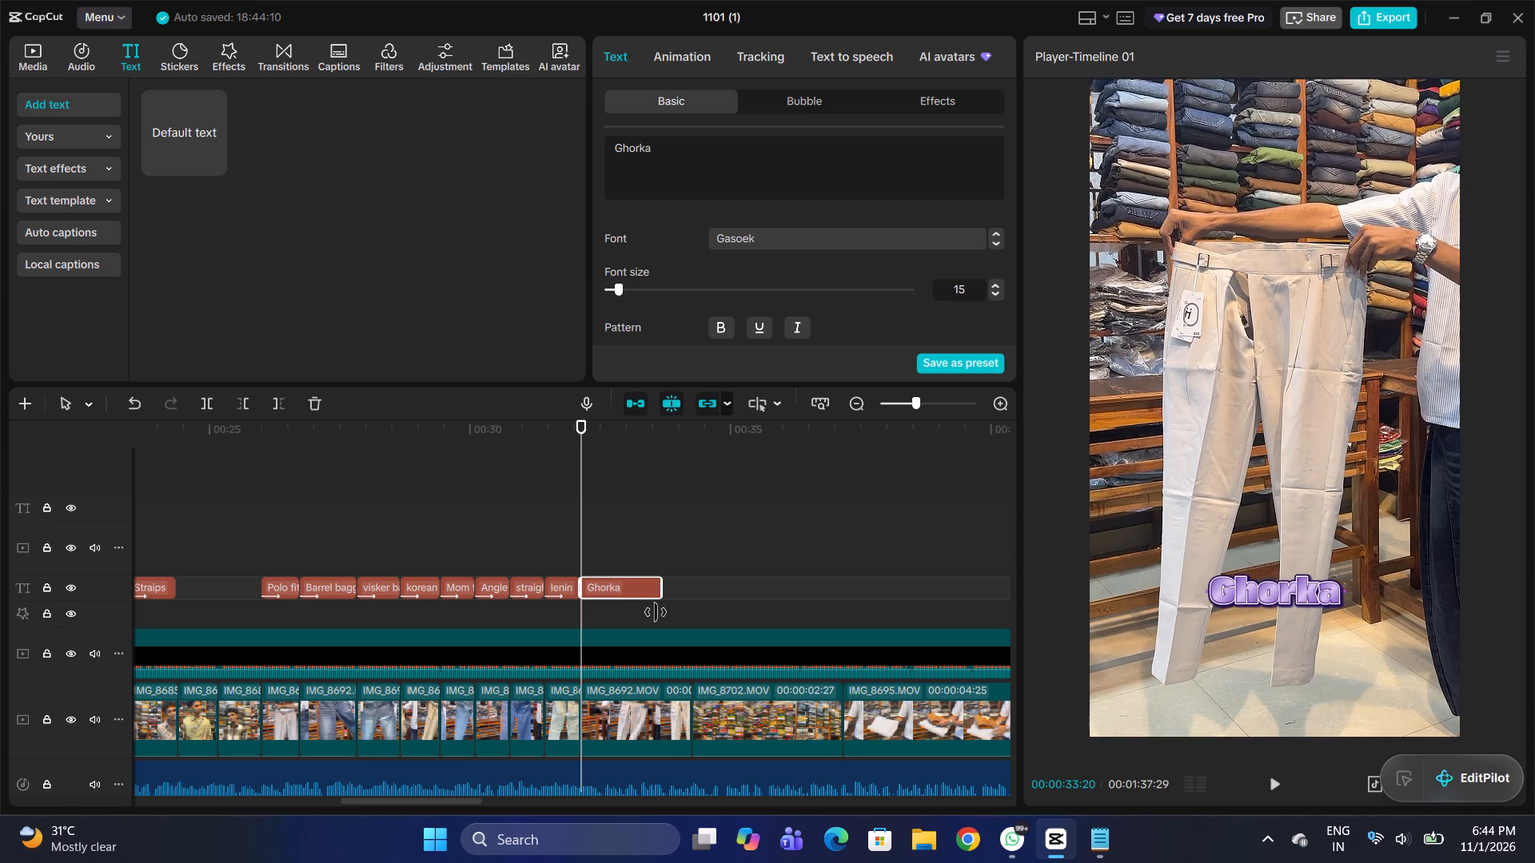
drag(656, 612, 664, 615)
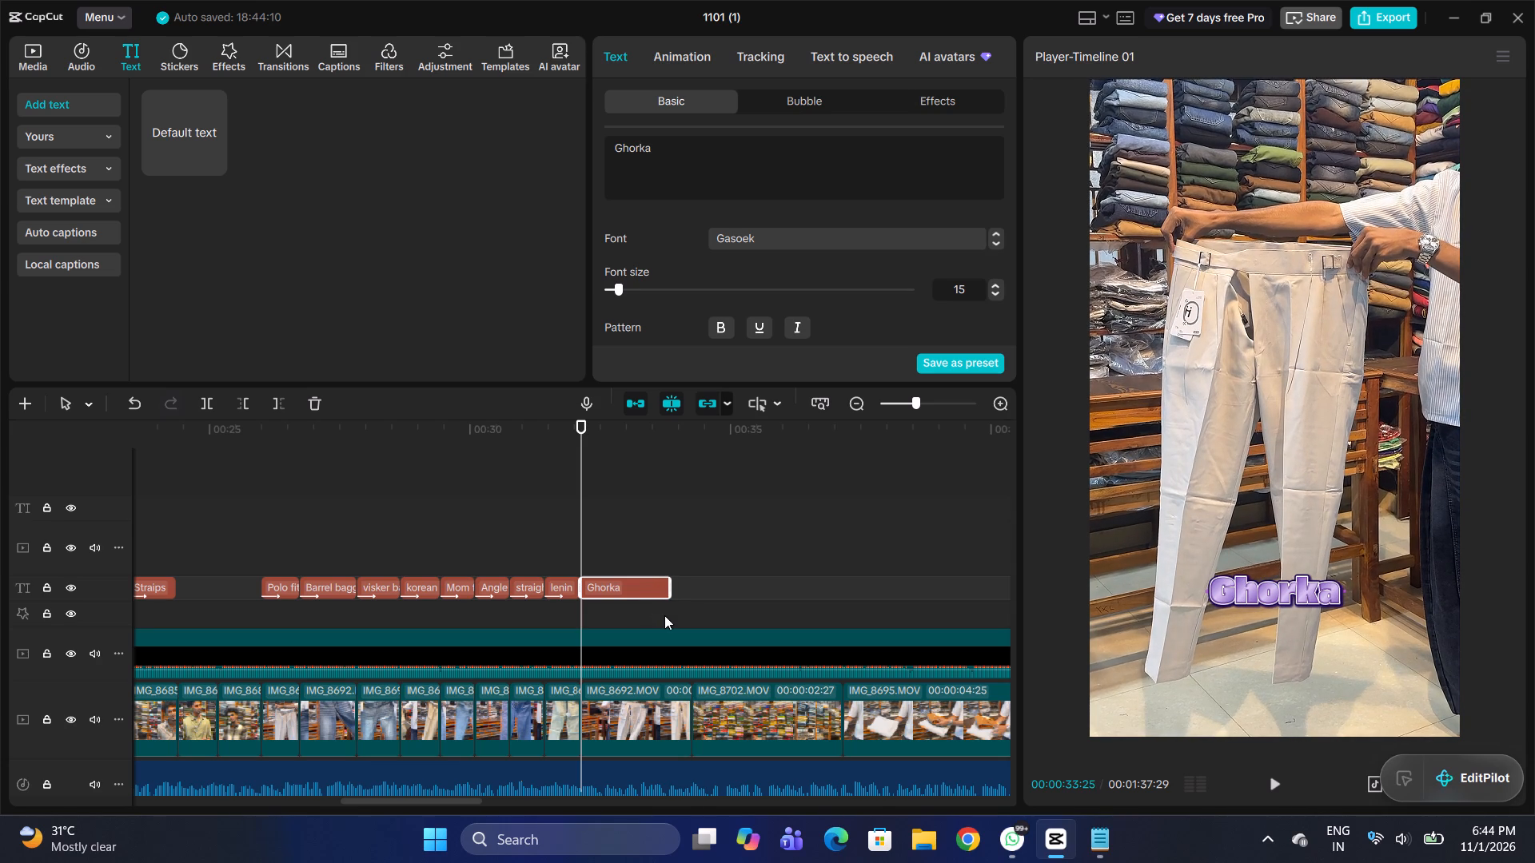
Review the titled clips along the timeline, ending at the start of the folded white trousers clip at 00:00:37:05.
click(454, 494)
drag(454, 494, 139, 577)
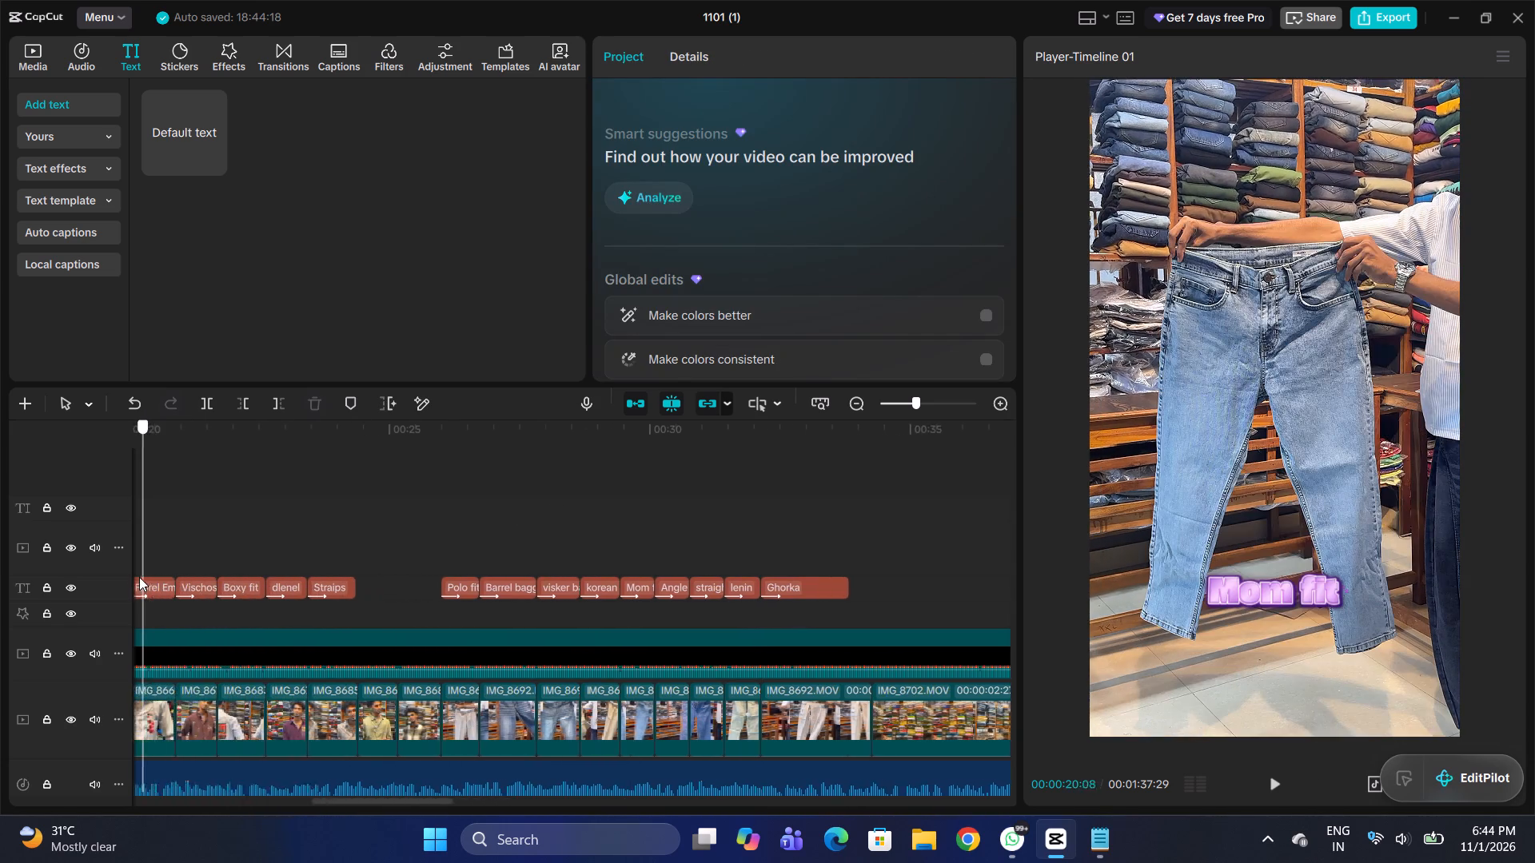
drag(139, 577, 267, 591)
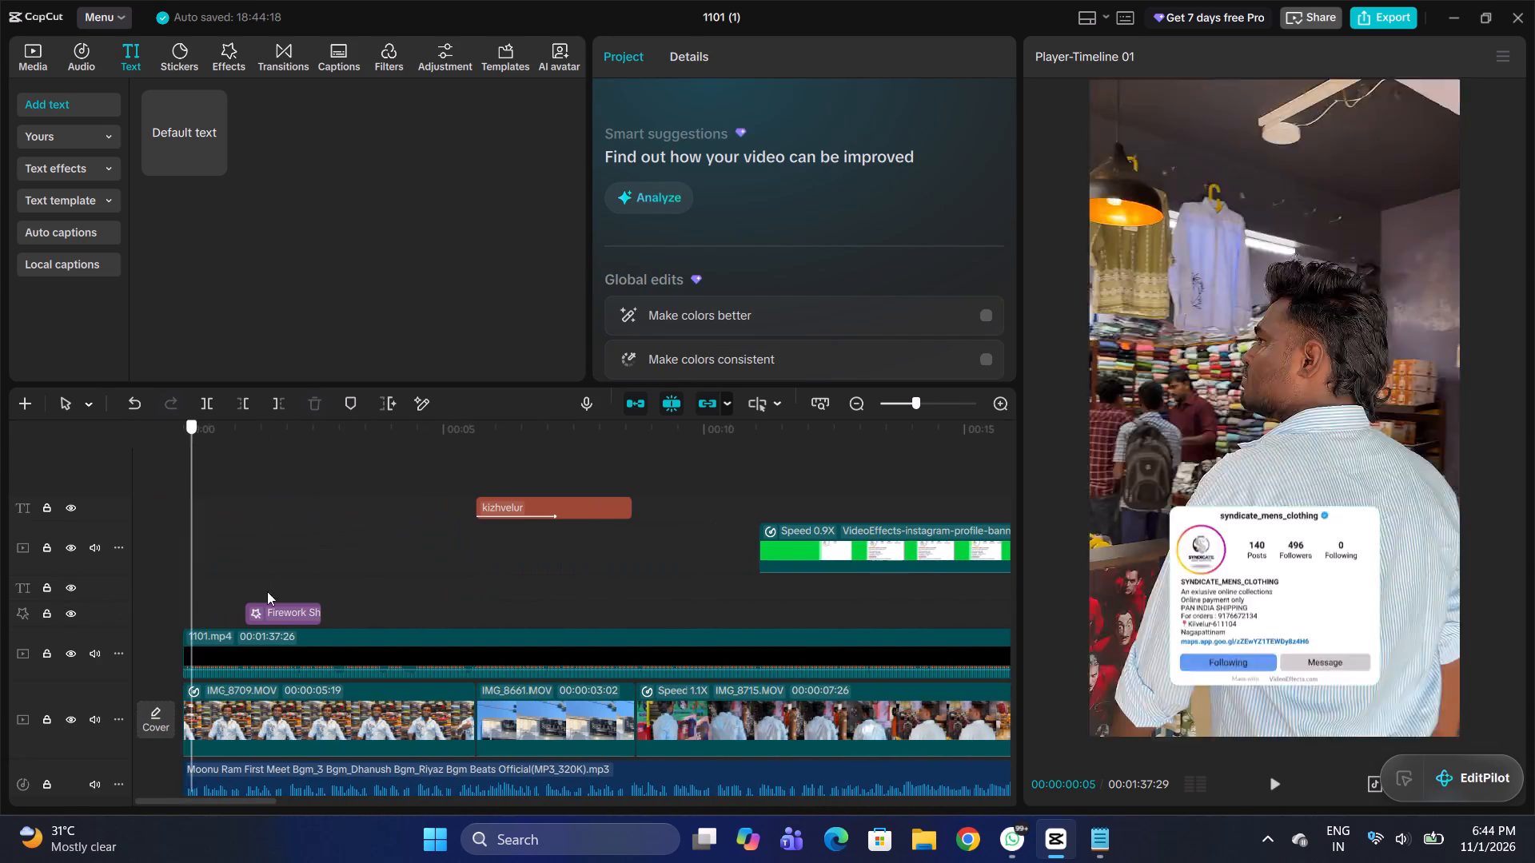
drag(267, 591, 614, 615)
ctrl+scroll(614, 615, down, 3)
scroll(614, 615, left, 1)
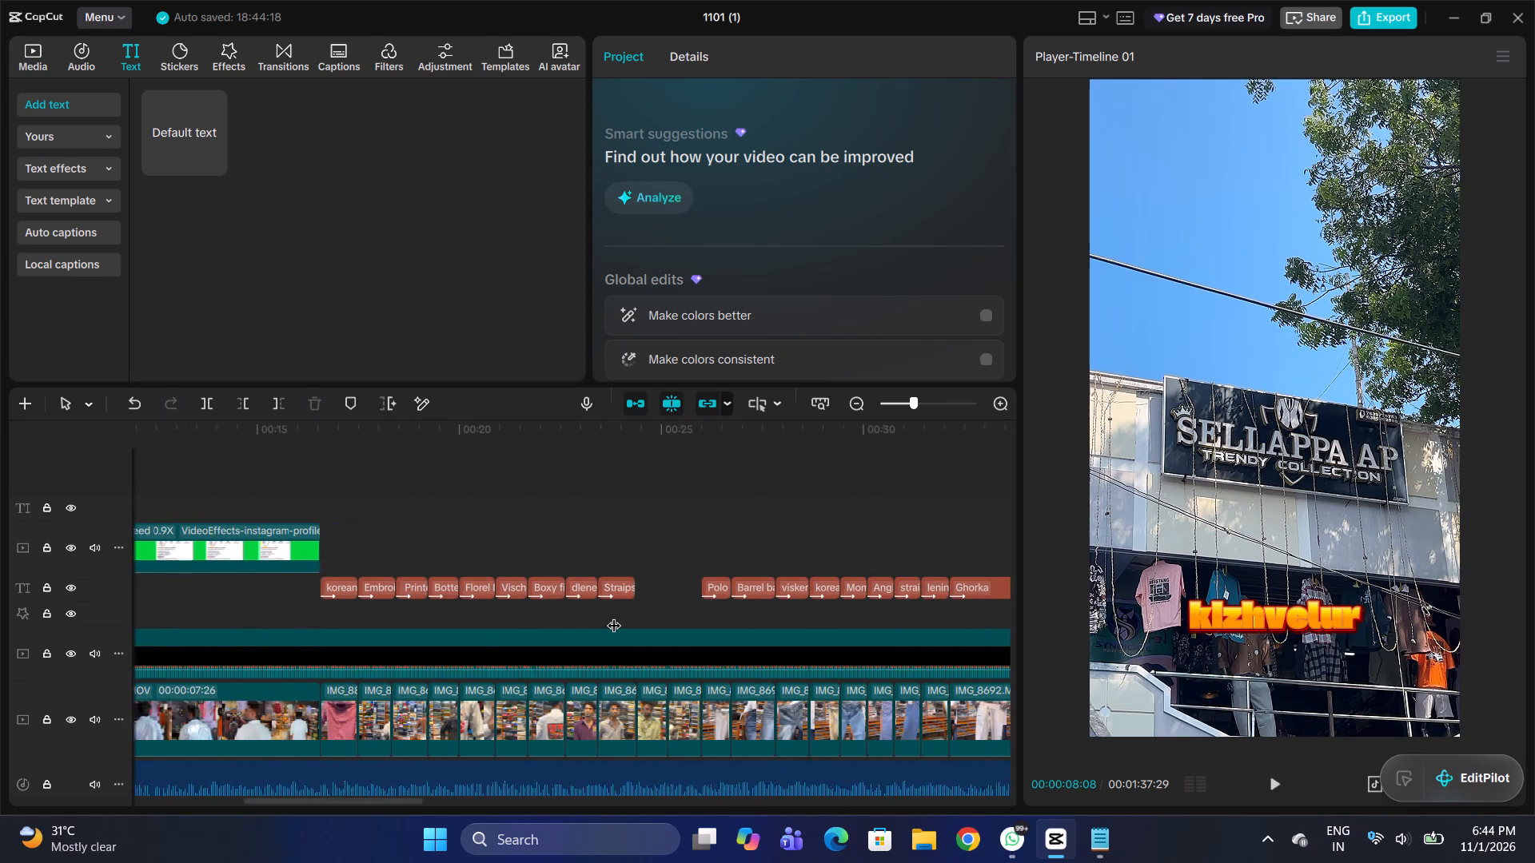
scroll(614, 615, left, 1)
double_click(796, 527)
drag(796, 527, 1027, 539)
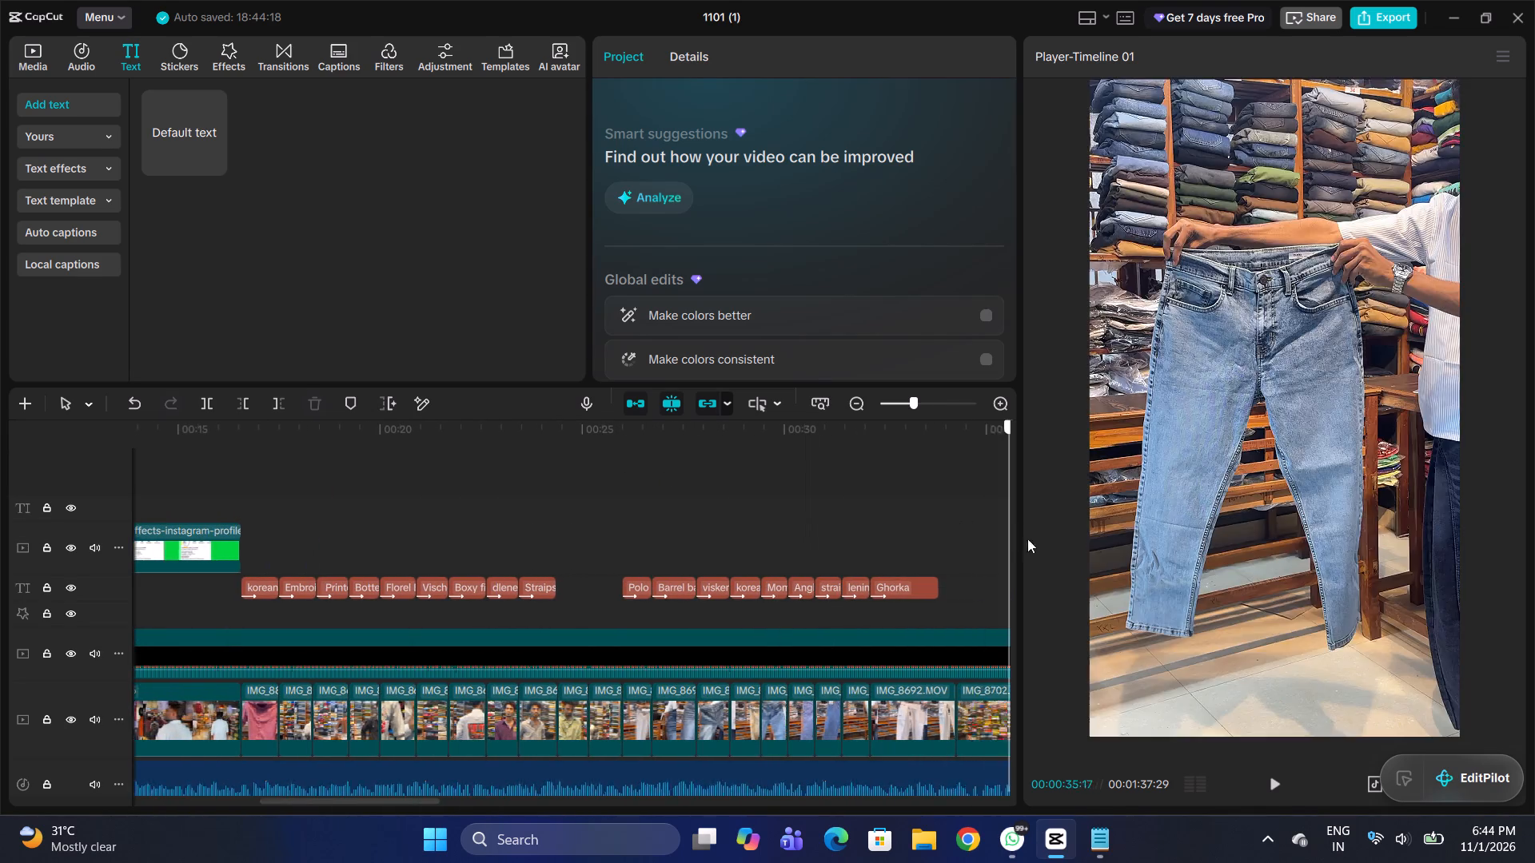
drag(1027, 539, 947, 626)
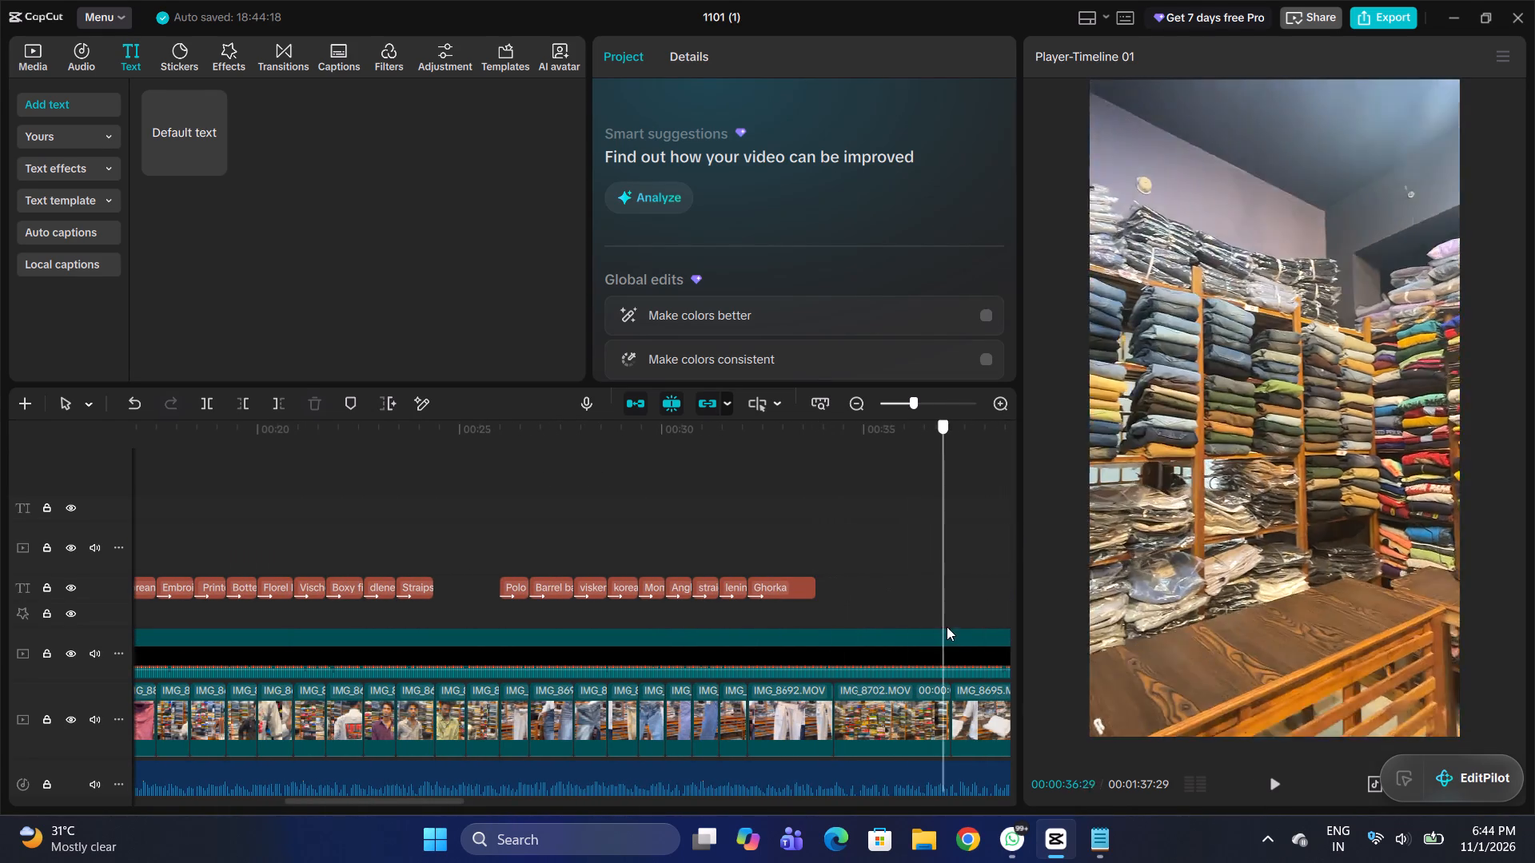
drag(947, 626, 922, 634)
scroll(922, 634, left, 1)
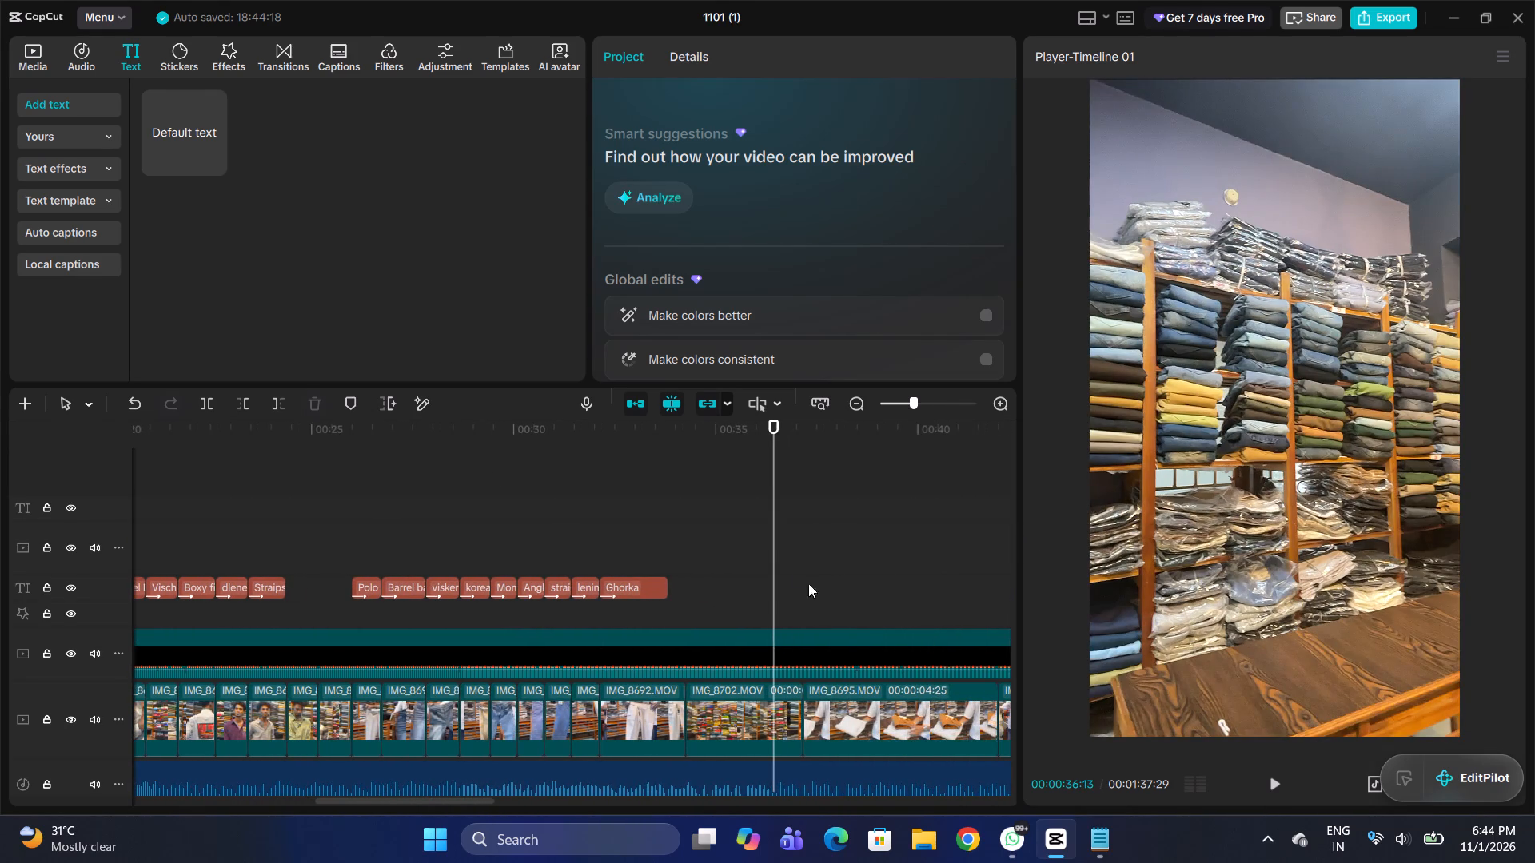
double_click(794, 563)
drag(794, 563, 803, 572)
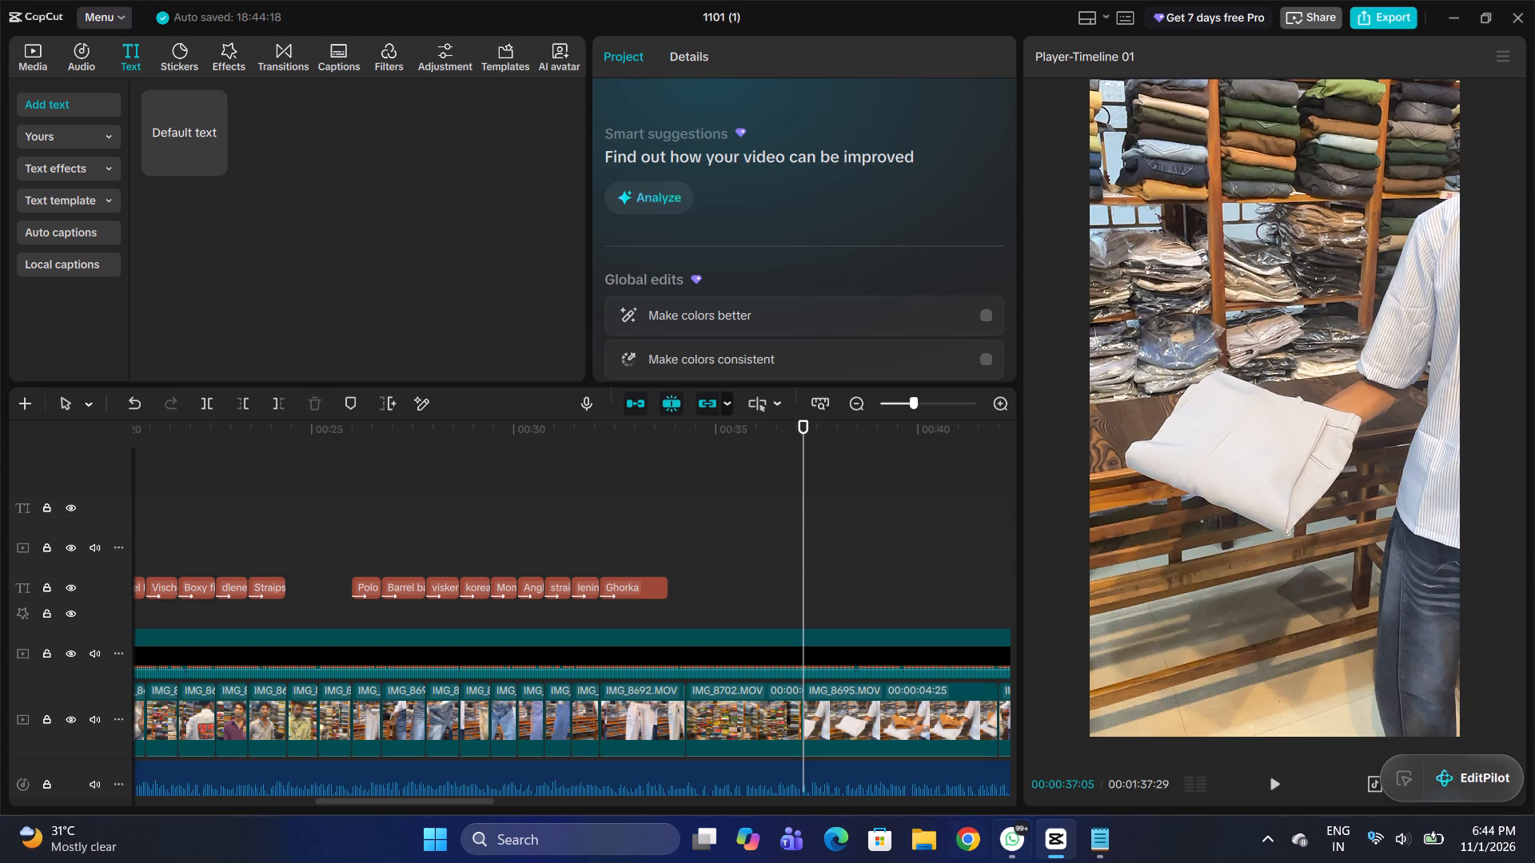
In the Notepad file nama Diwali ku.txt, copy "formal section la polo fit pant + checks plain la endha shirt eduthalum price verum 899/-".
click(1094, 841)
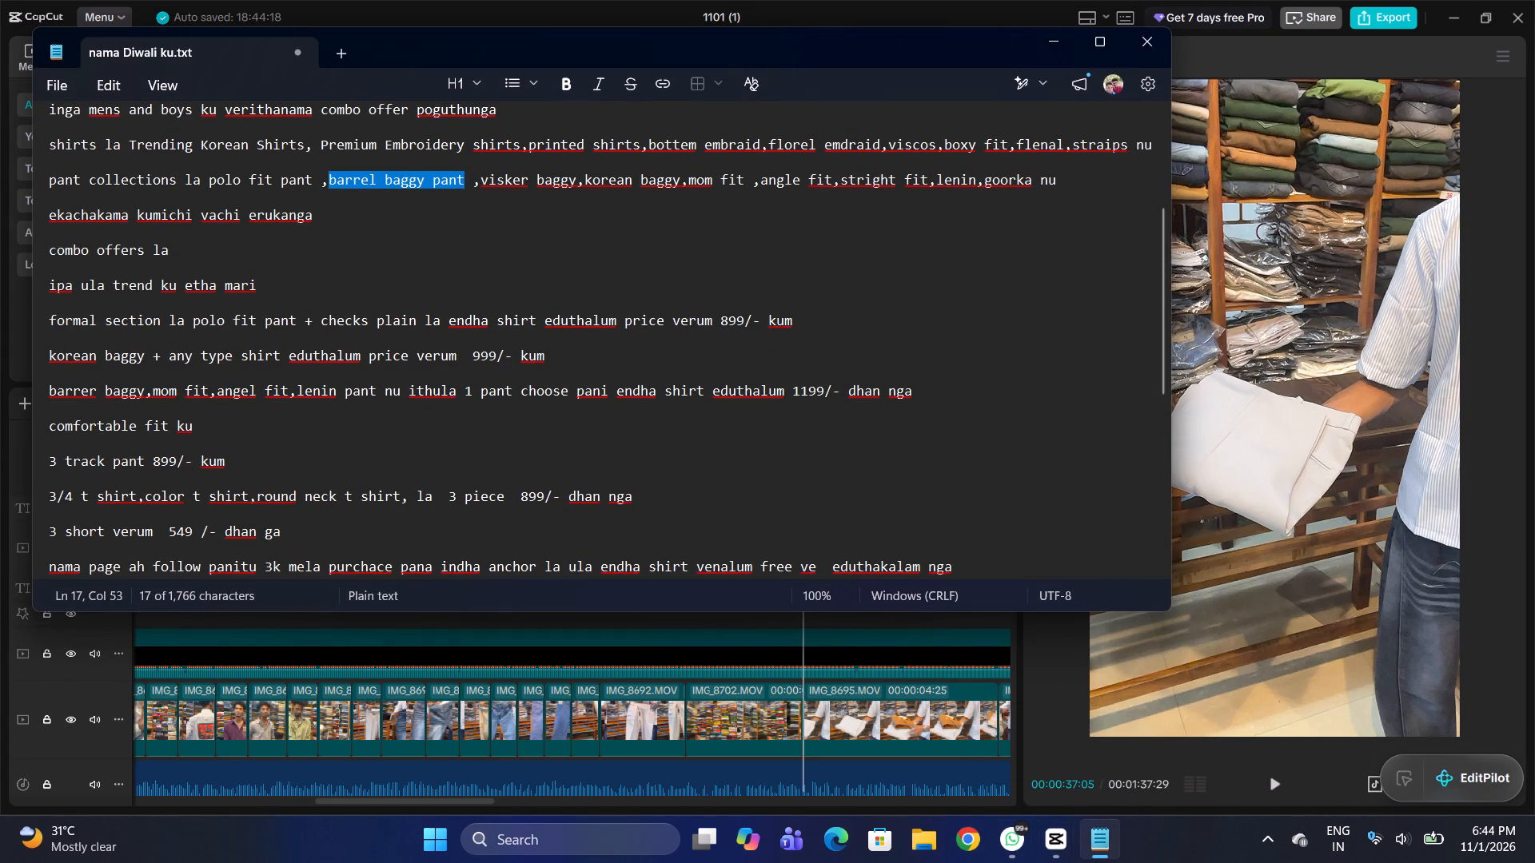
drag(762, 320, 511, 301)
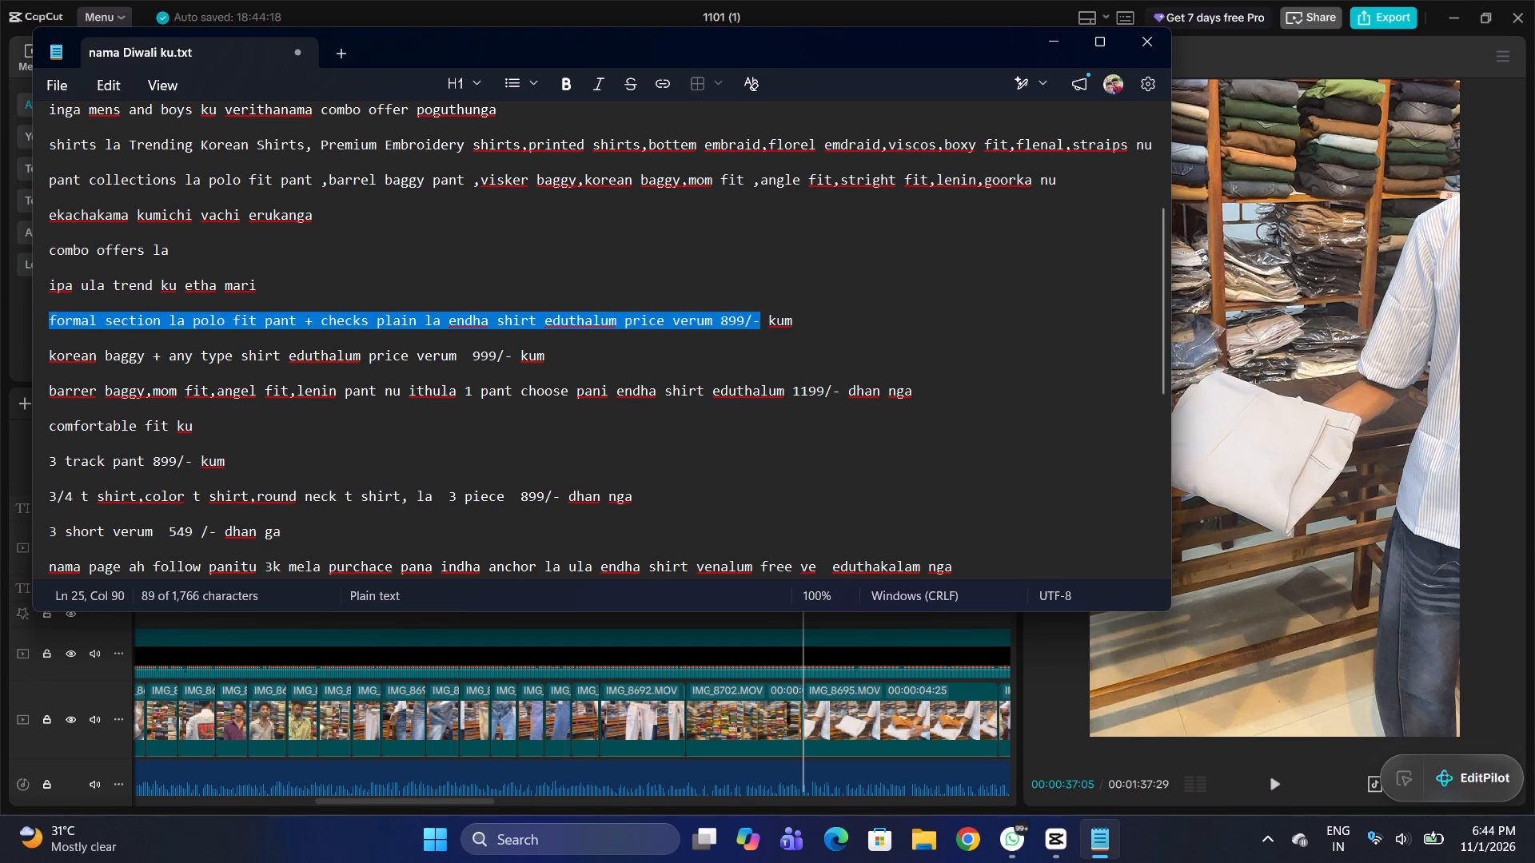
drag(511, 301, 45, 322)
drag(45, 322, 45, 325)
key(ctrl+c)
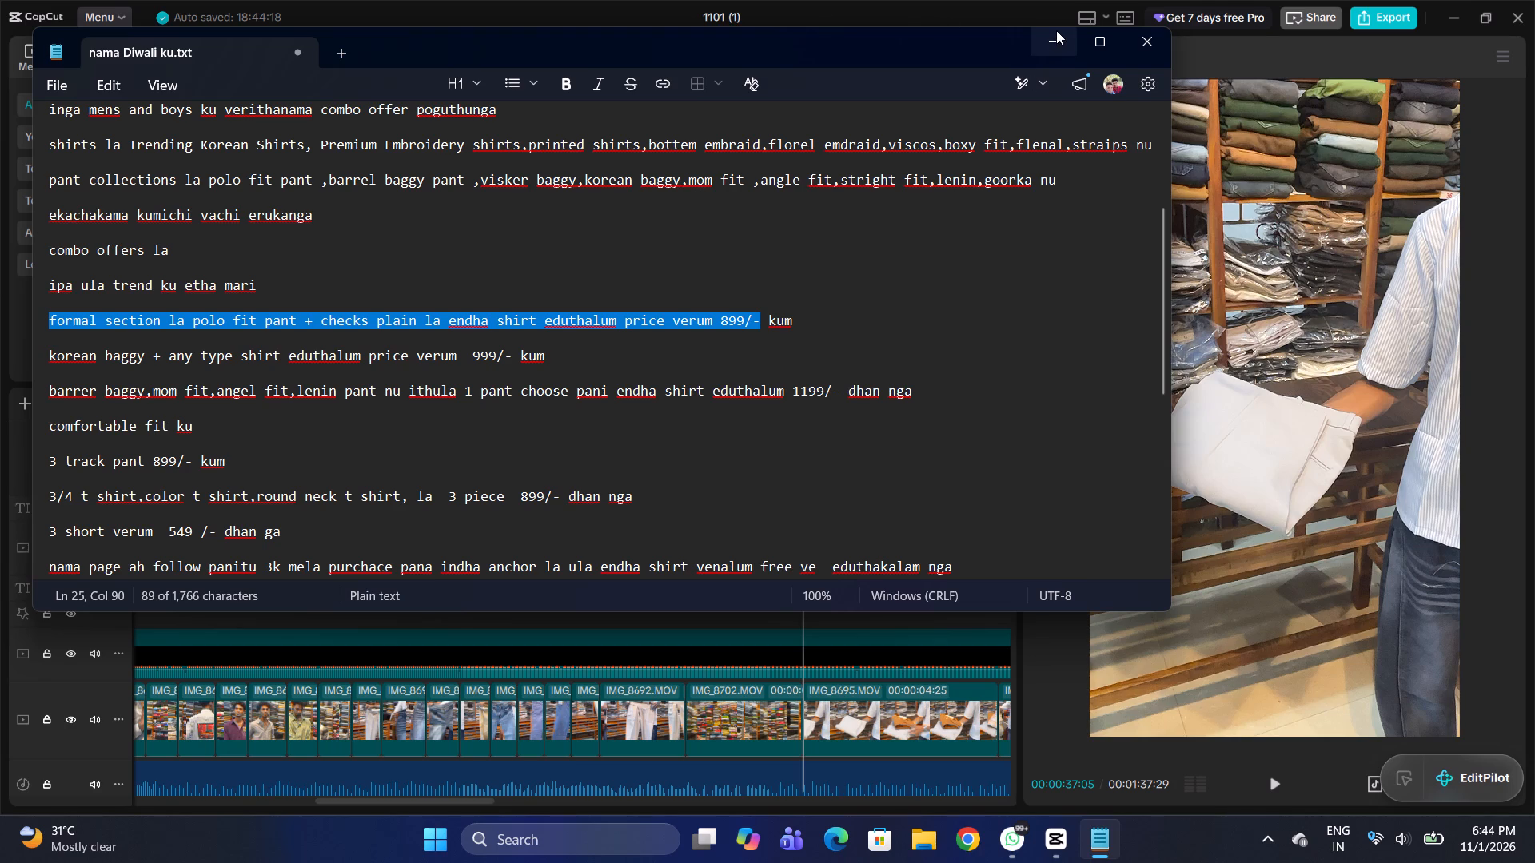
Add a default title at 00:00:37:05 on the existing title track and replace its text with the copied polo-fit offer line.
click(1056, 30)
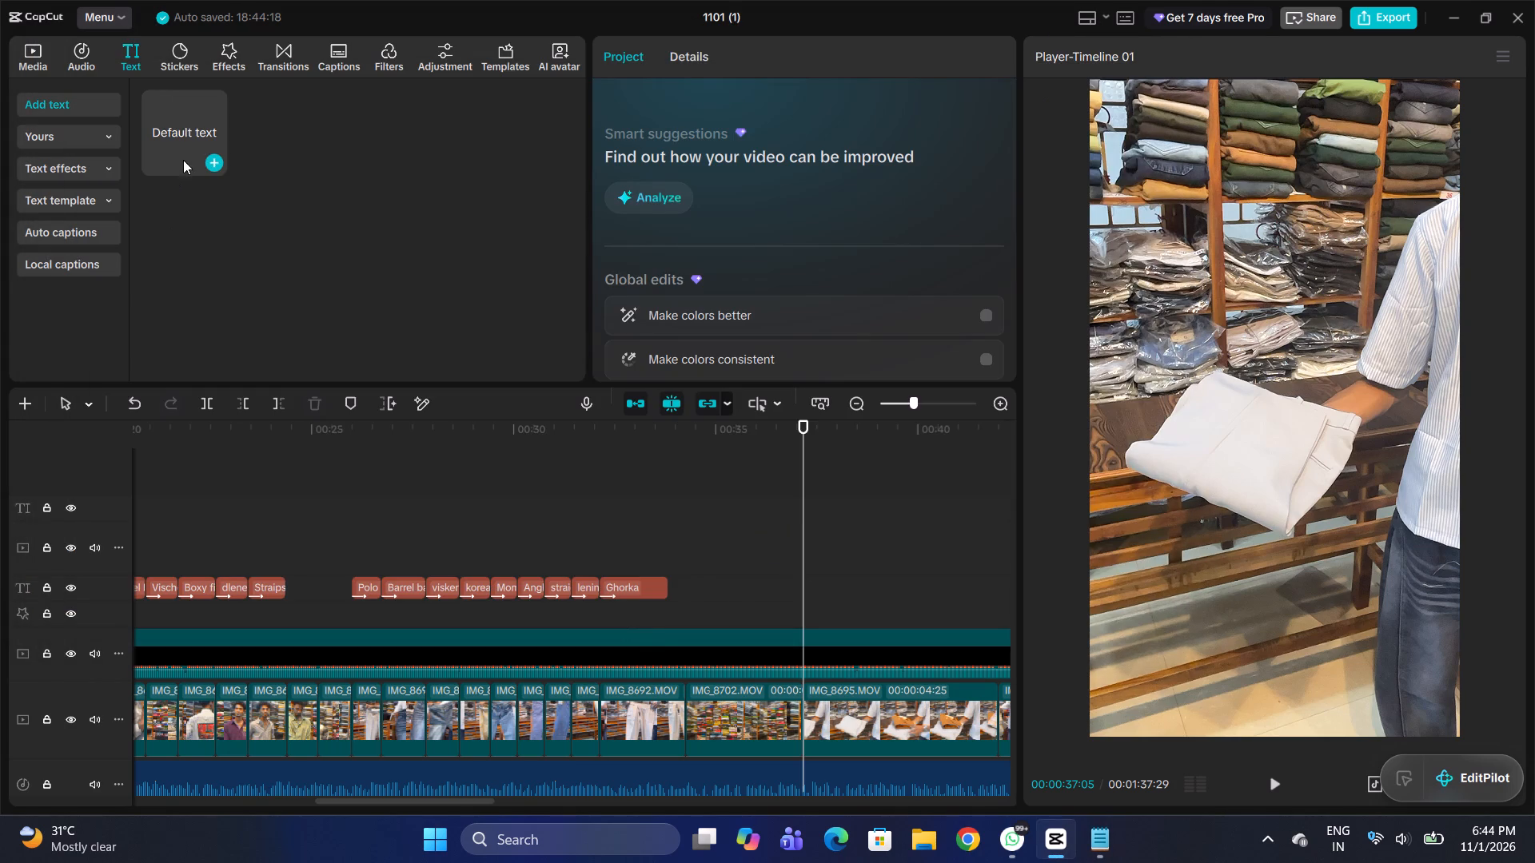
drag(181, 148, 805, 604)
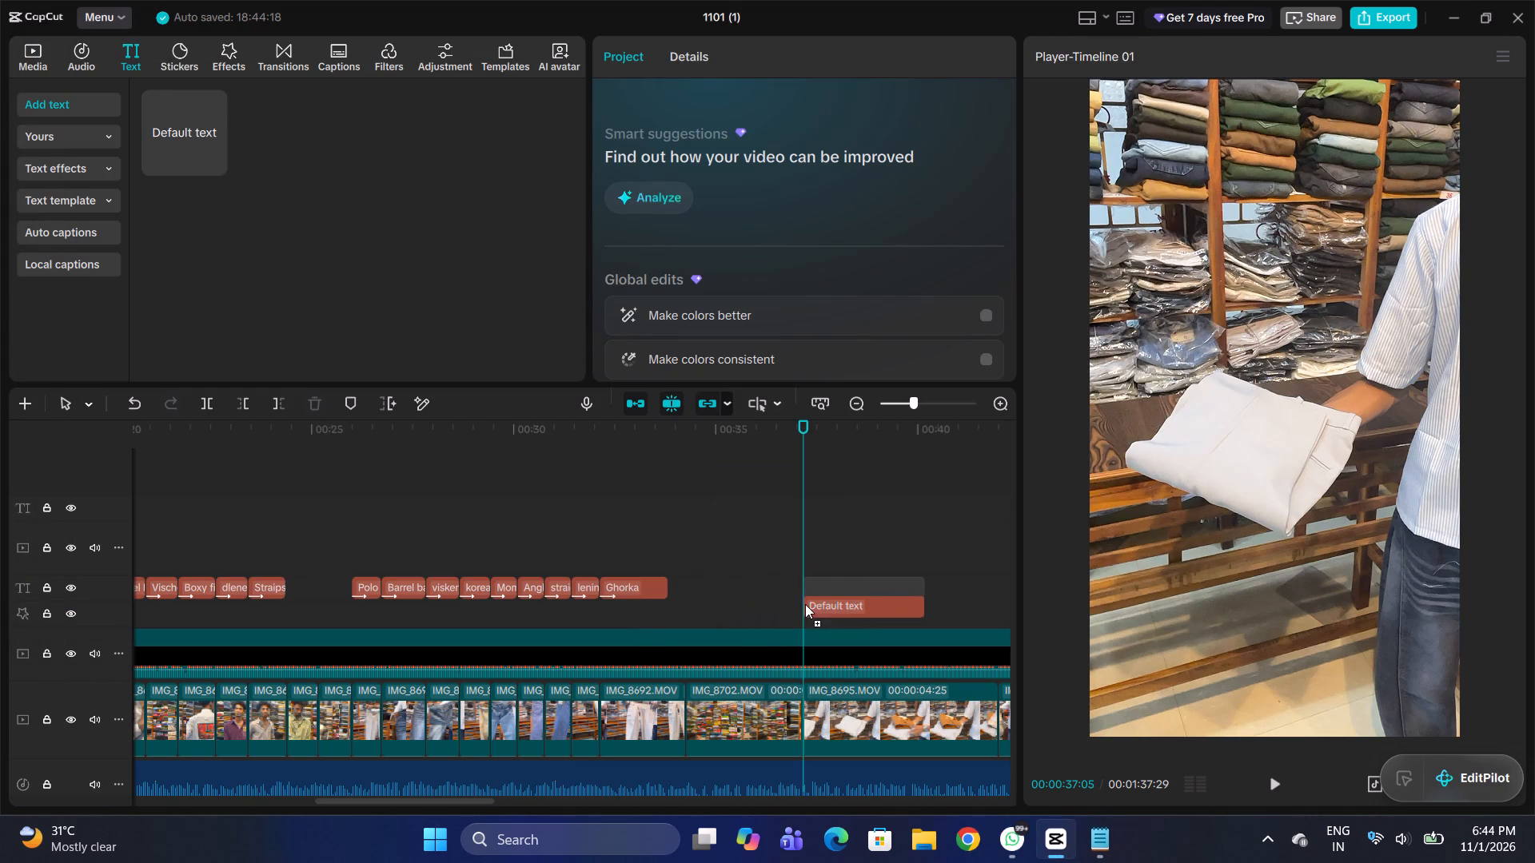
drag(805, 604, 804, 586)
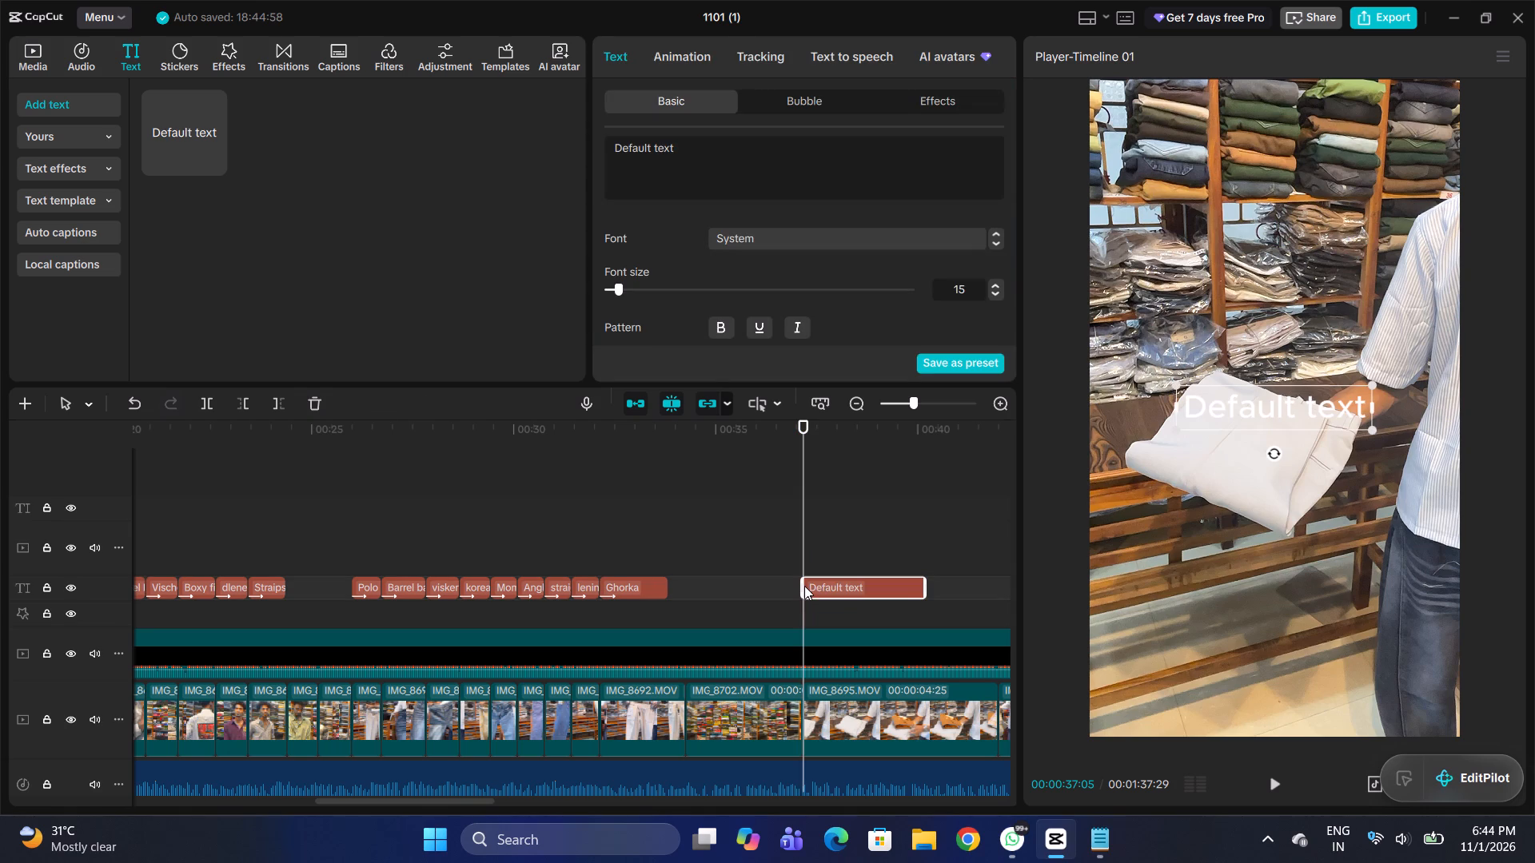
drag(693, 145, 591, 132)
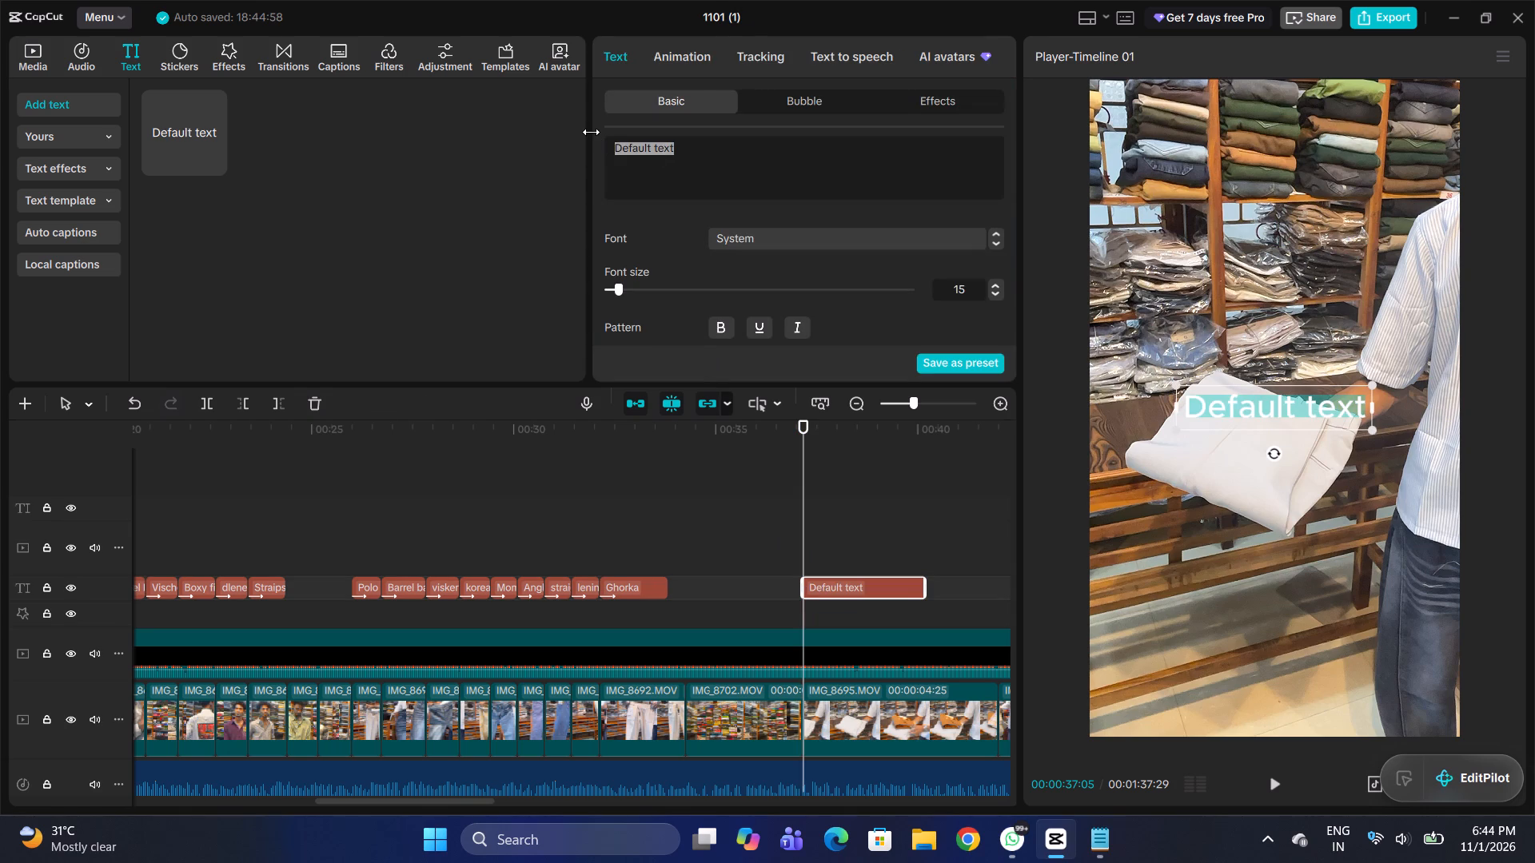
key(ctrl+v)
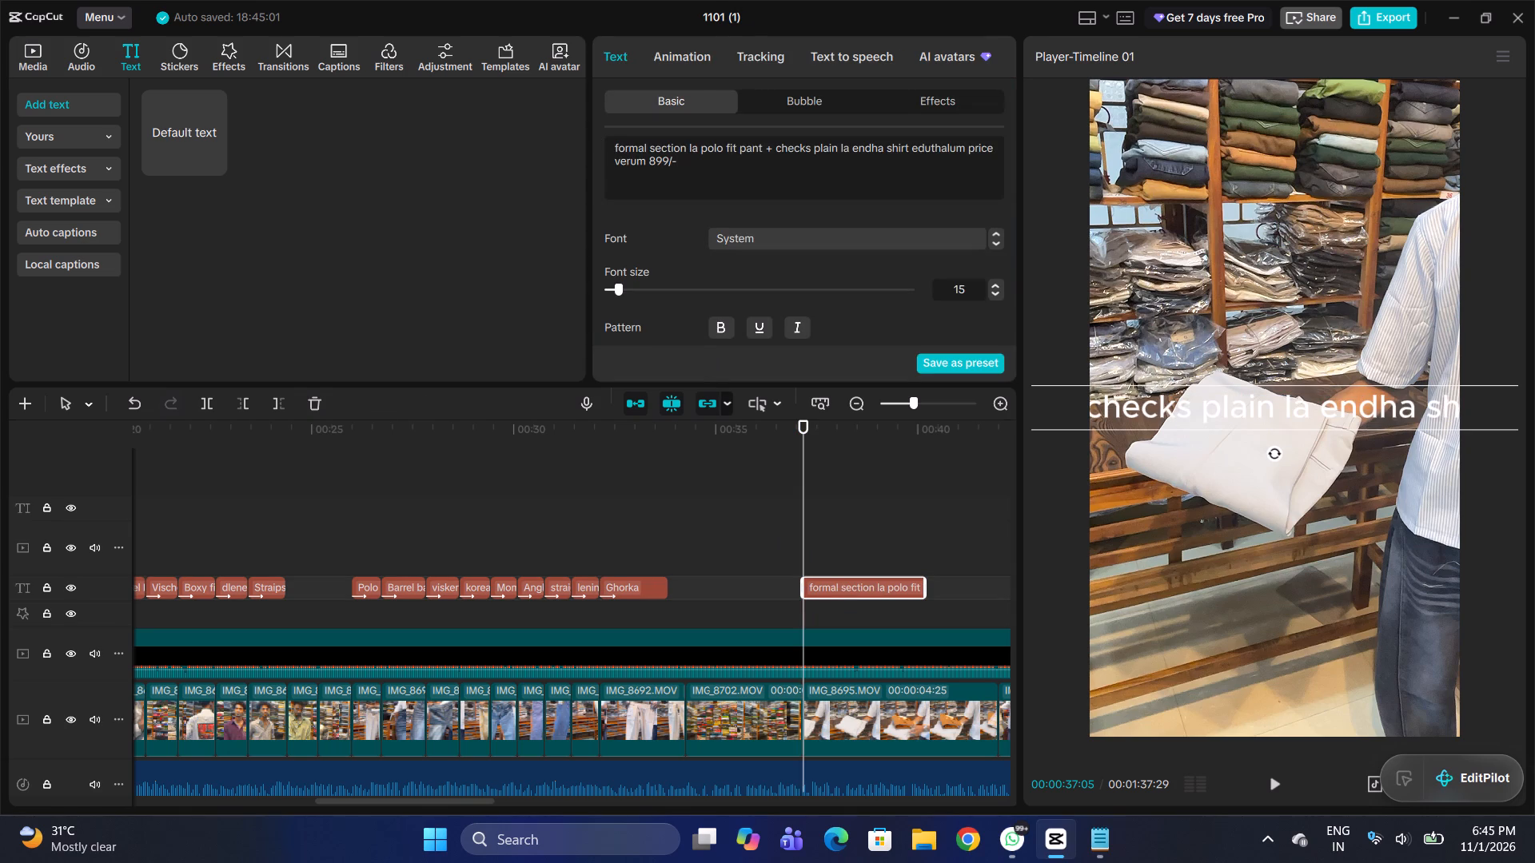
Remove "formal section la" from the start of the offer title and capitalise its first word as "Polo".
click(698, 149)
key(BackSpace)
key(BackSpace)
key(BackSpace)
key(BackSpace)
key(BackSpace)
key(BackSpace)
key(BackSpace)
key(BackSpace)
key(BackSpace)
key(BackSpace)
key(BackSpace)
key(BackSpace)
key(BackSpace)
key(BackSpace)
key(BackSpace)
key(BackSpace)
key(BackSpace)
key(BackSpace)
key(BackSpace)
key(BackSpace)
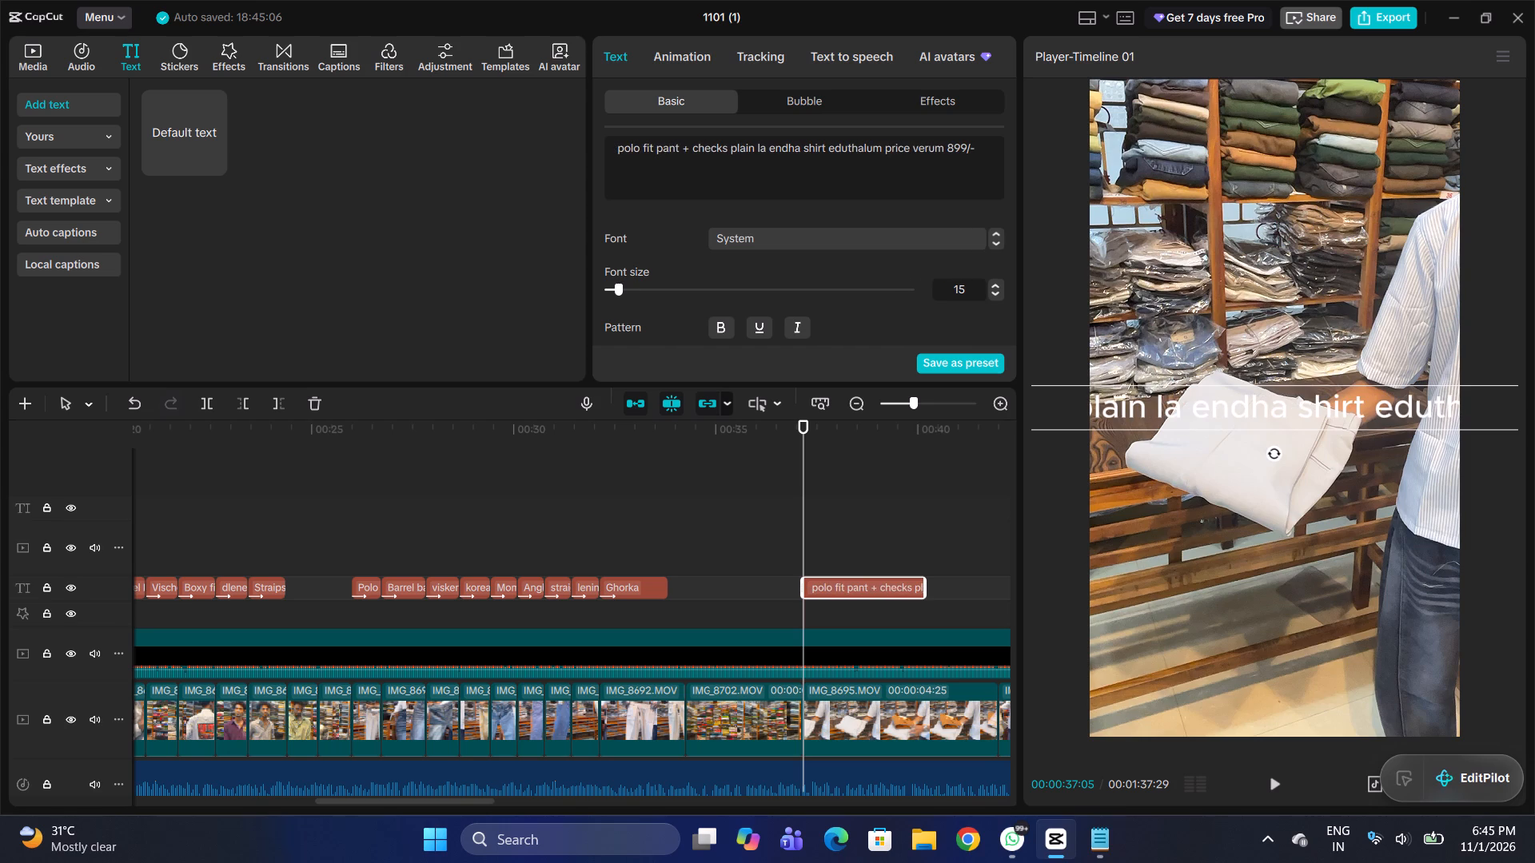
key(Right)
key(BackSpace)
key(Right)
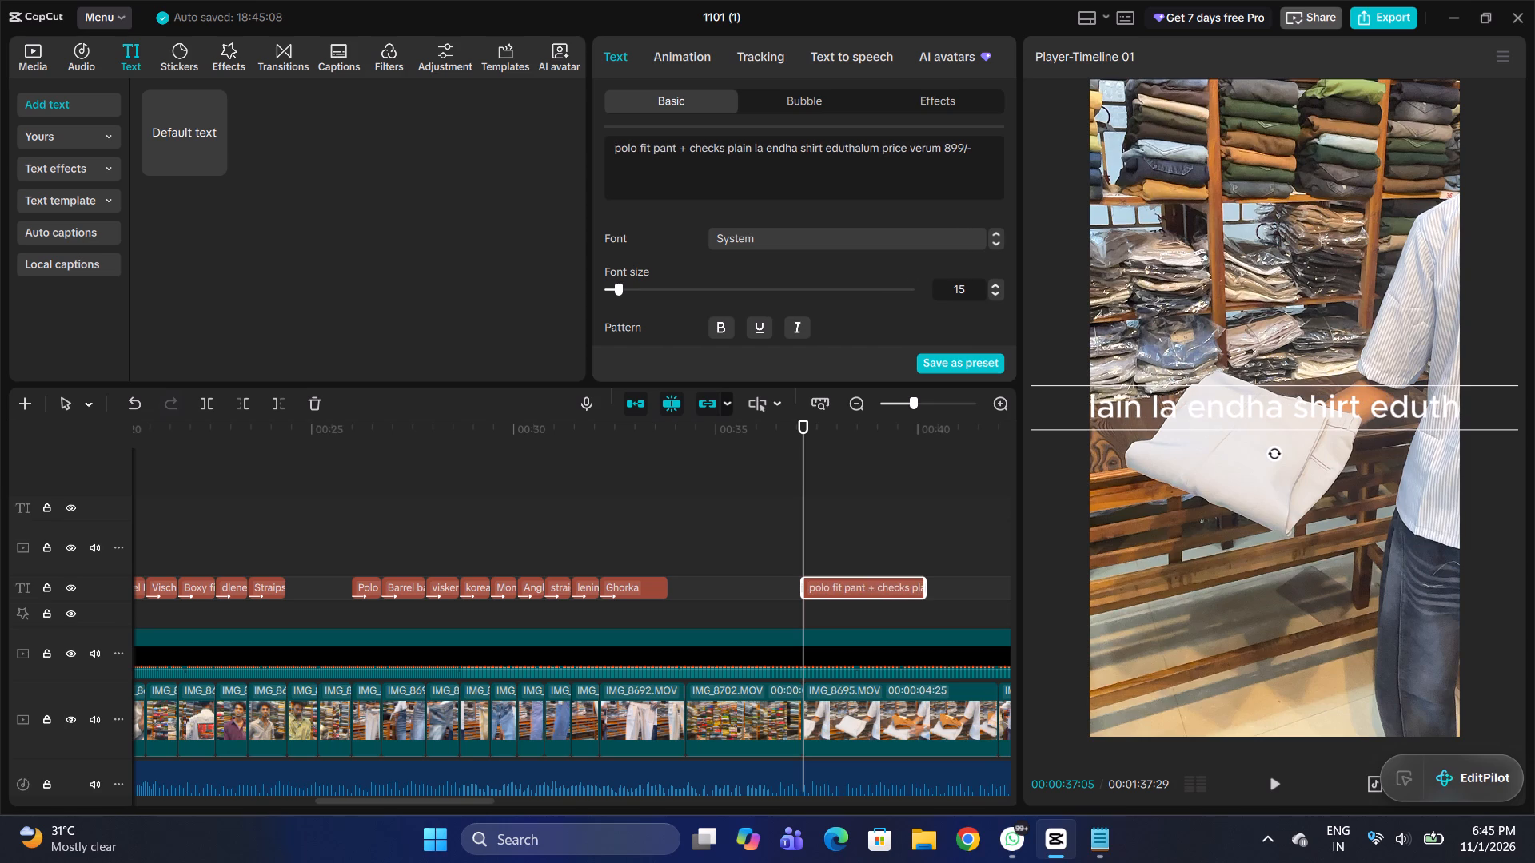
key(BackSpace)
key(shift+p)
Insert "&" between "checks" and "plain" in the offer title.
key(Right)
key(Right)
key(Right)
key(Right)
key(Right)
key(Right)
key(Right)
key(Right)
key(Right)
key(Right)
key(Right)
key(Right)
key(Right)
key(Right)
key(Right)
click(753, 149)
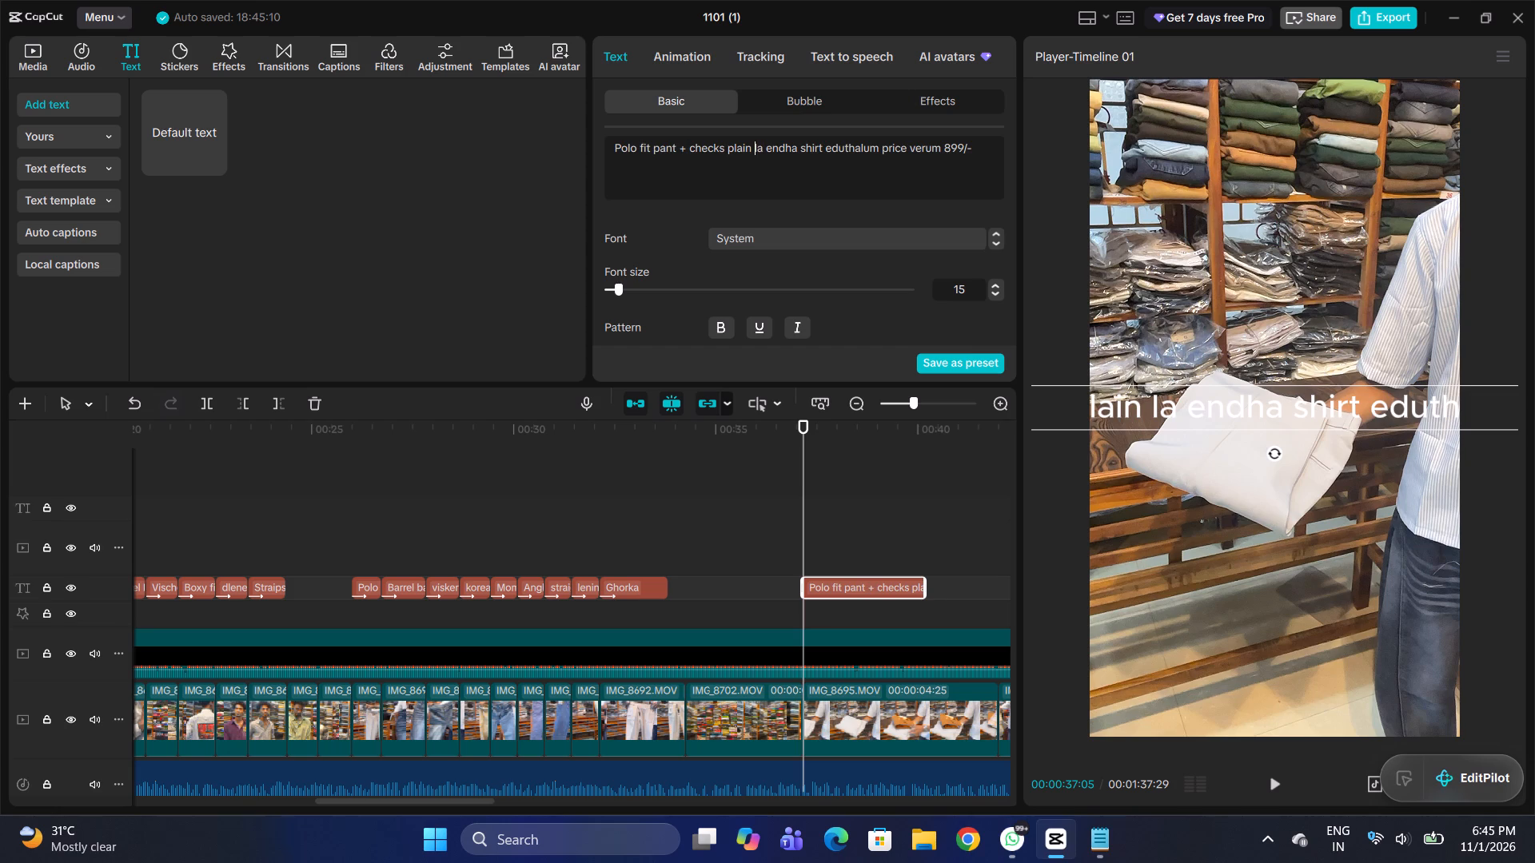
click(724, 151)
key(space)
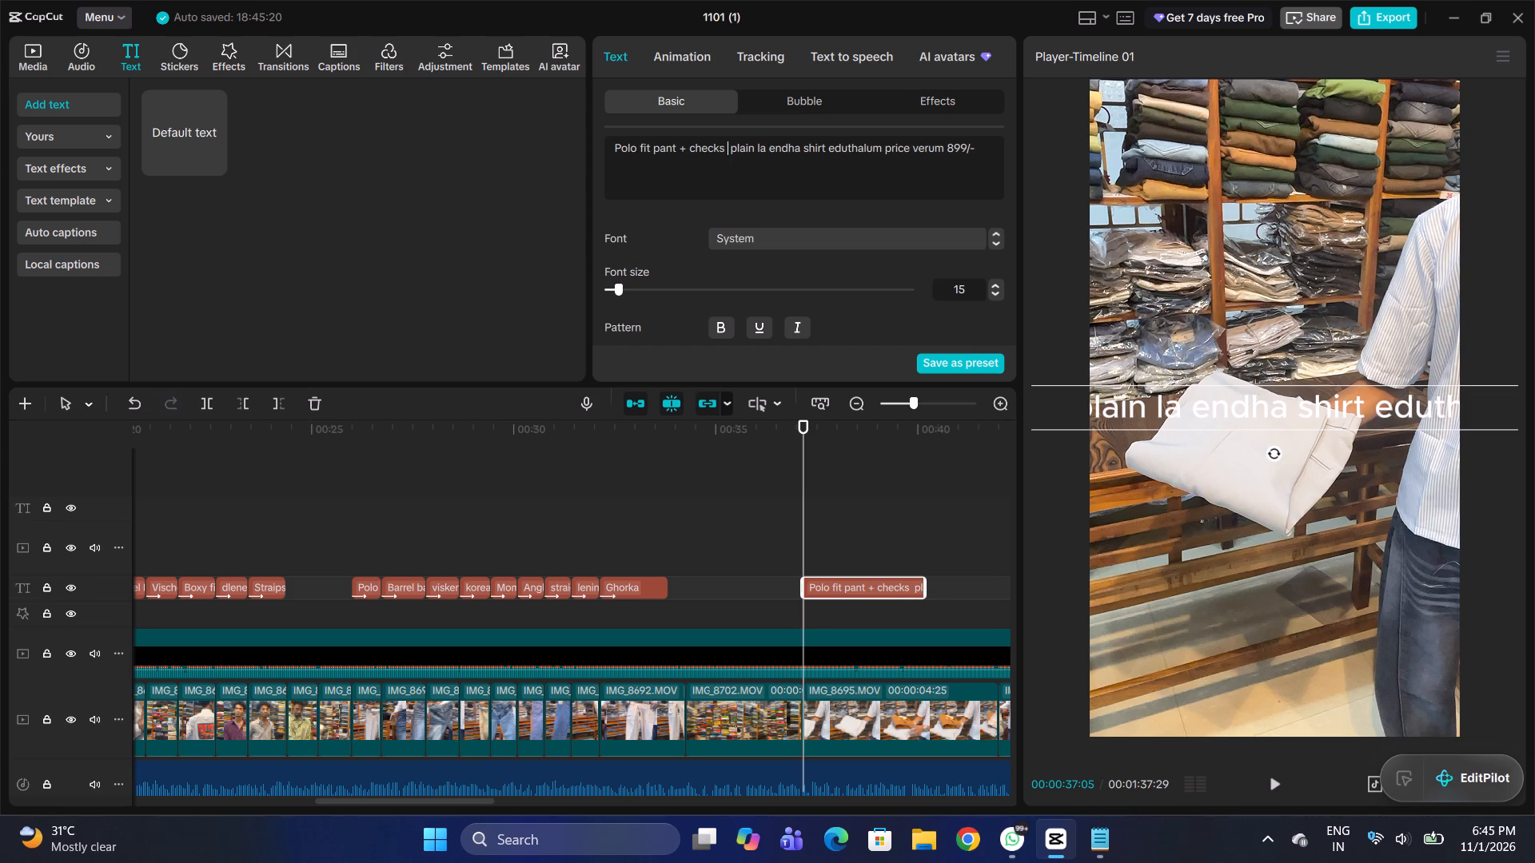
key(shift+ampersand)
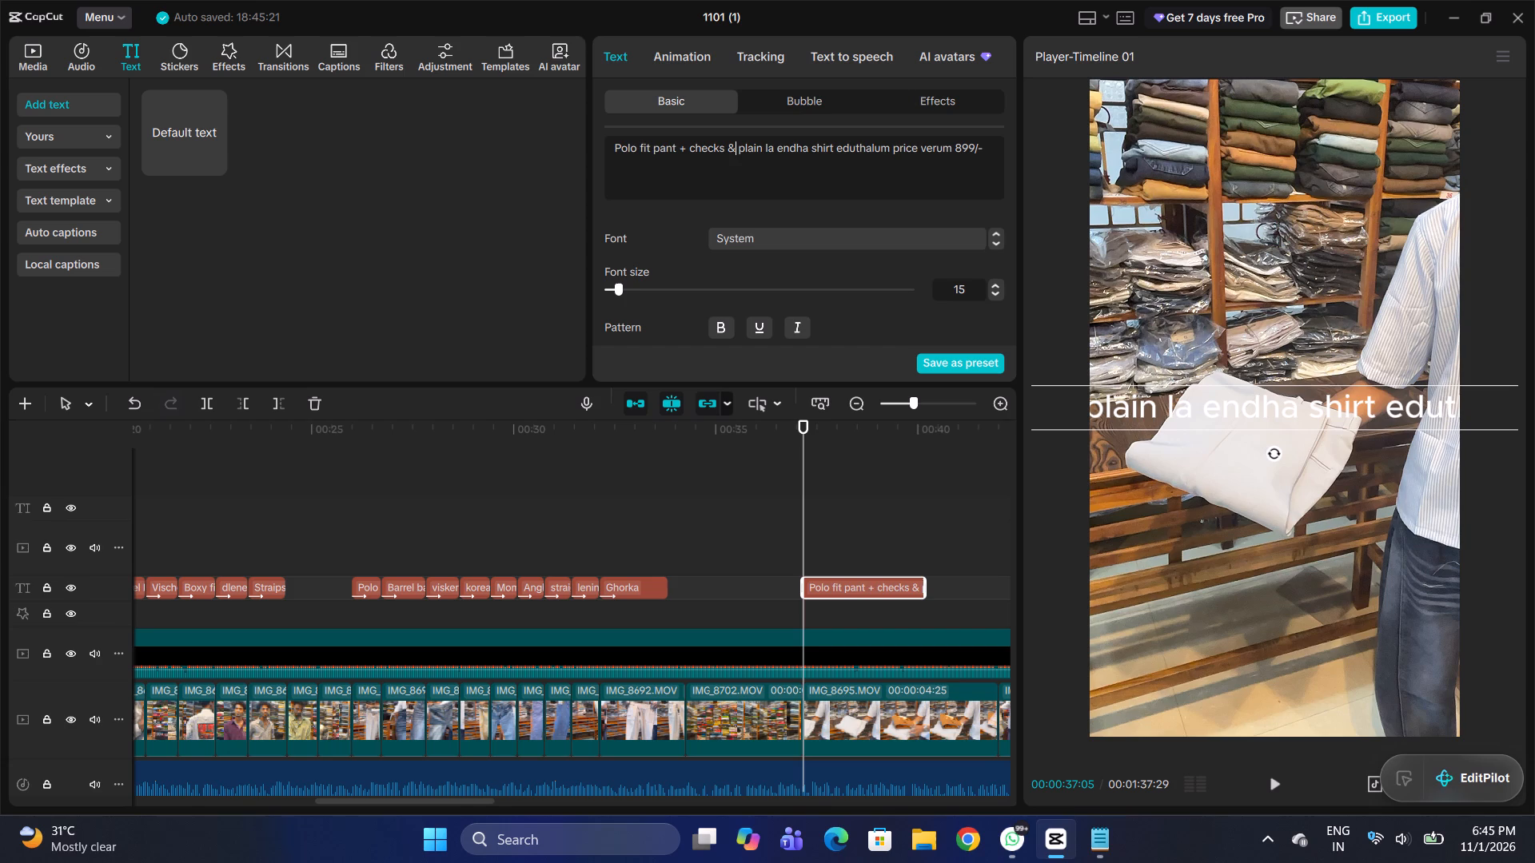
Replace "la endha" in the offer title with a line break and "any" before "shirt".
click(807, 149)
key(BackSpace)
key(BackSpace)
key(BackSpace)
key(BackSpace)
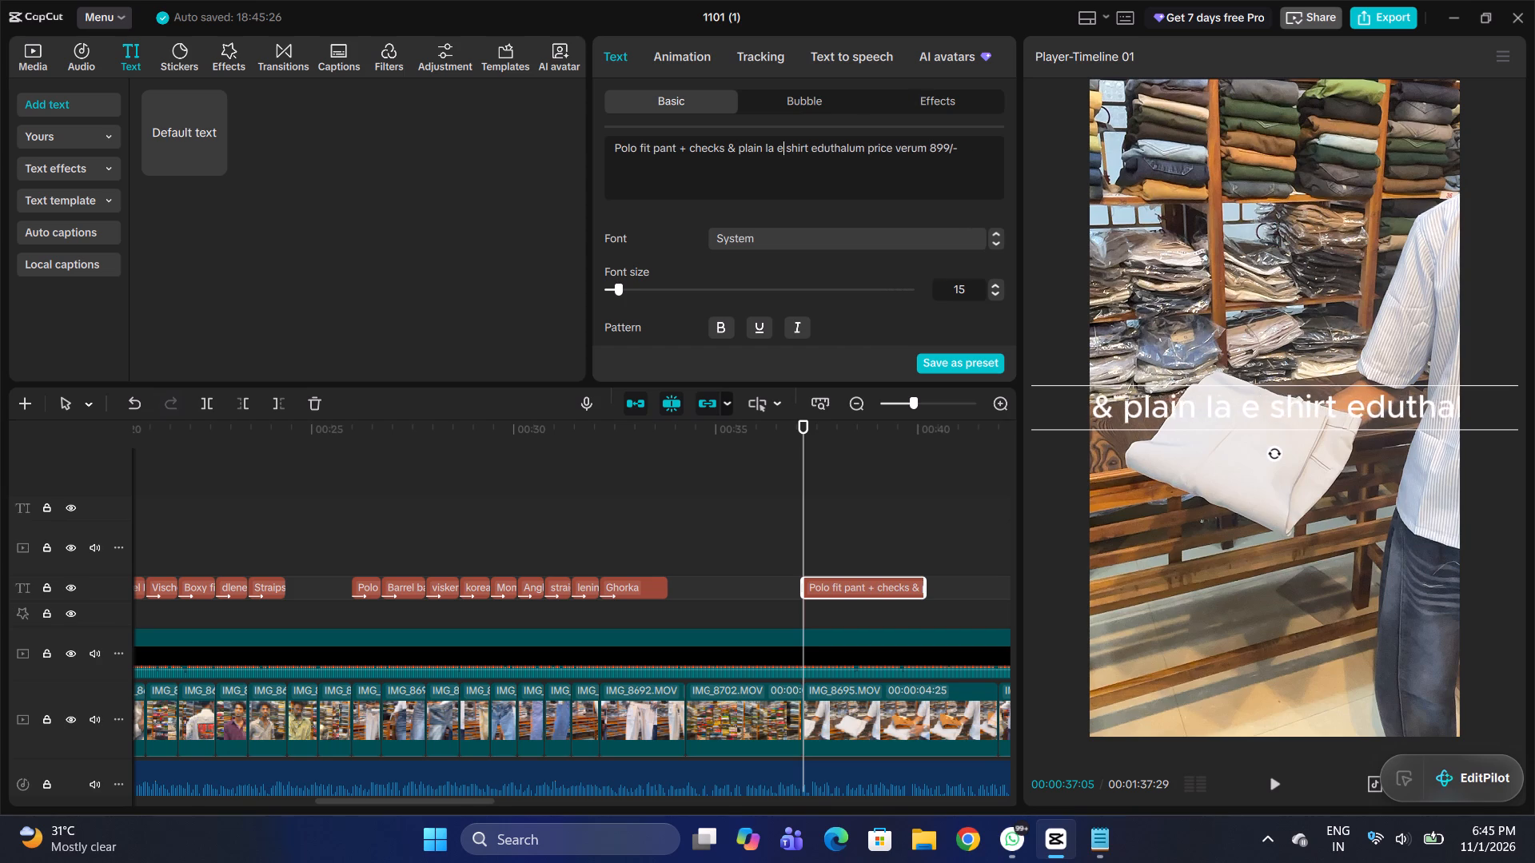
key(BackSpace)
key(BackSpace)
key(BackSpace)
key(BackSpace)
key(Return)
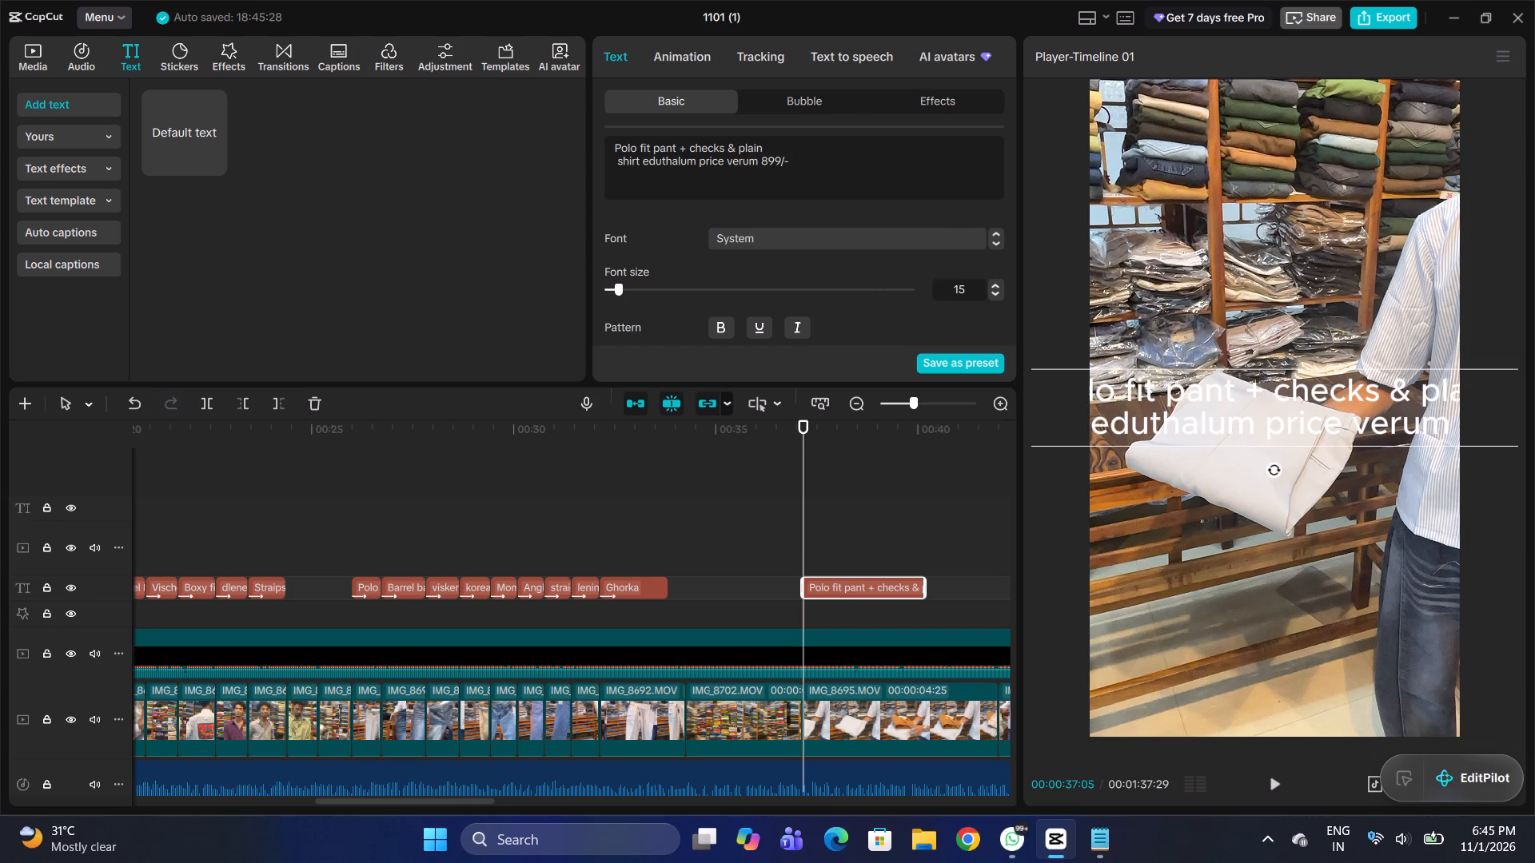
text(any)
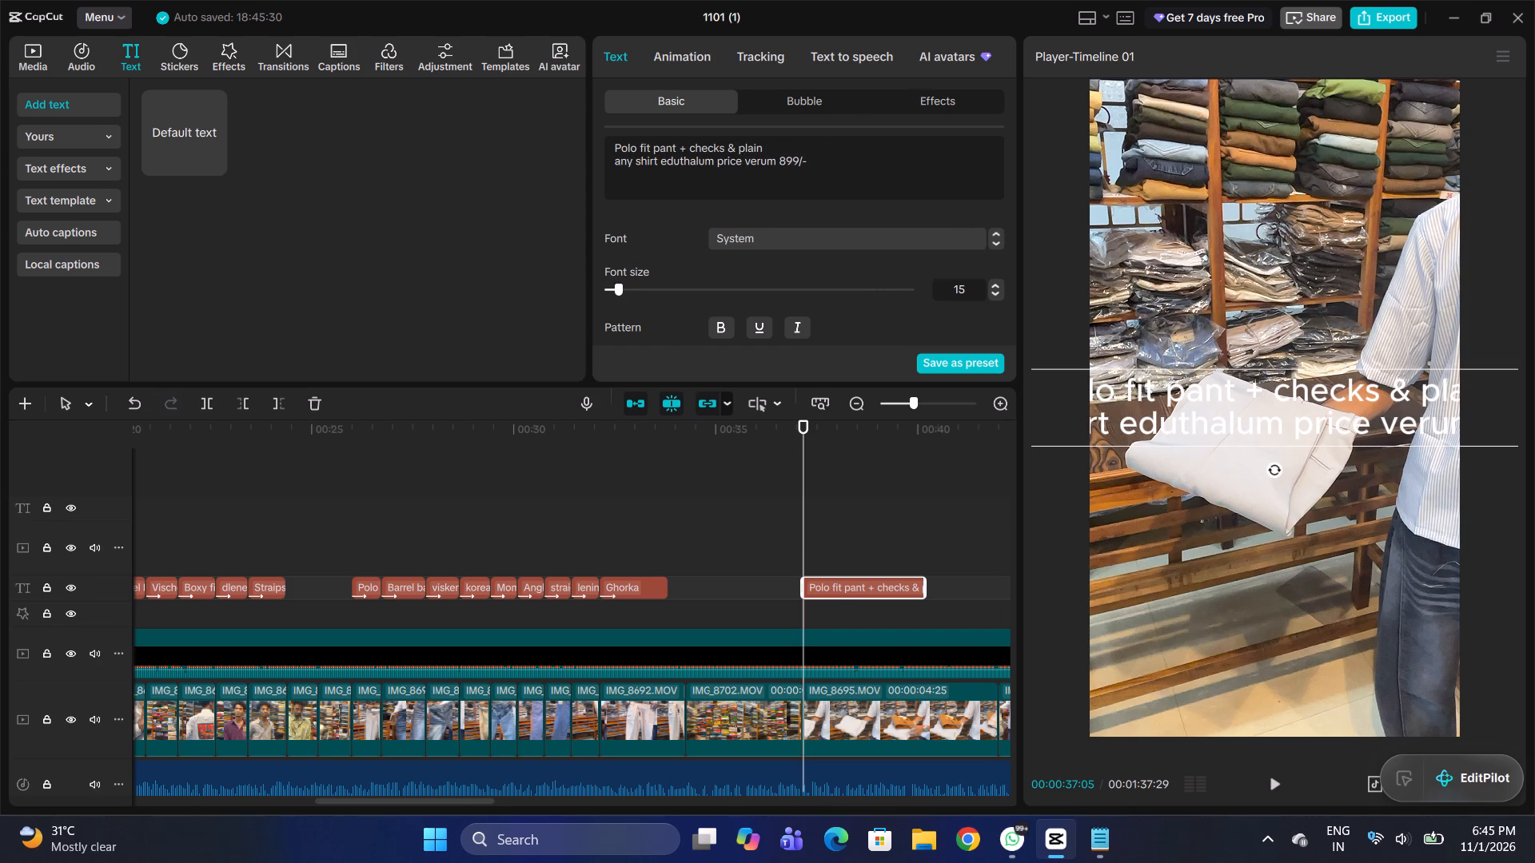
Delete "eduthalum" and "verum" from the title's second line, leaving "any shirt price 899/-".
click(715, 163)
key(BackSpace)
key(BackSpace)
key(BackSpace)
key(BackSpace)
key(BackSpace)
key(BackSpace)
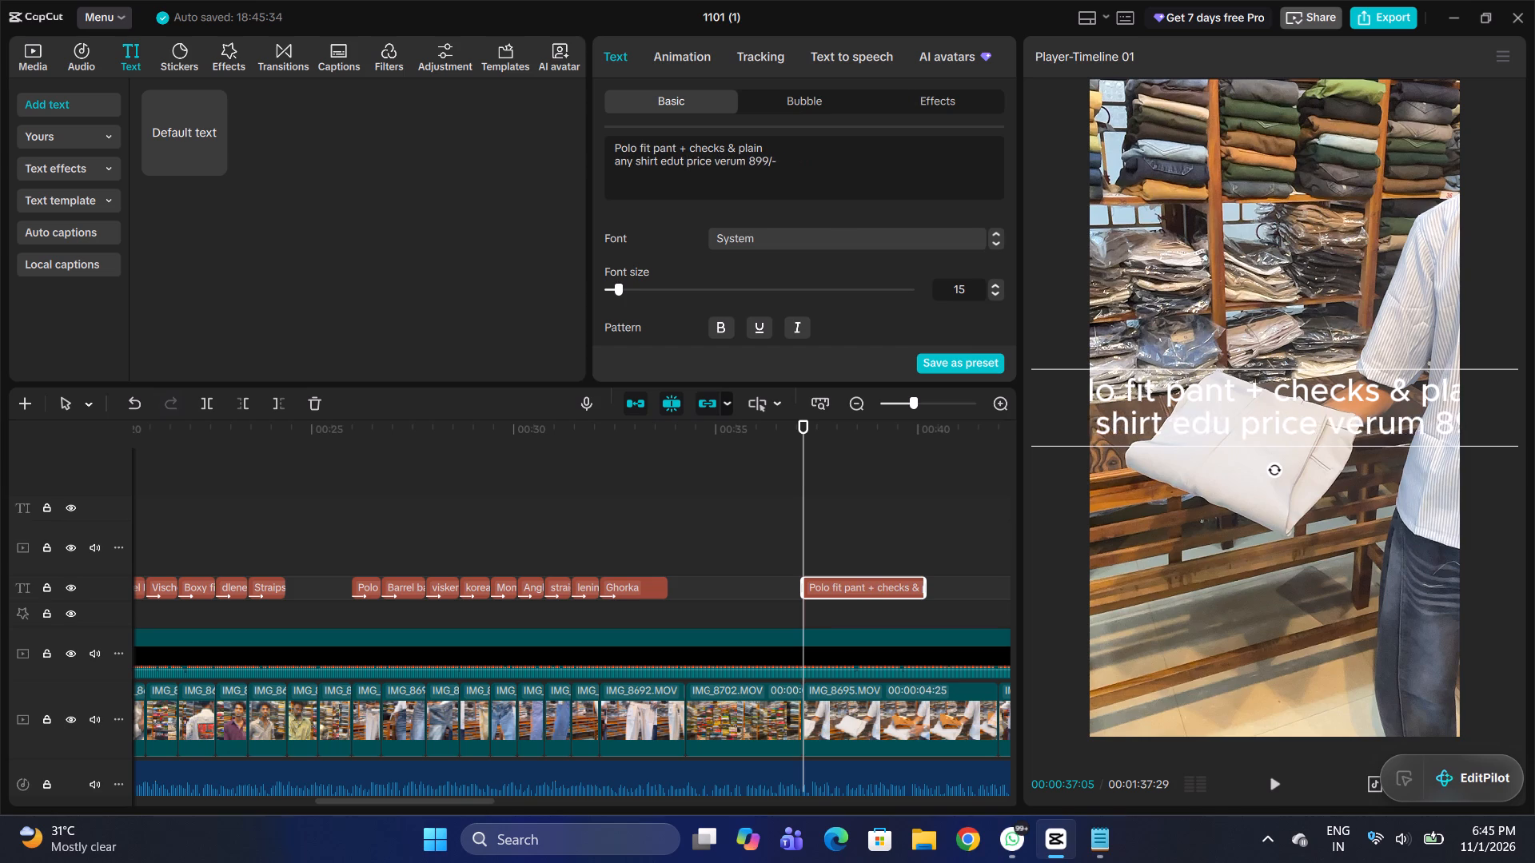
key(BackSpace)
key(BackSpace)
key(BackSpace)
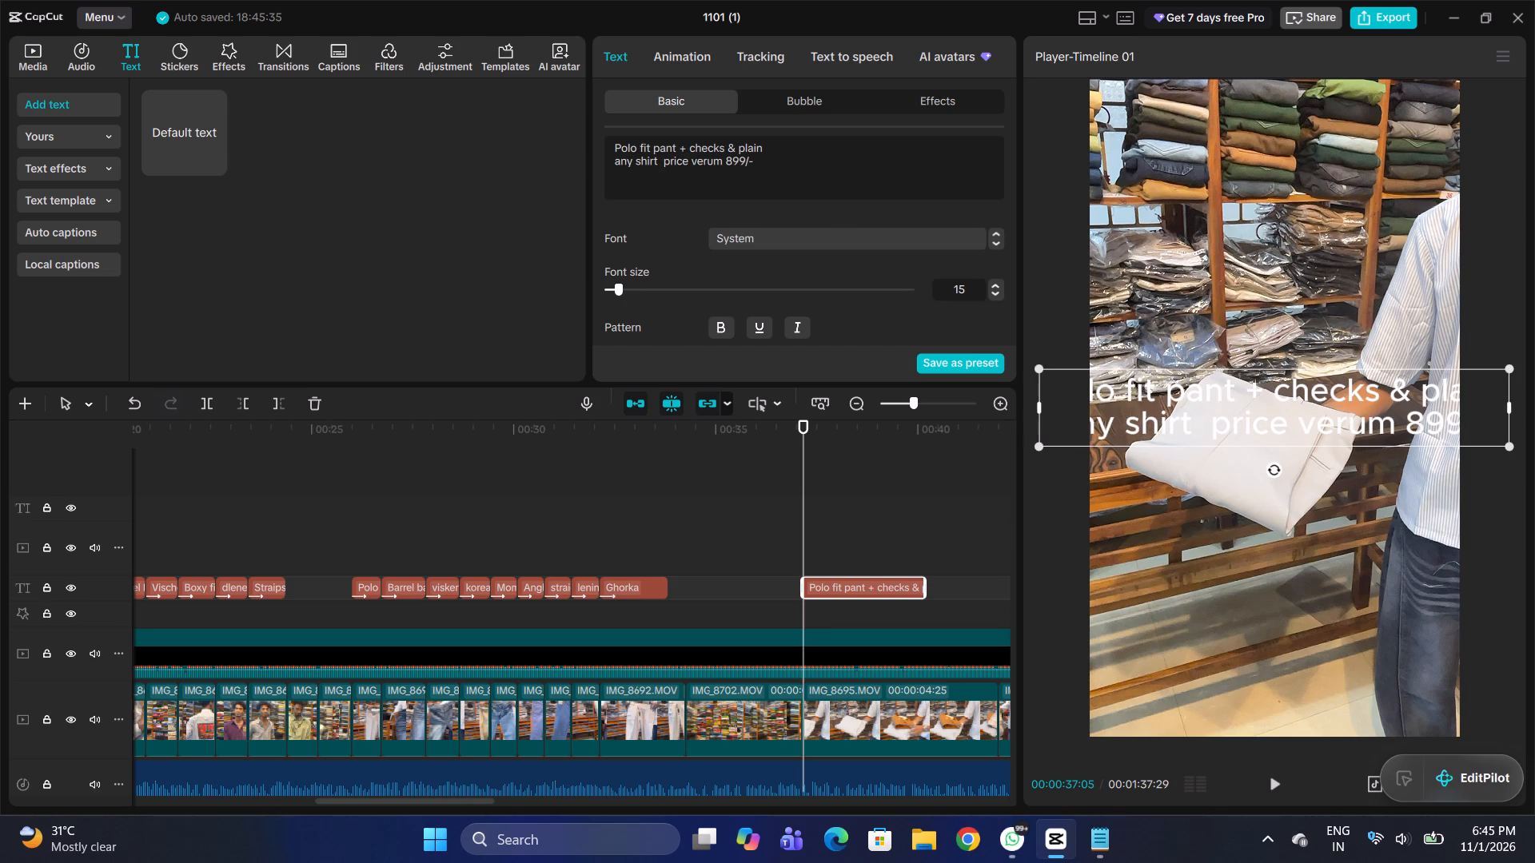
click(721, 165)
key(BackSpace)
key(BackSpace)
key(BackSpace)
key(BackSpace)
key(BackSpace)
key(BackSpace)
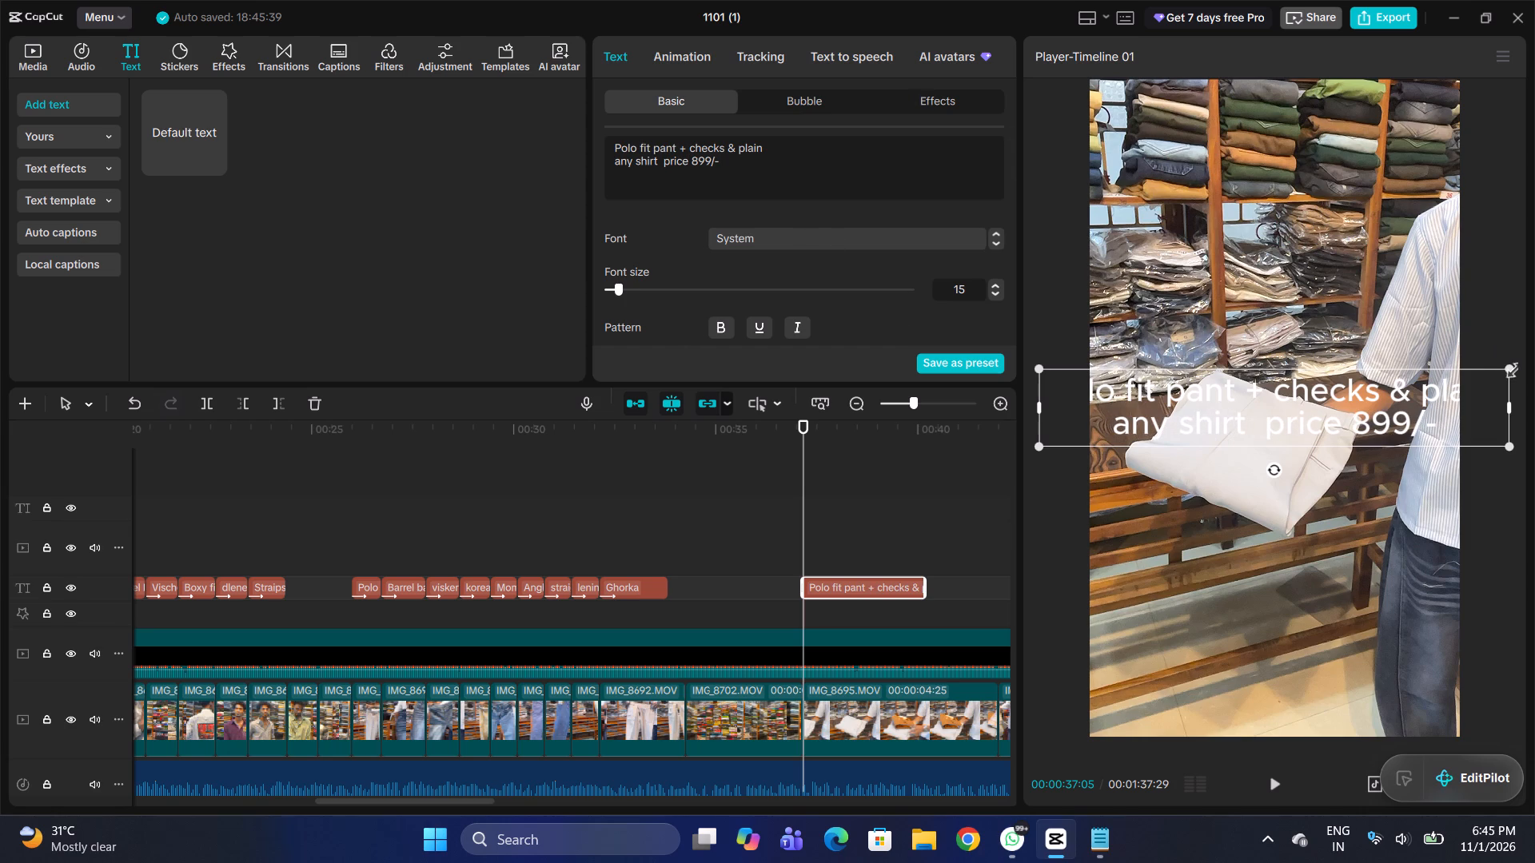
Shrink the offer title to fit the frame width and centre it horizontally just below the folded white trousers.
drag(1511, 367, 1425, 455)
drag(1343, 420, 1358, 604)
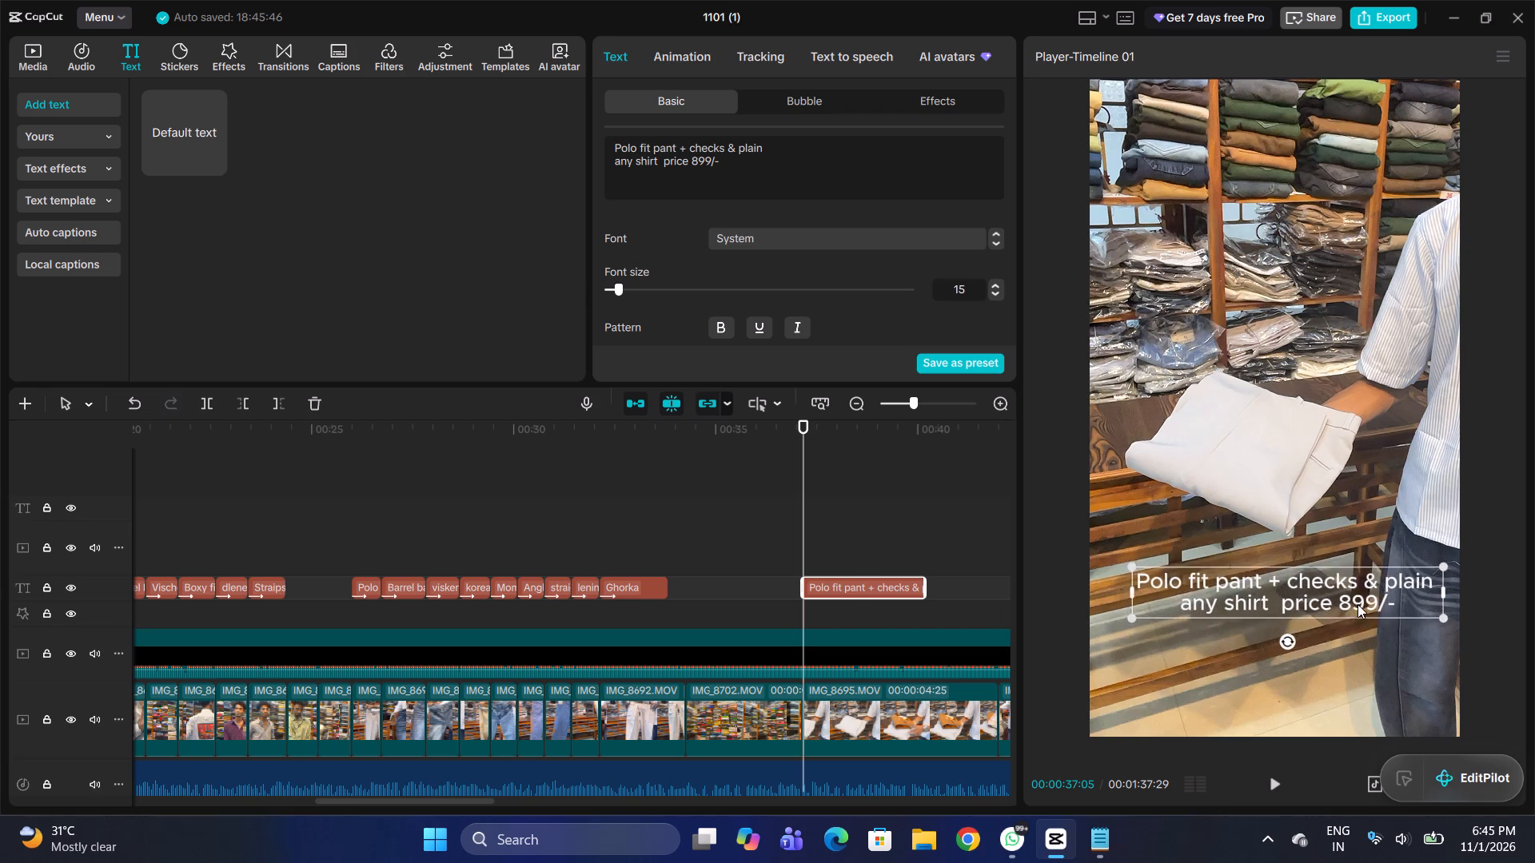
drag(1358, 604, 1356, 579)
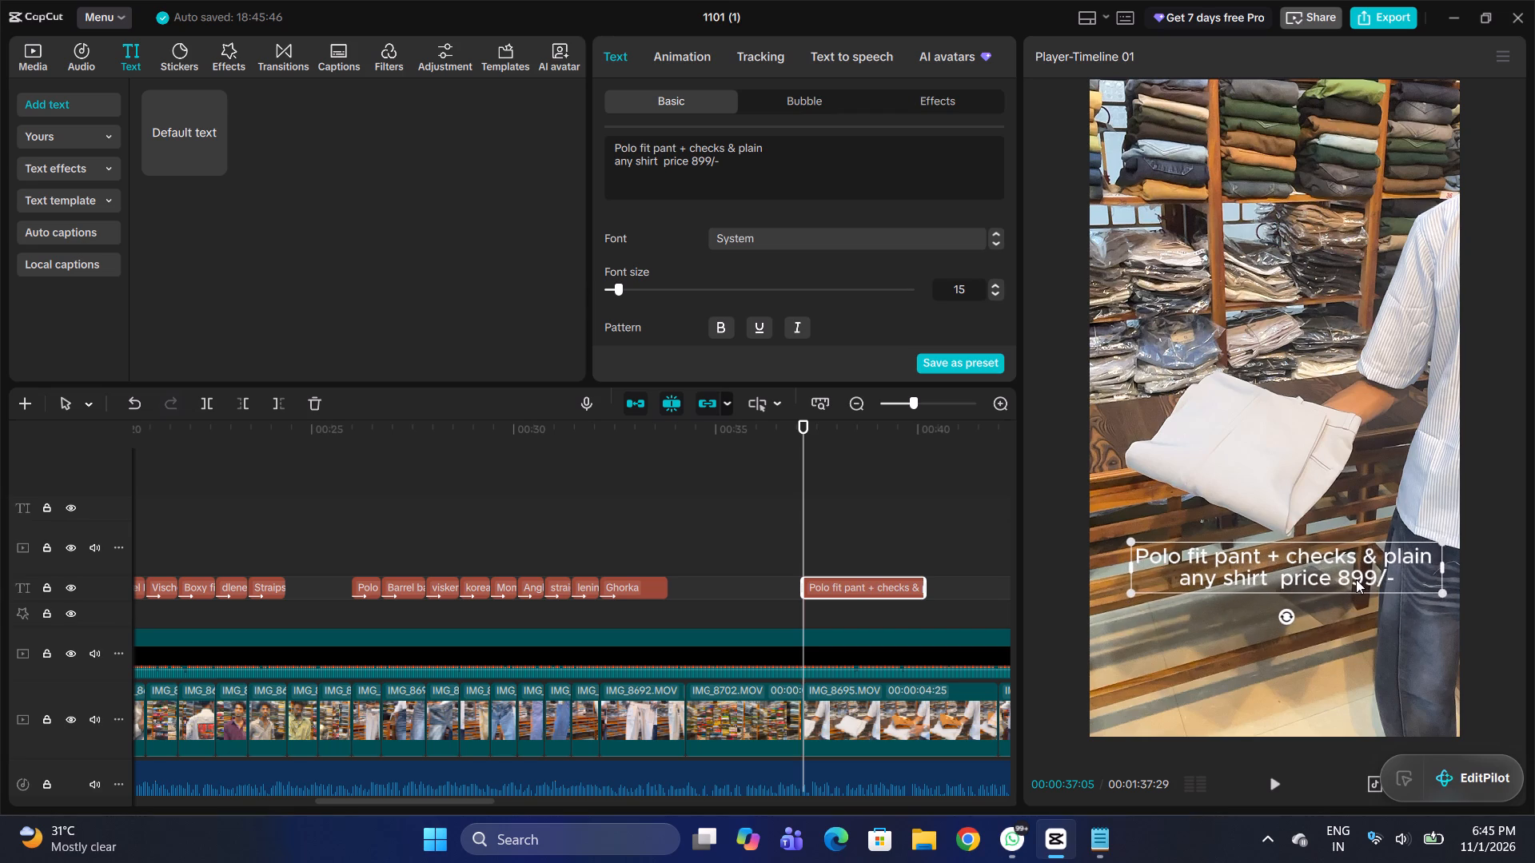
drag(1356, 579, 1346, 553)
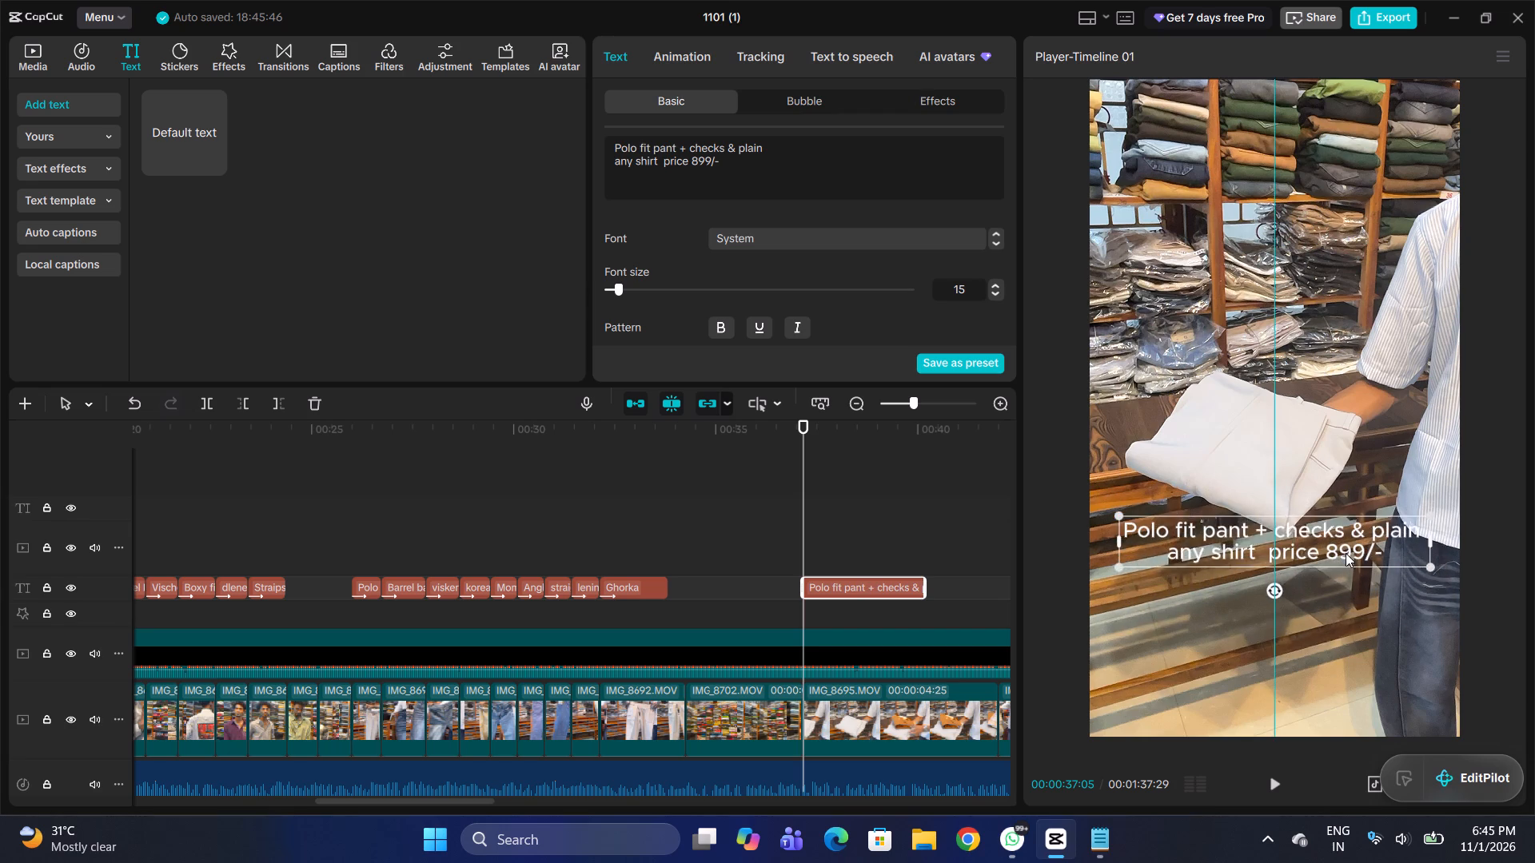
drag(1346, 553, 1348, 572)
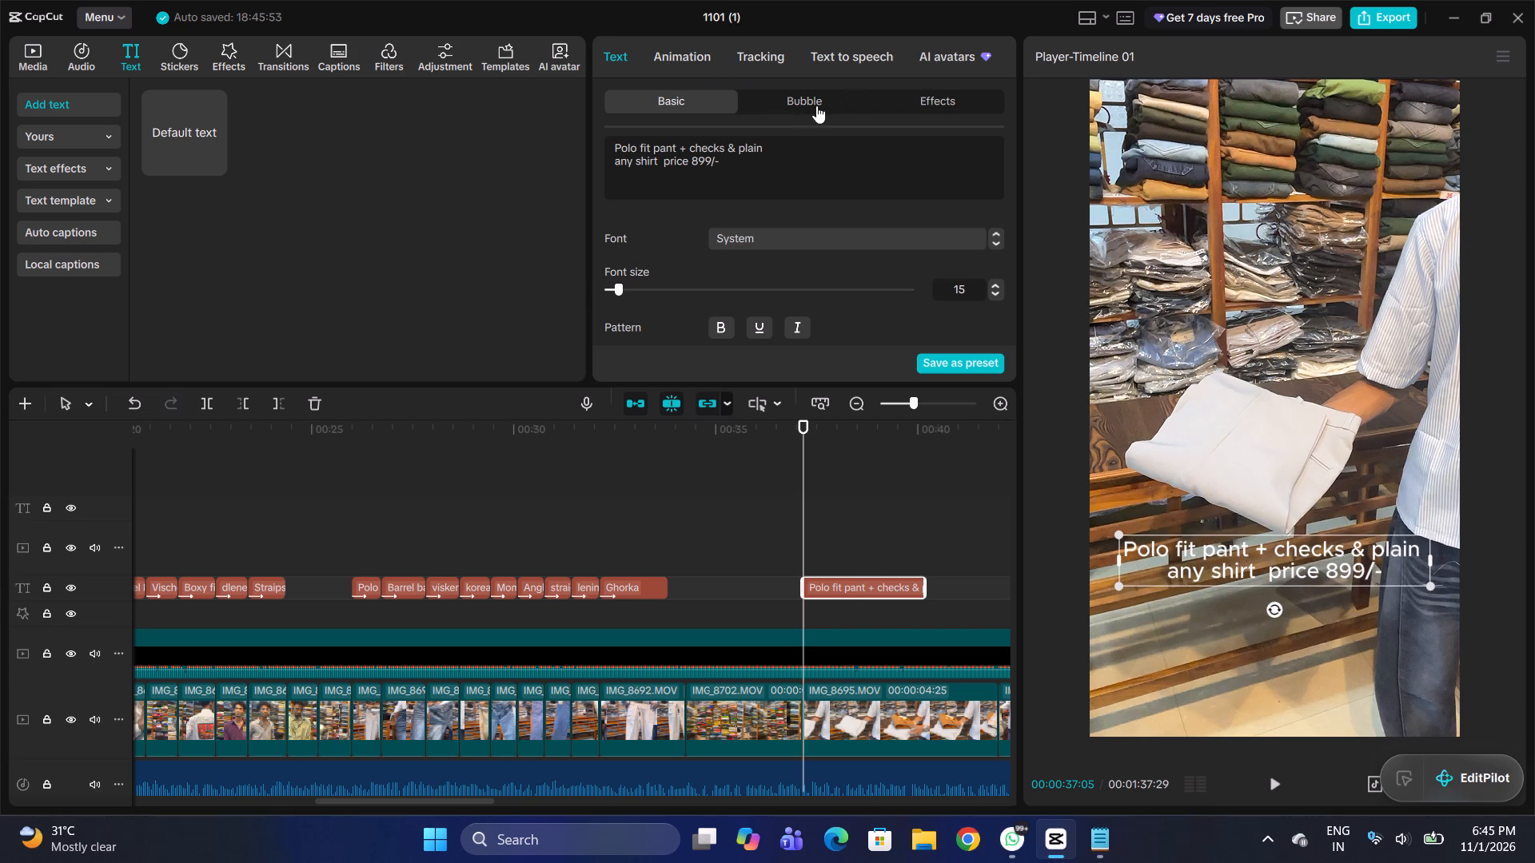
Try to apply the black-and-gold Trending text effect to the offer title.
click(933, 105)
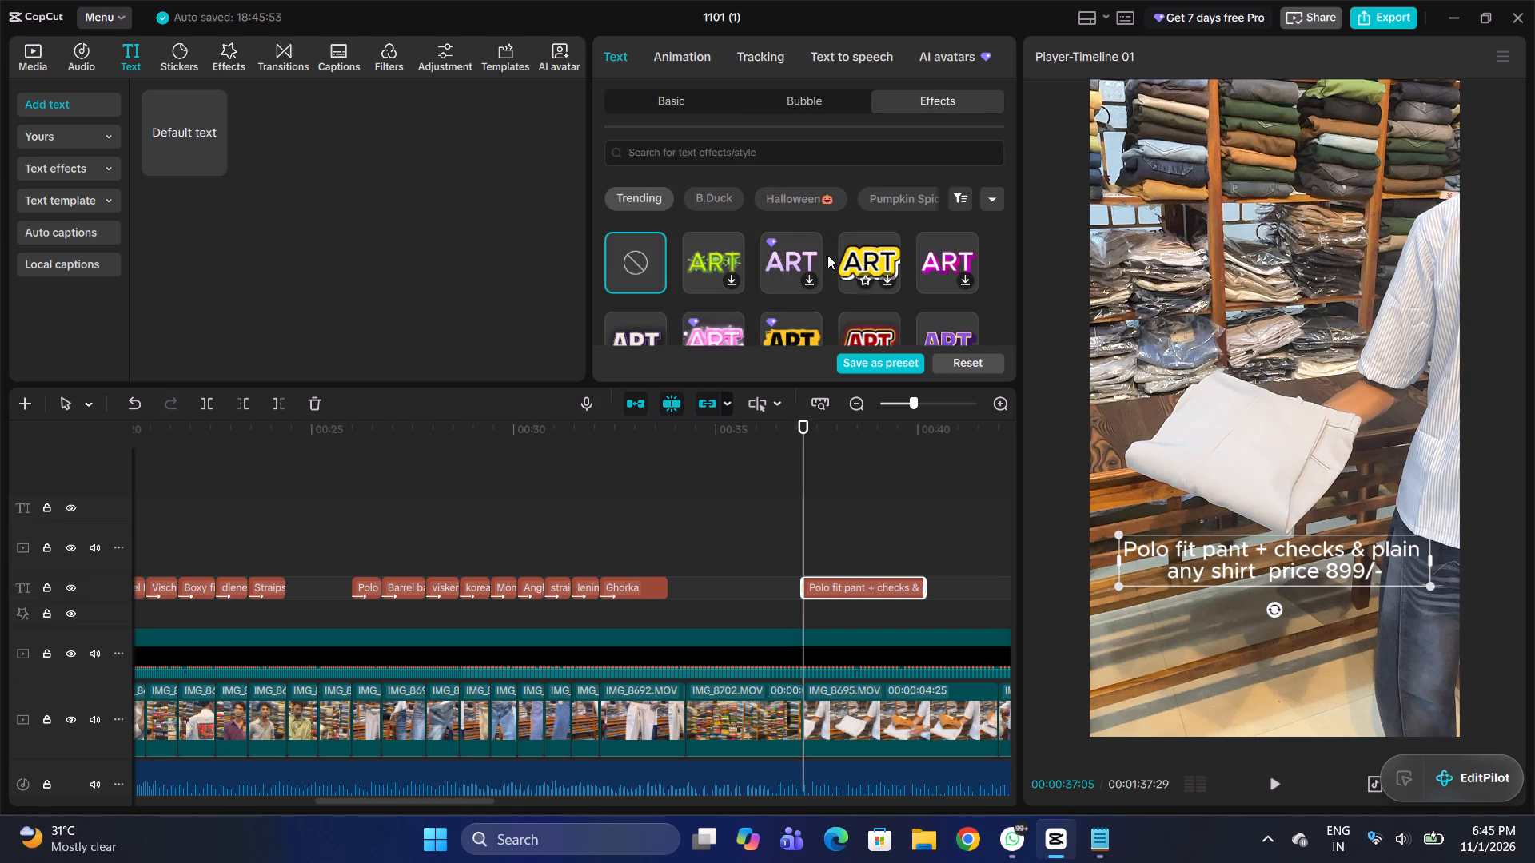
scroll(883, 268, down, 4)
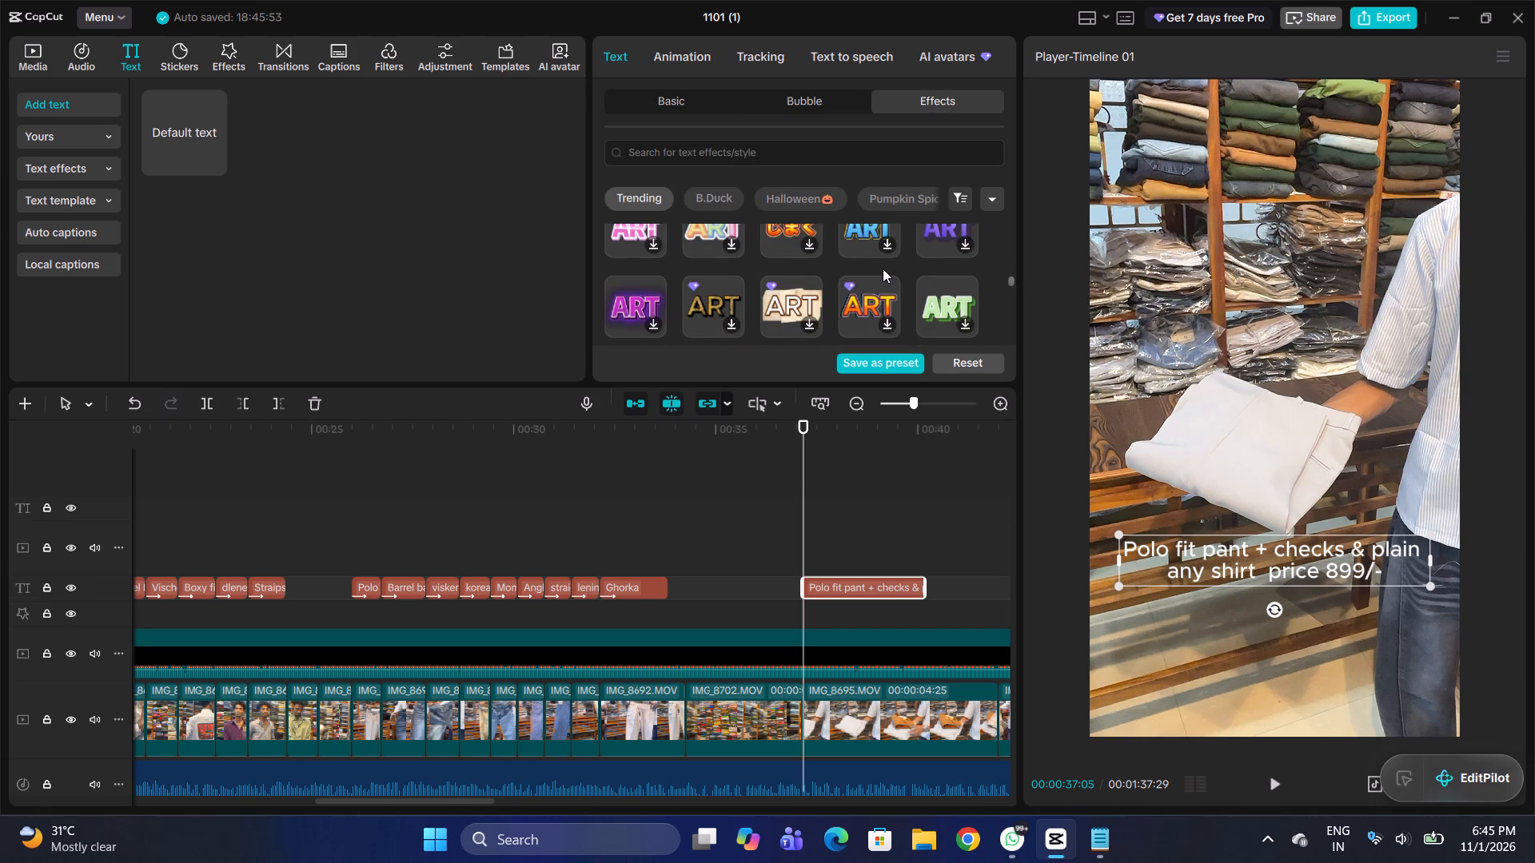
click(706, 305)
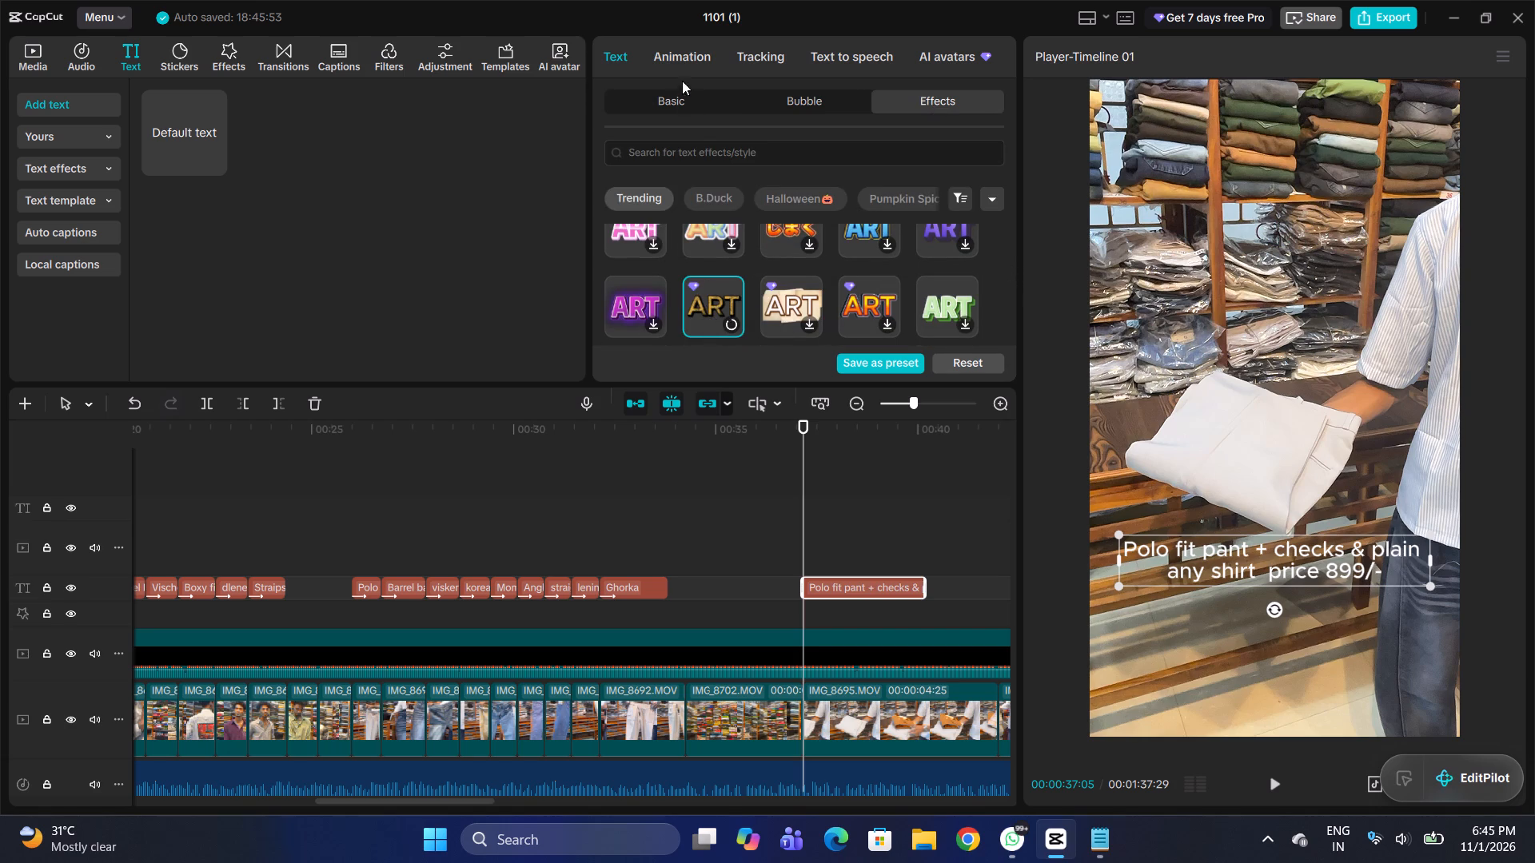
Set the offer title's font to Gasoek.
click(658, 105)
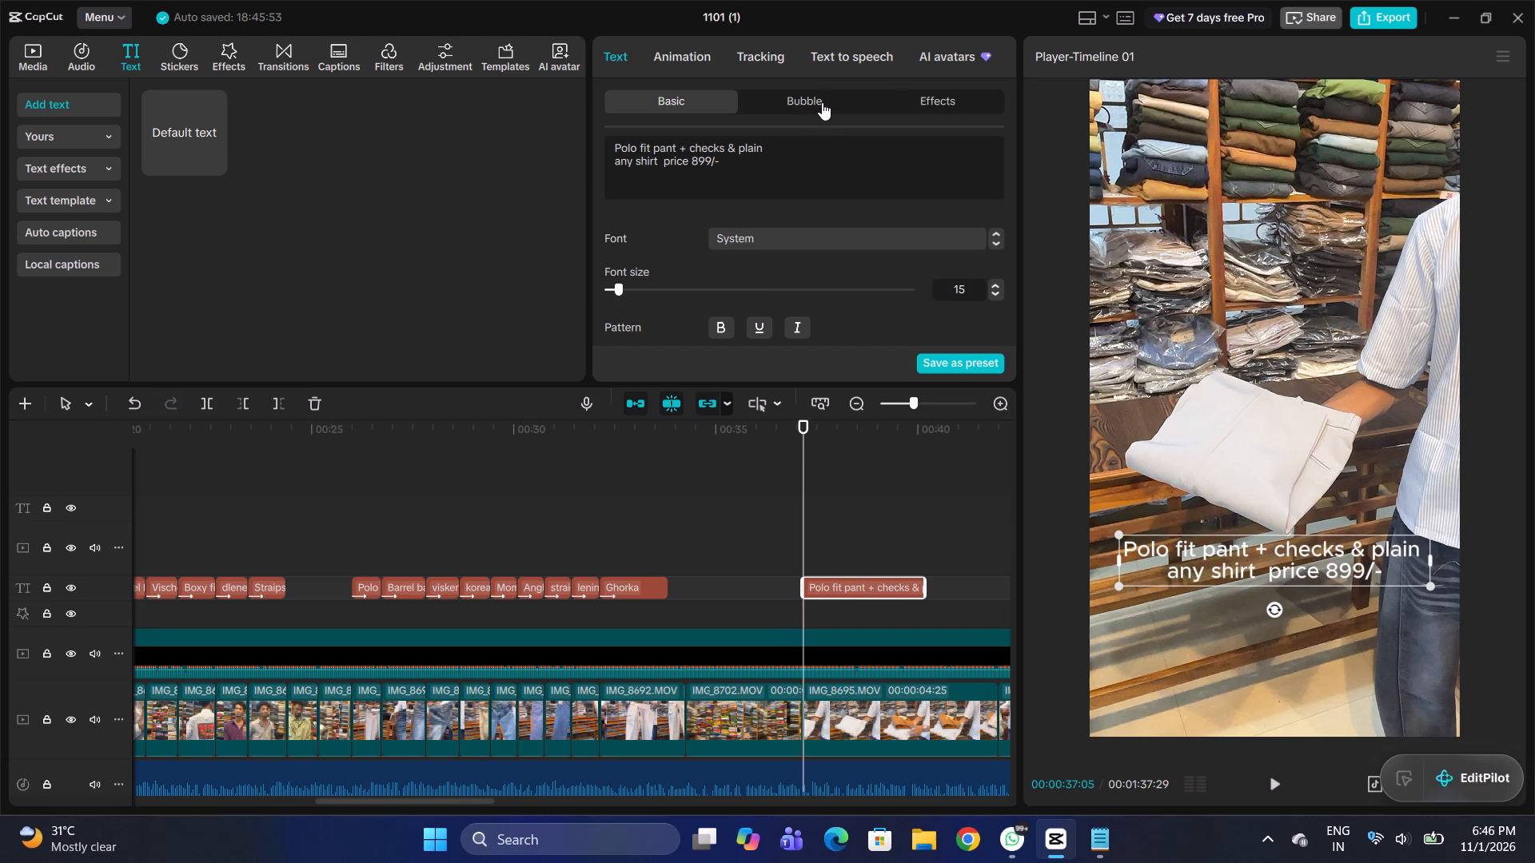
click(818, 244)
click(793, 237)
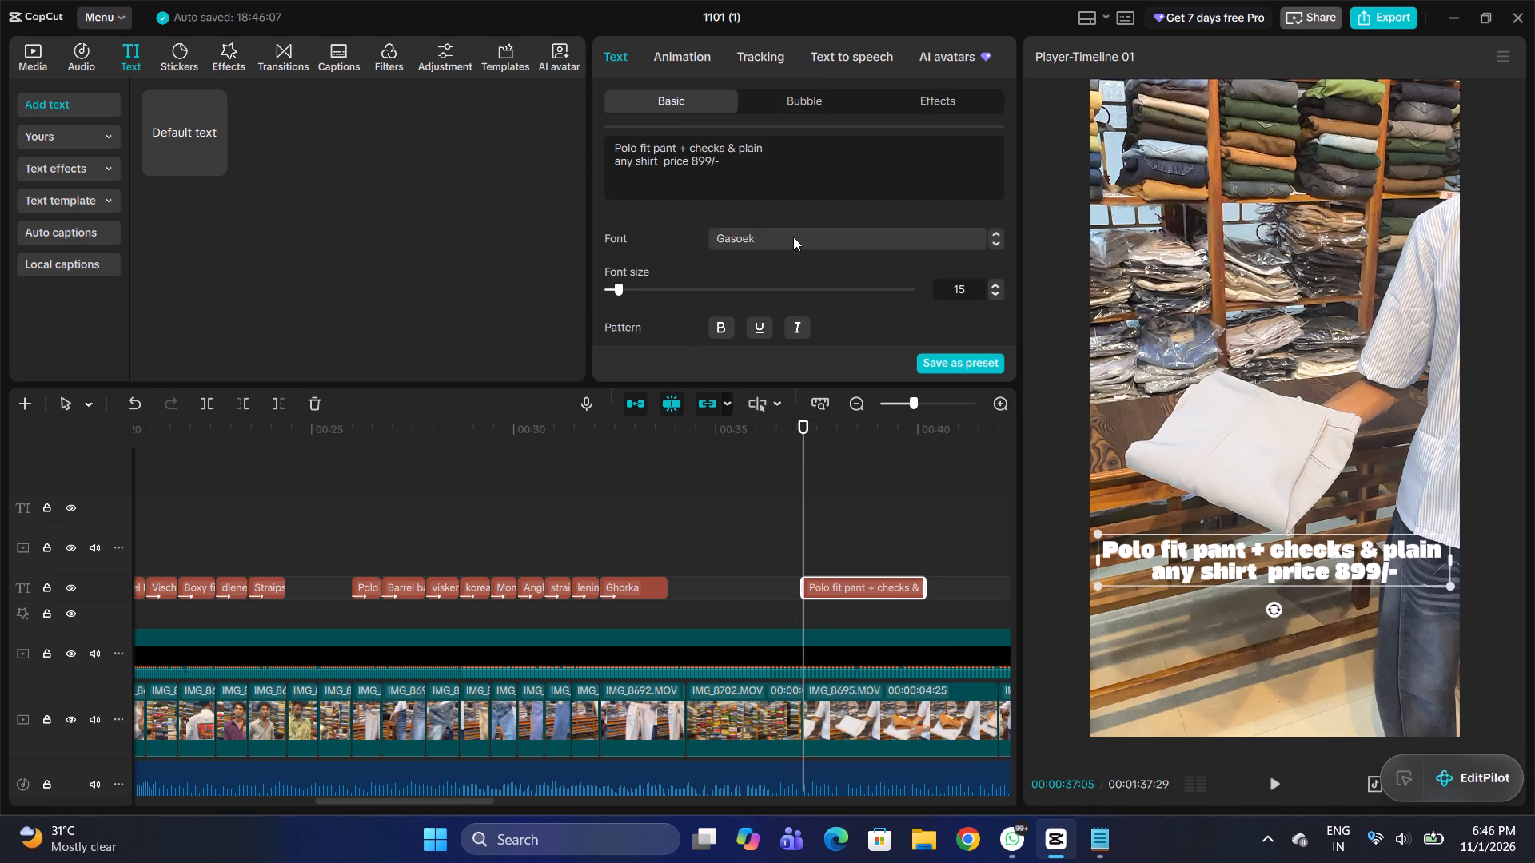
Try the orange and the black-and-gold Trending text effects on the offer title, finishing with the pink one with purple glow.
click(932, 98)
scroll(826, 279, down, 2)
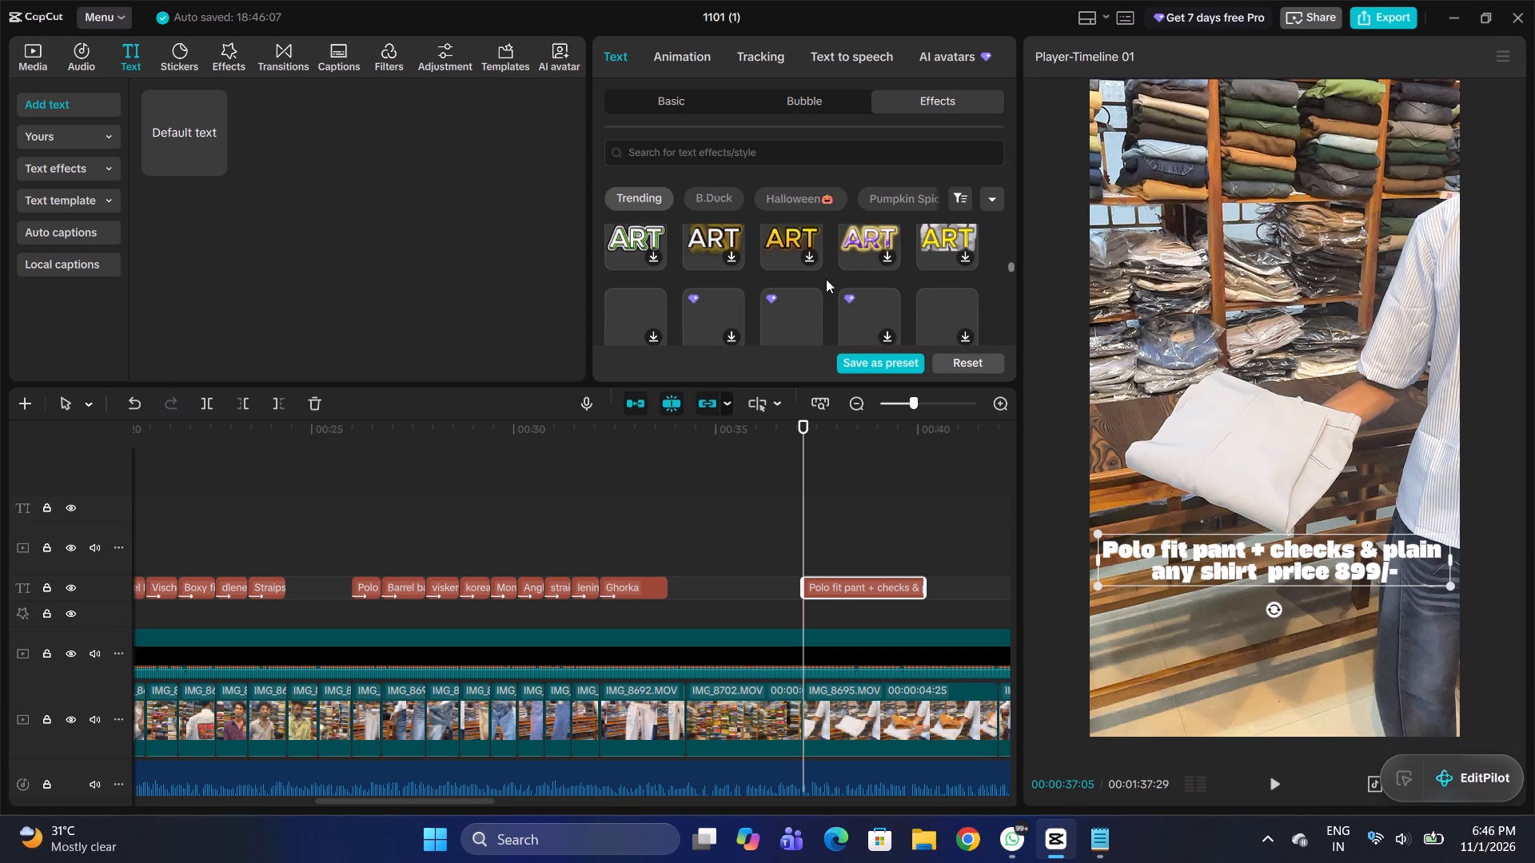
click(800, 292)
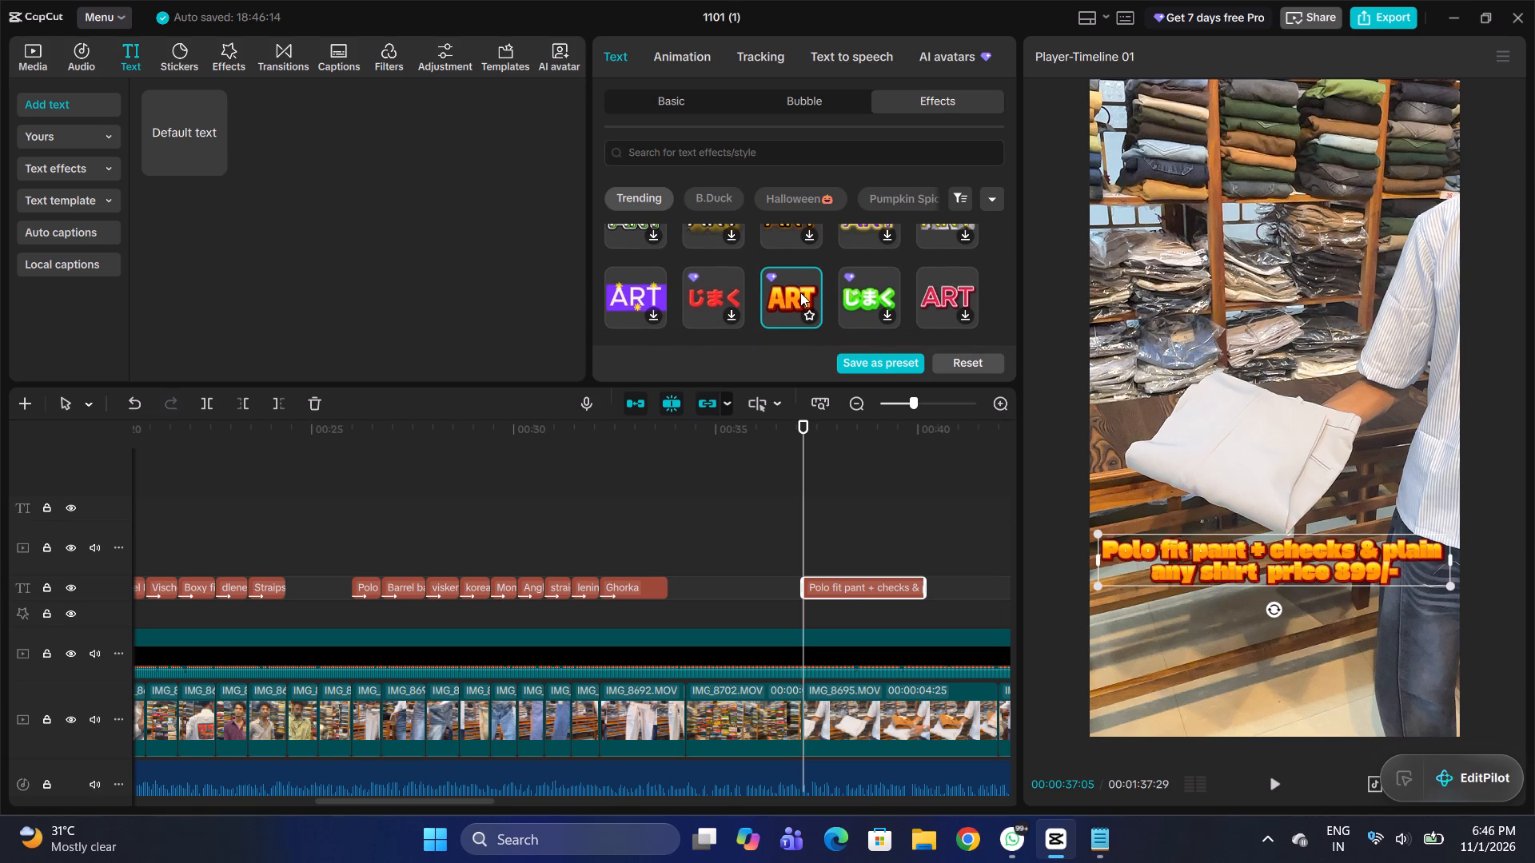
scroll(800, 292, down, 1)
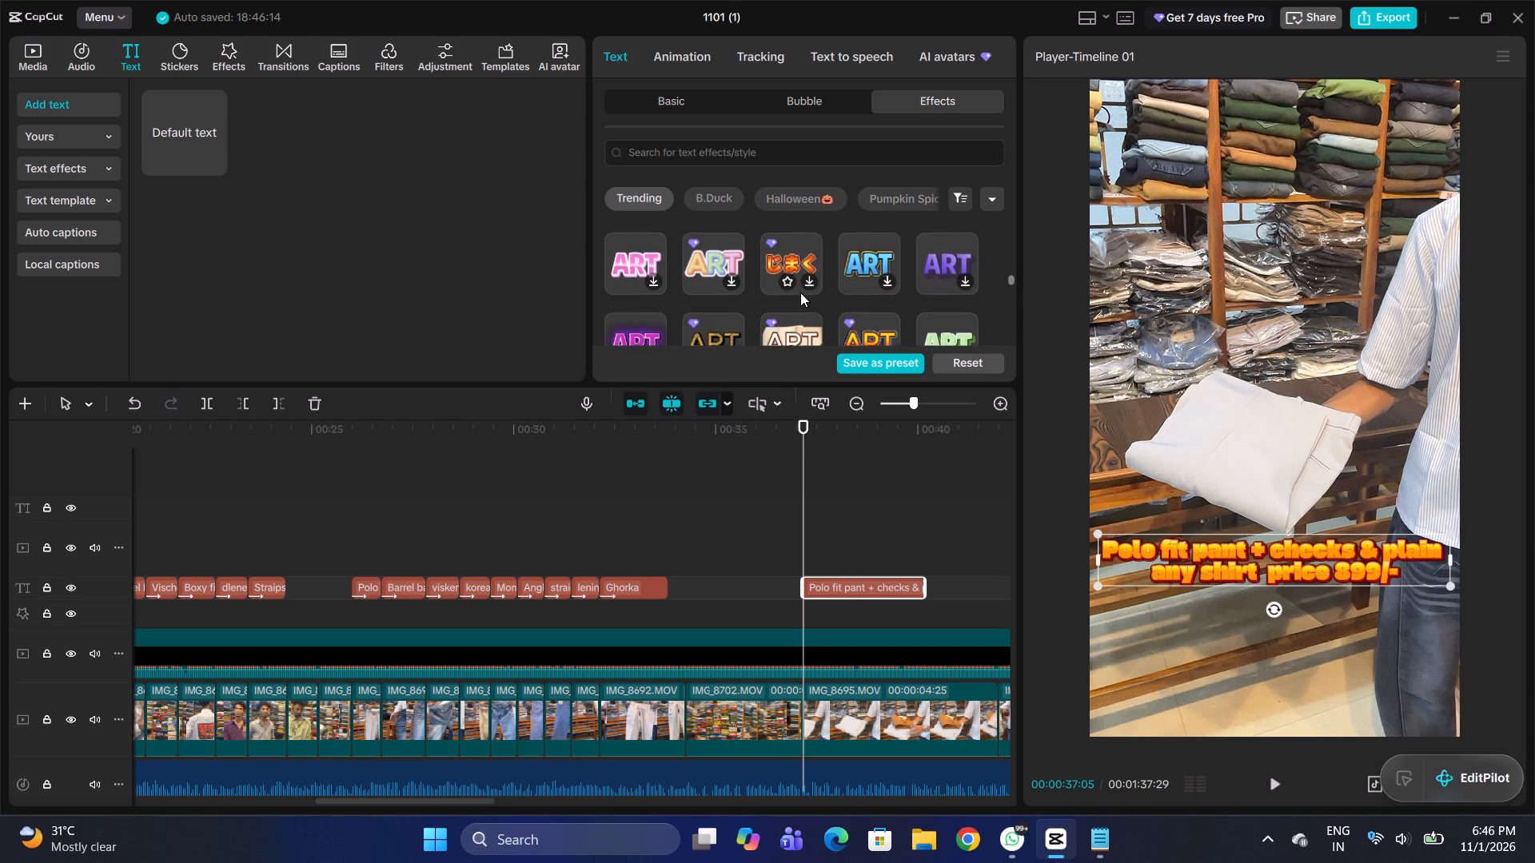
scroll(800, 292, down, 1)
click(715, 298)
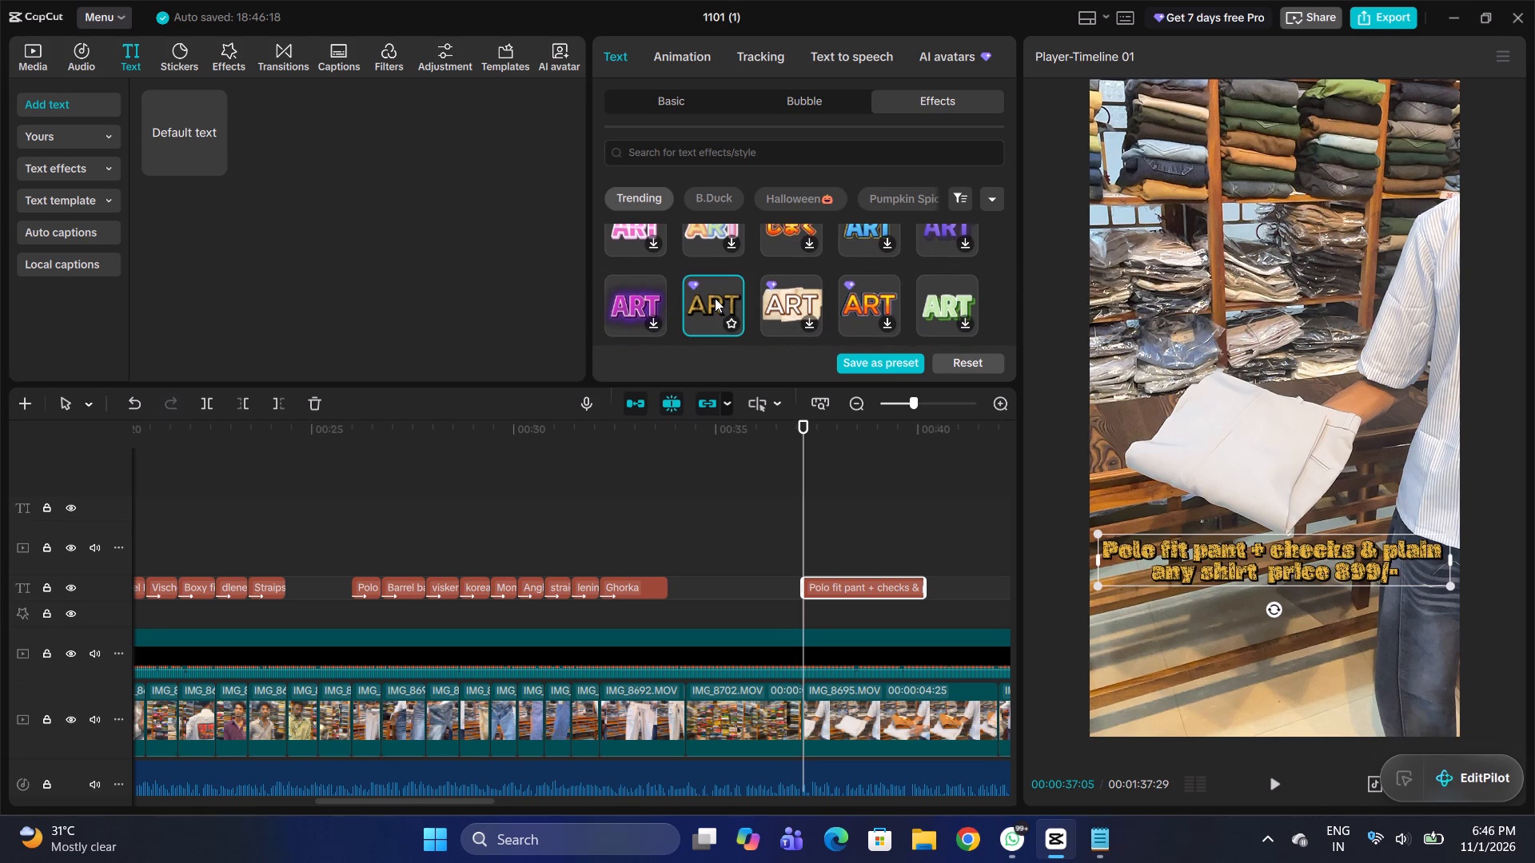
click(649, 301)
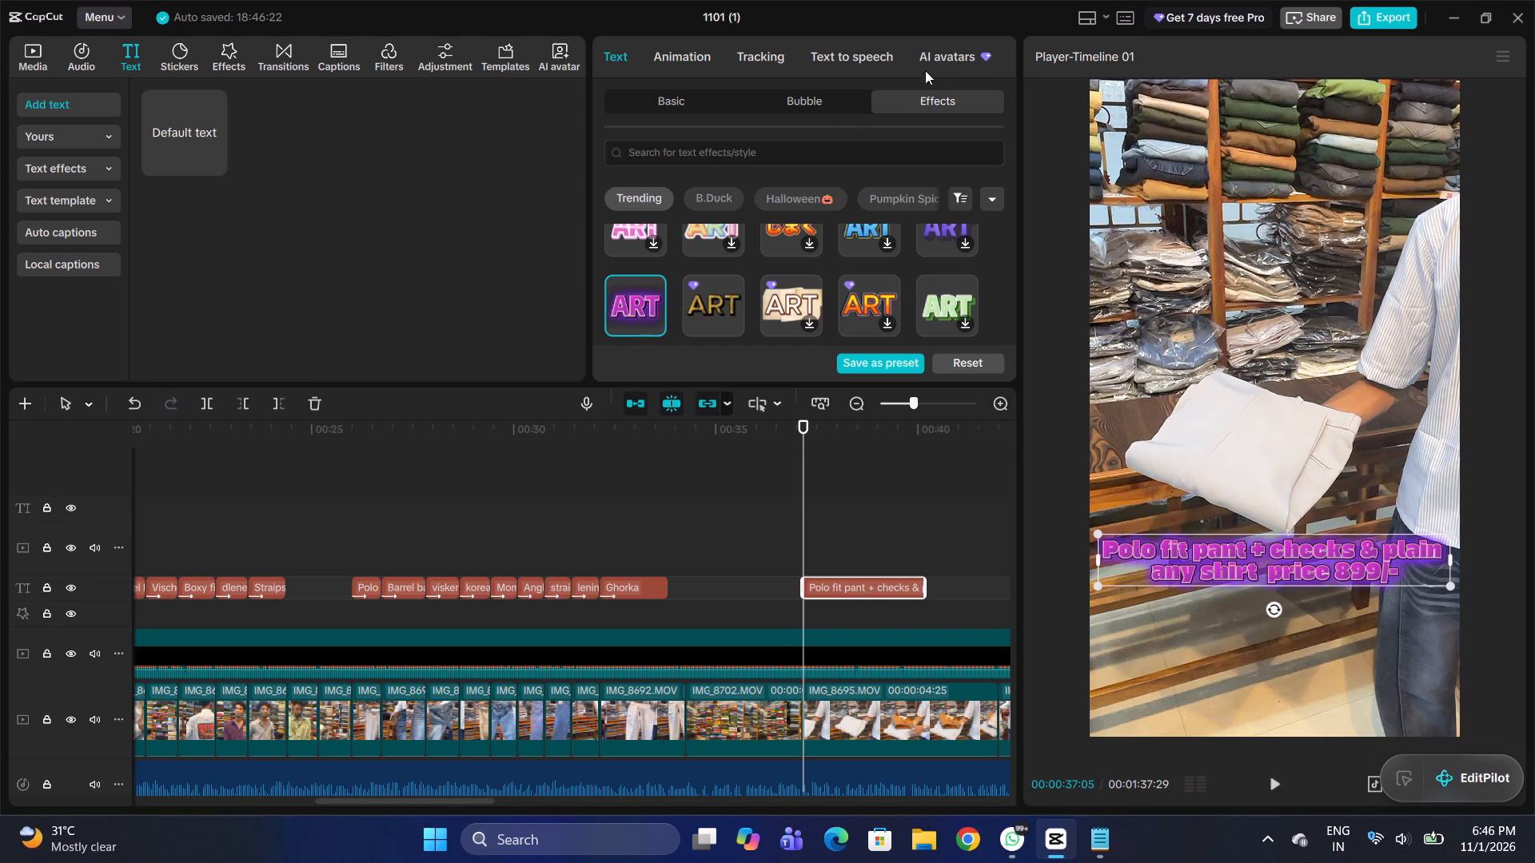
Apply the Fly Up Line entrance animation to the 899/- offer title.
click(677, 66)
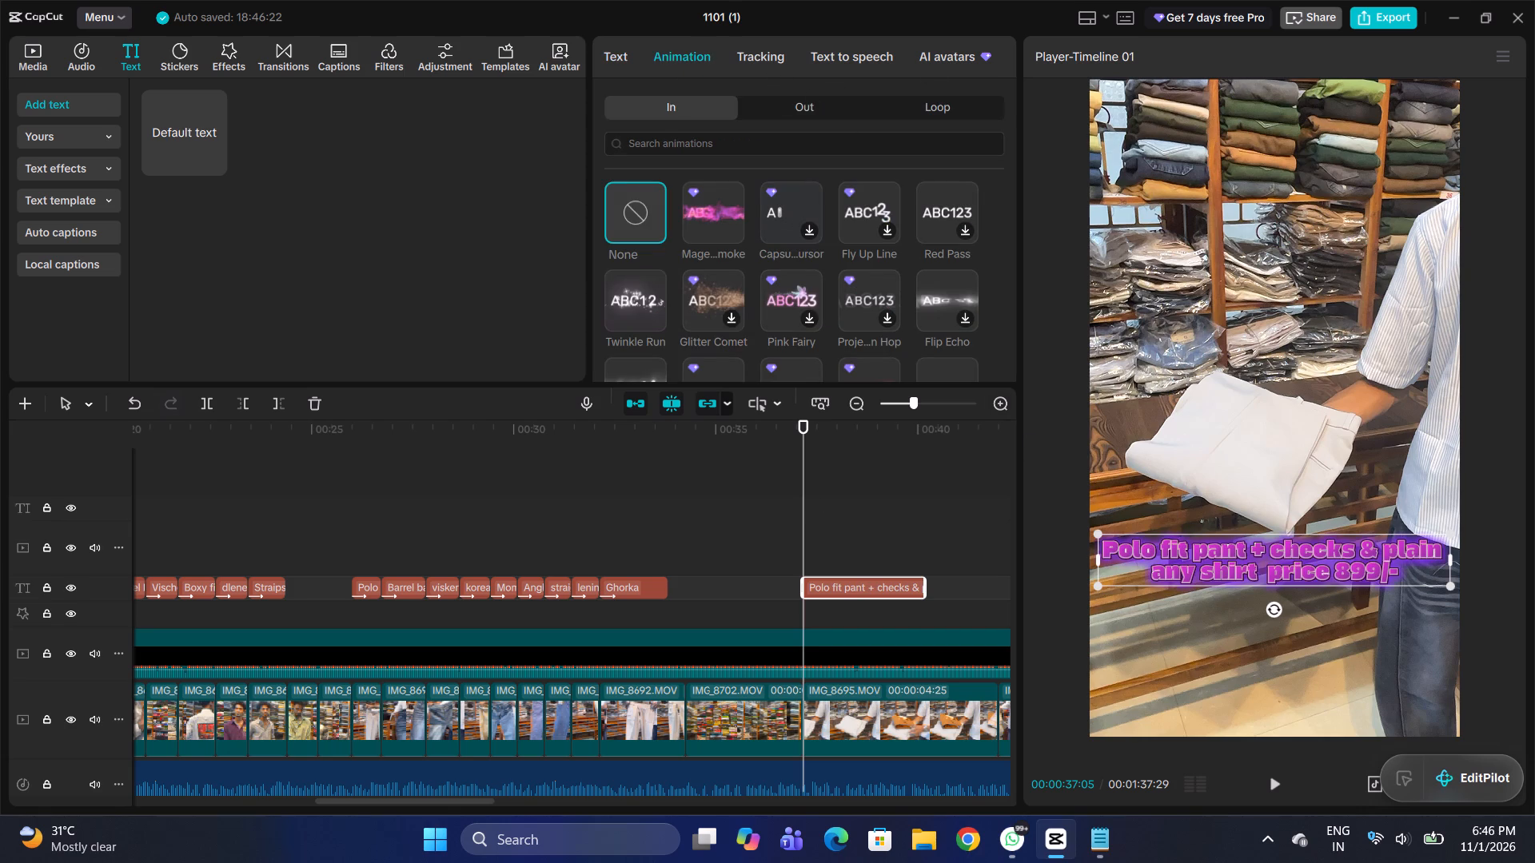
click(866, 183)
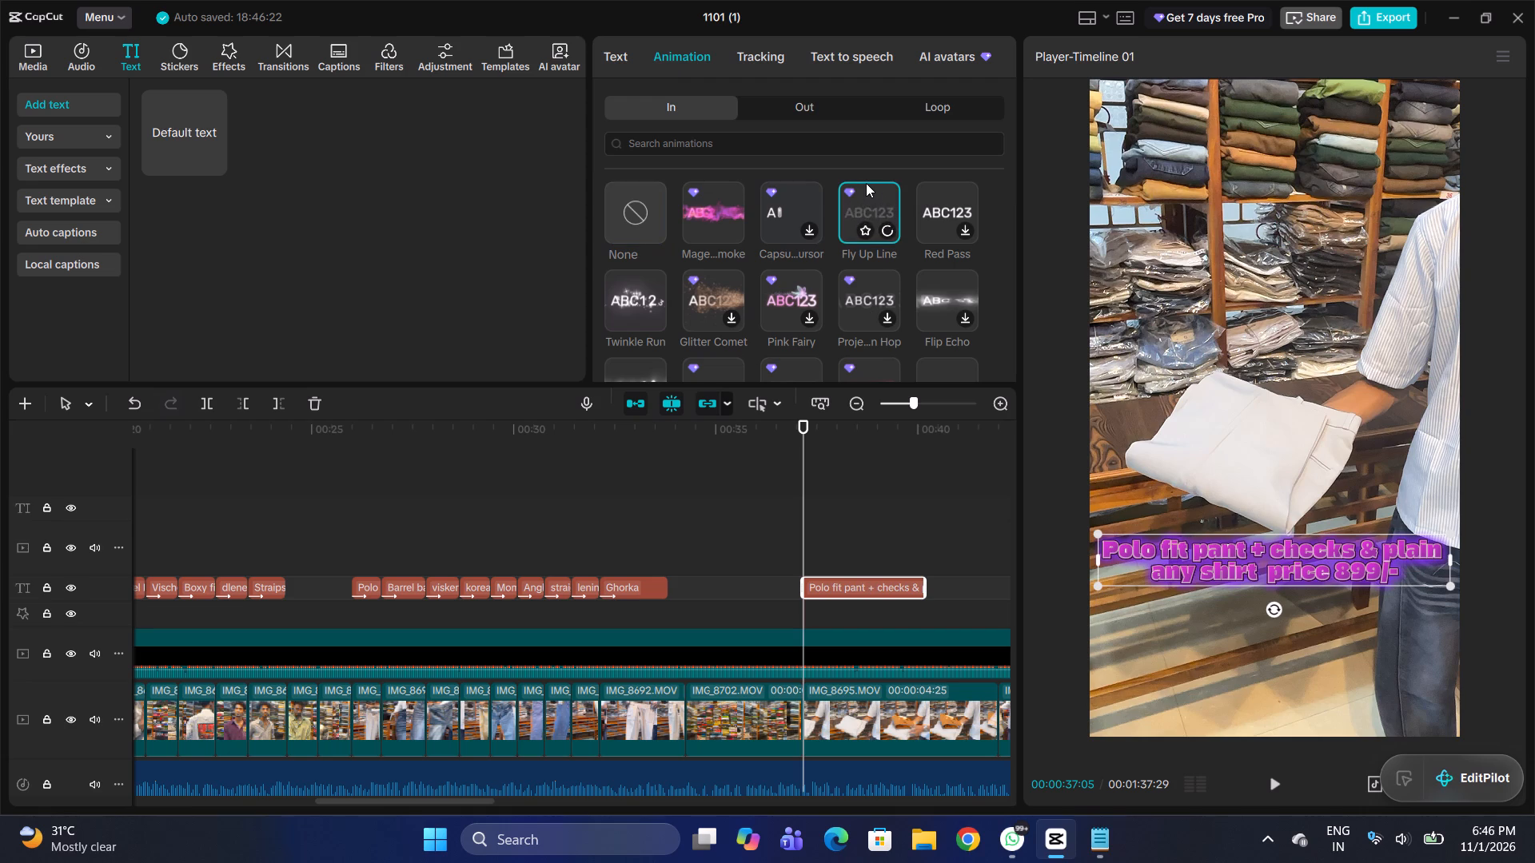
Extend the offer title's duration to the end of the IMG_8695 clip at 00:00:42:00.
drag(919, 590, 931, 589)
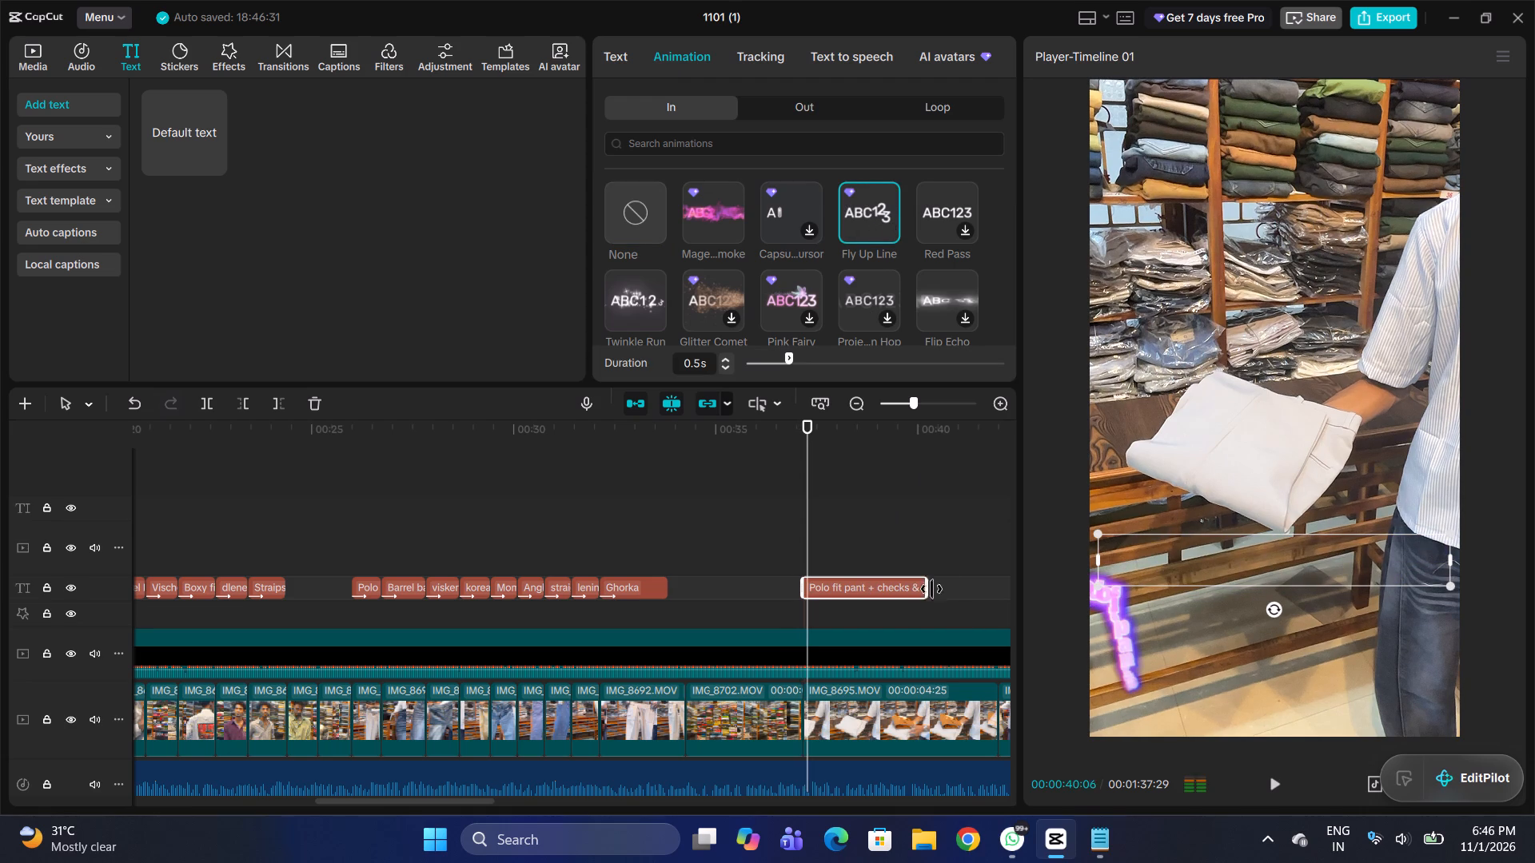
drag(931, 589, 877, 602)
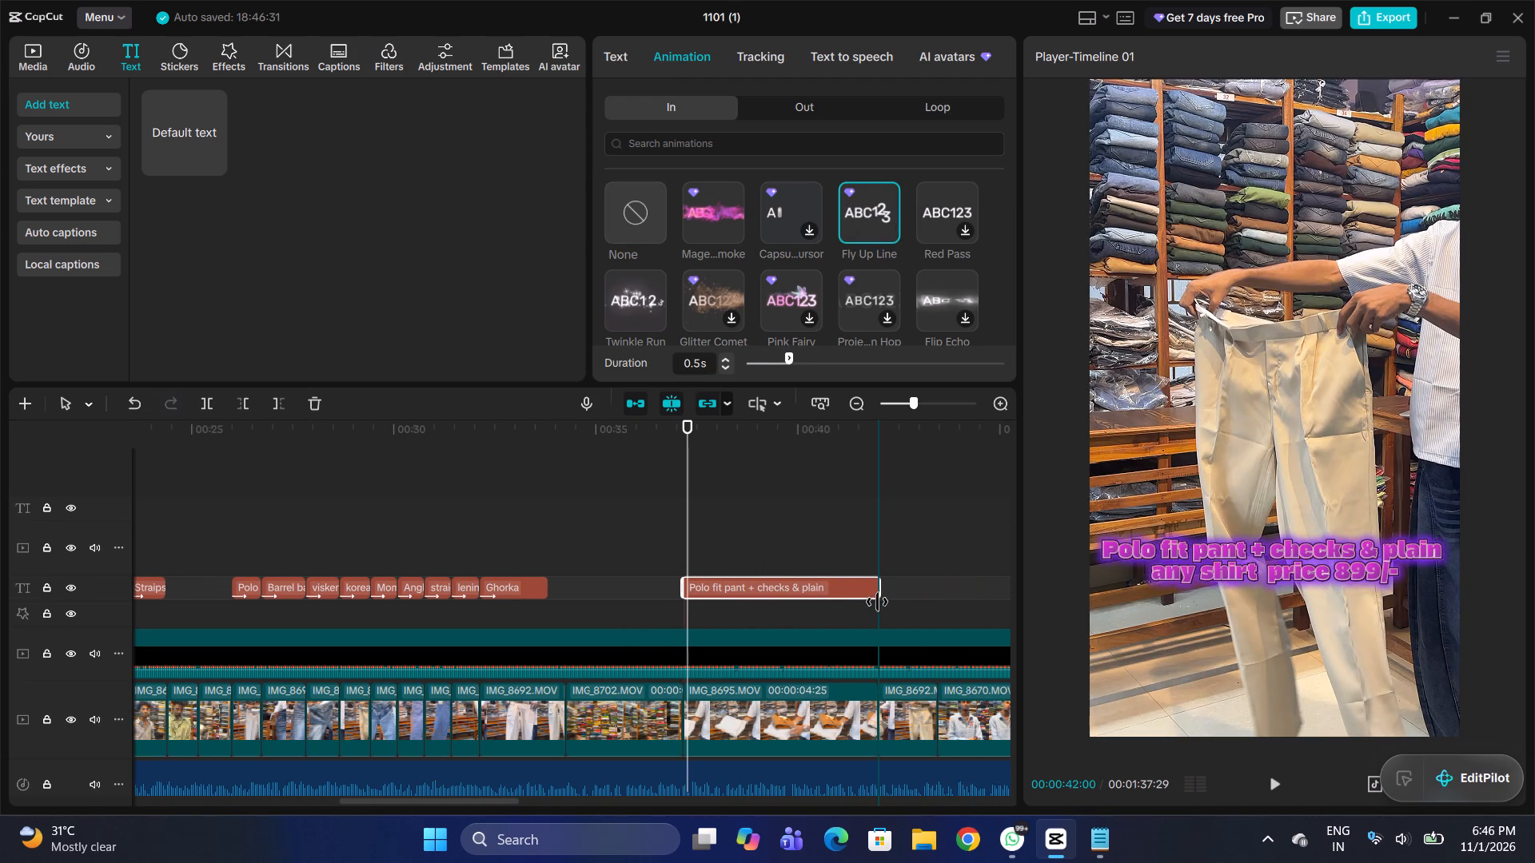
drag(877, 602, 875, 602)
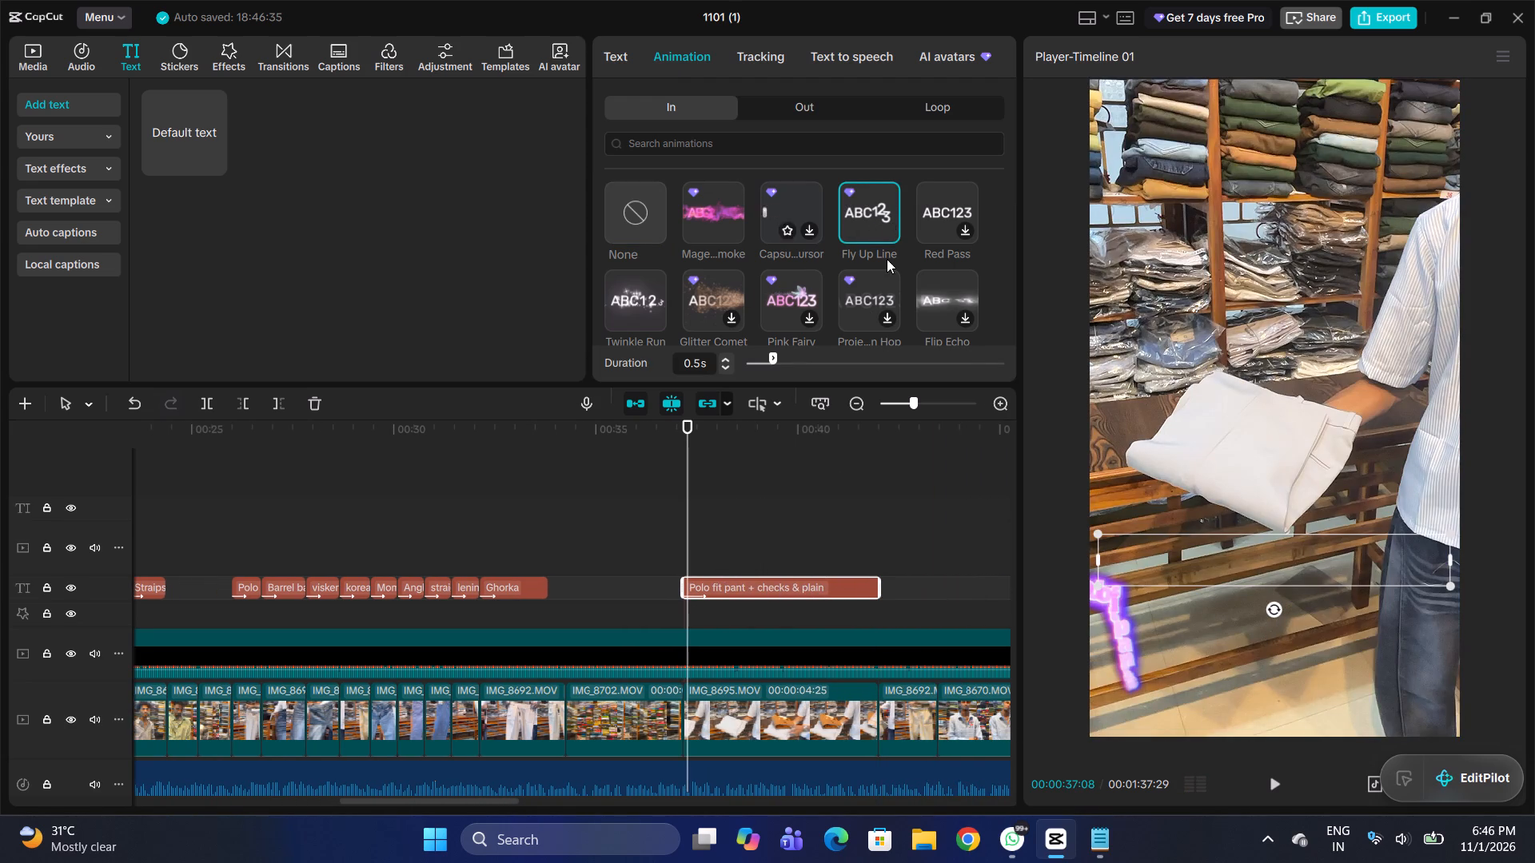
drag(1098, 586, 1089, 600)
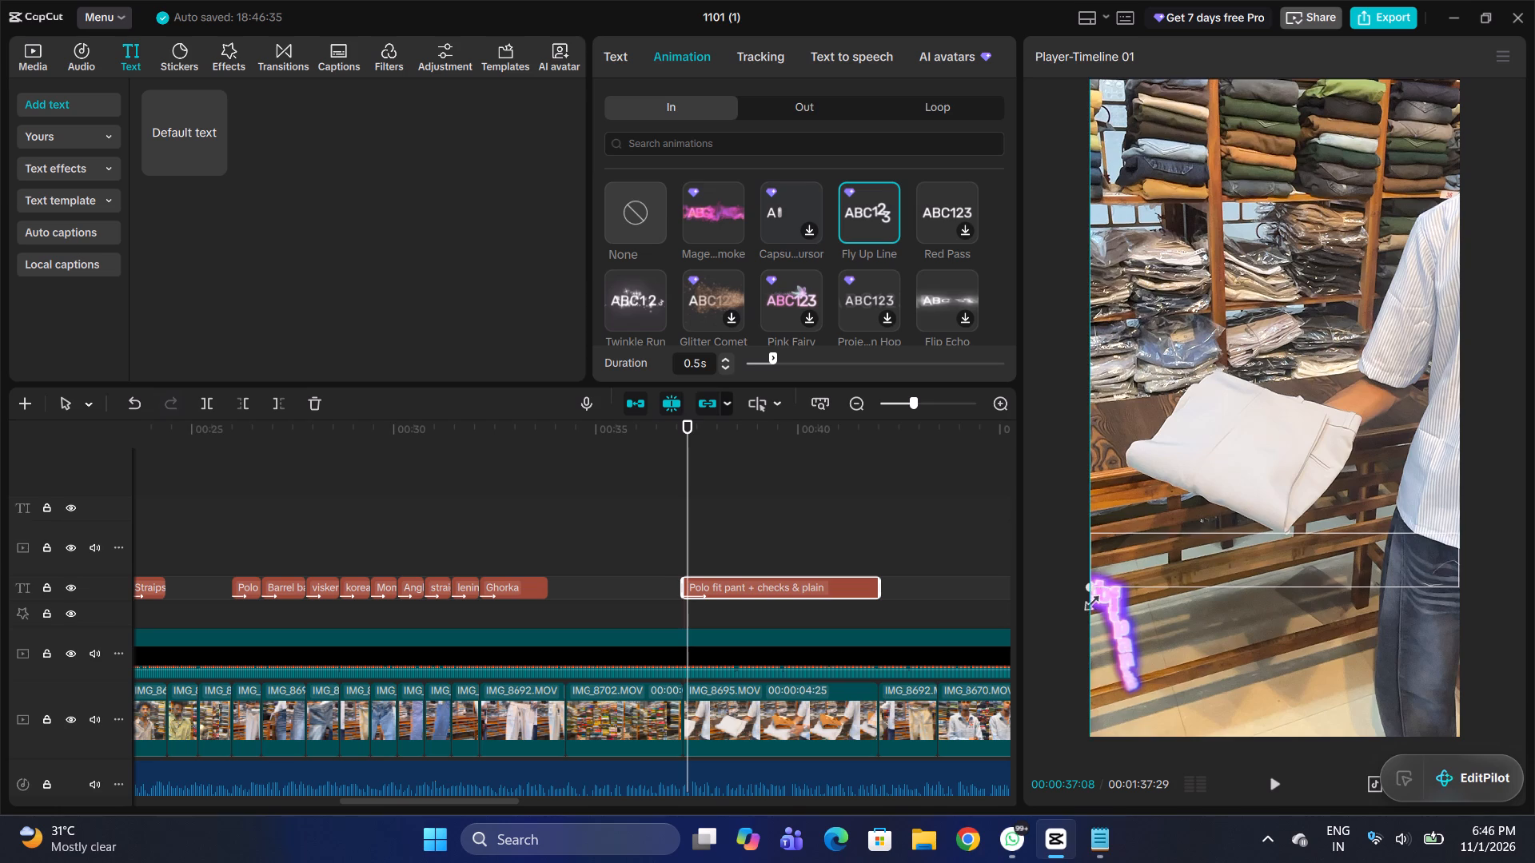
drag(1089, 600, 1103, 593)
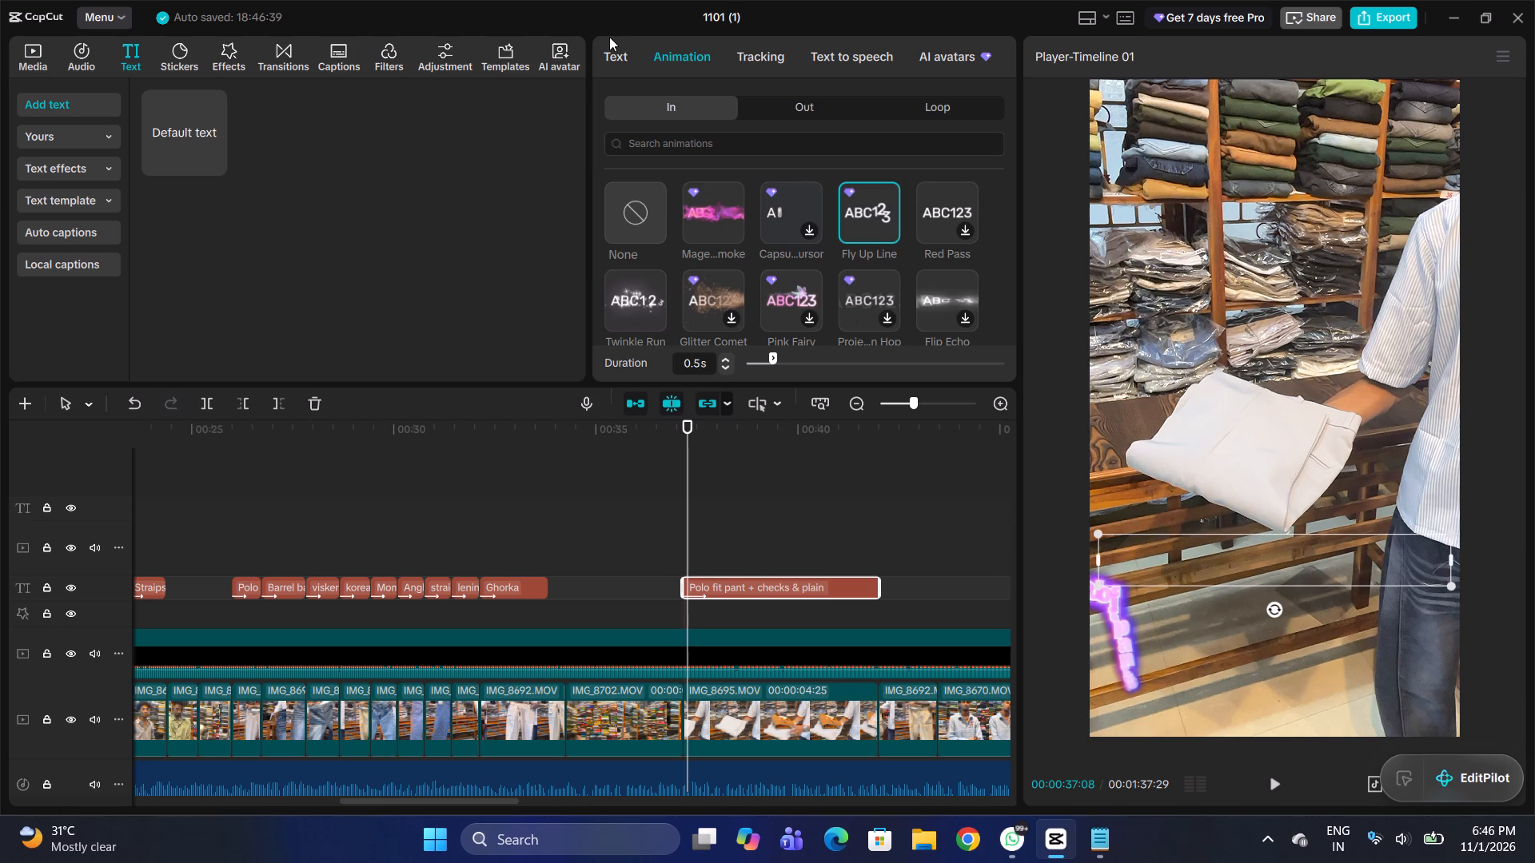
Break the offer title's text so that "price 899/-" sits on its own third line.
click(612, 50)
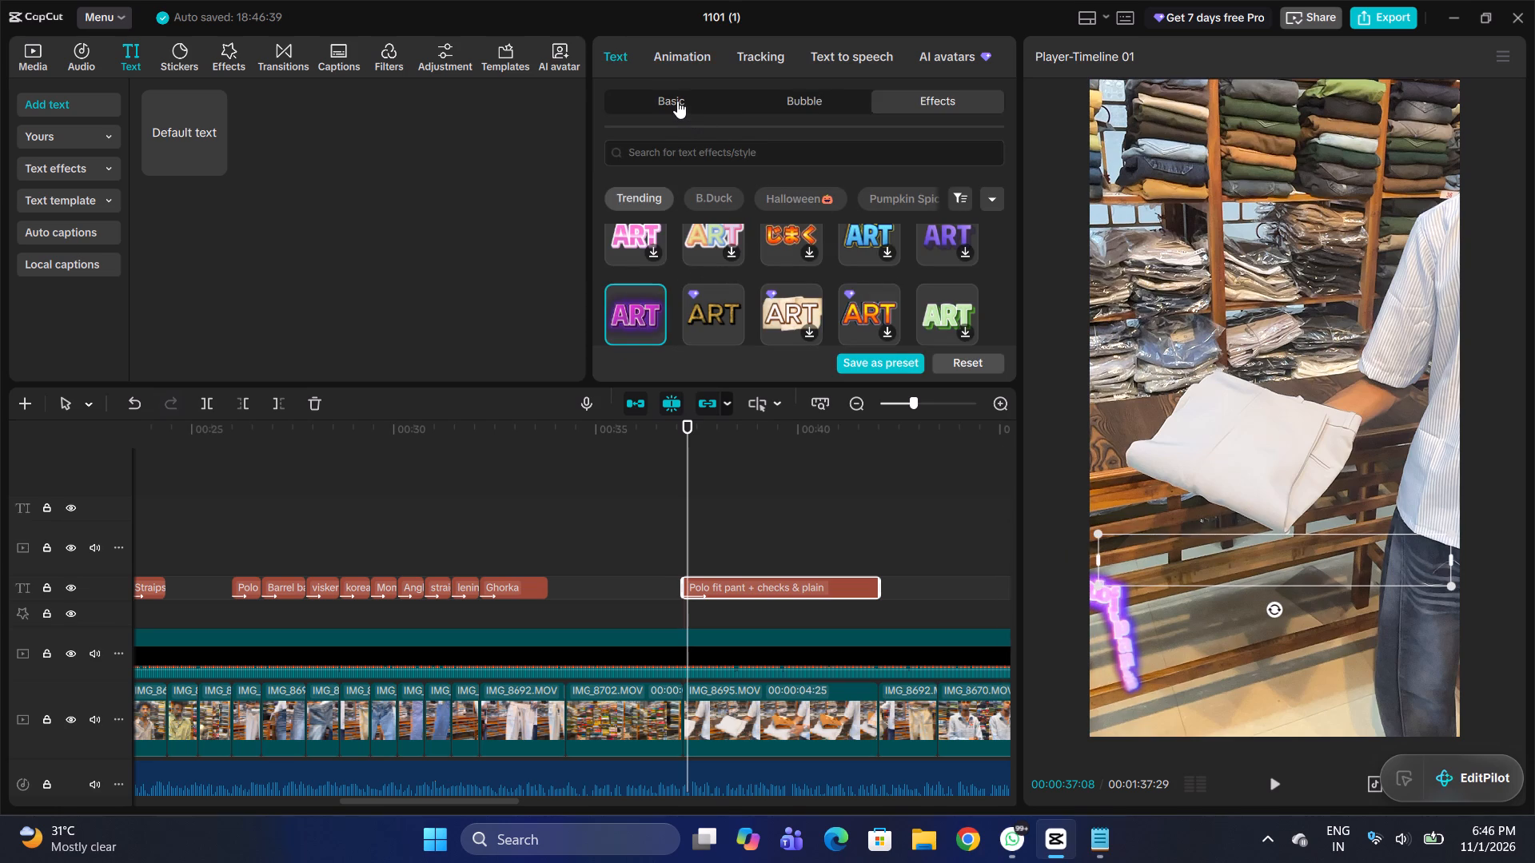
click(677, 101)
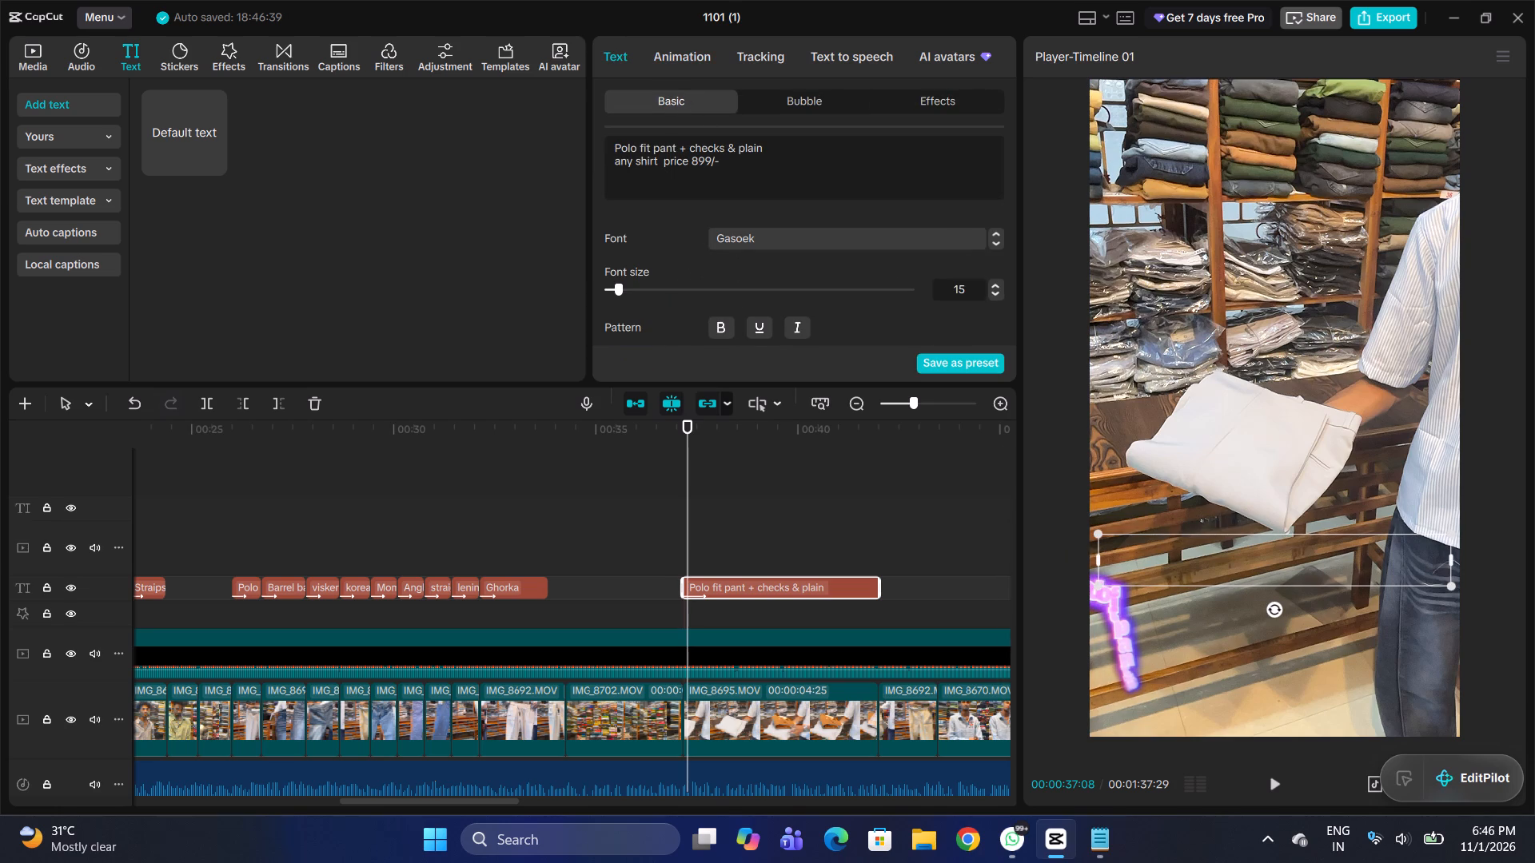
click(663, 161)
key(Return)
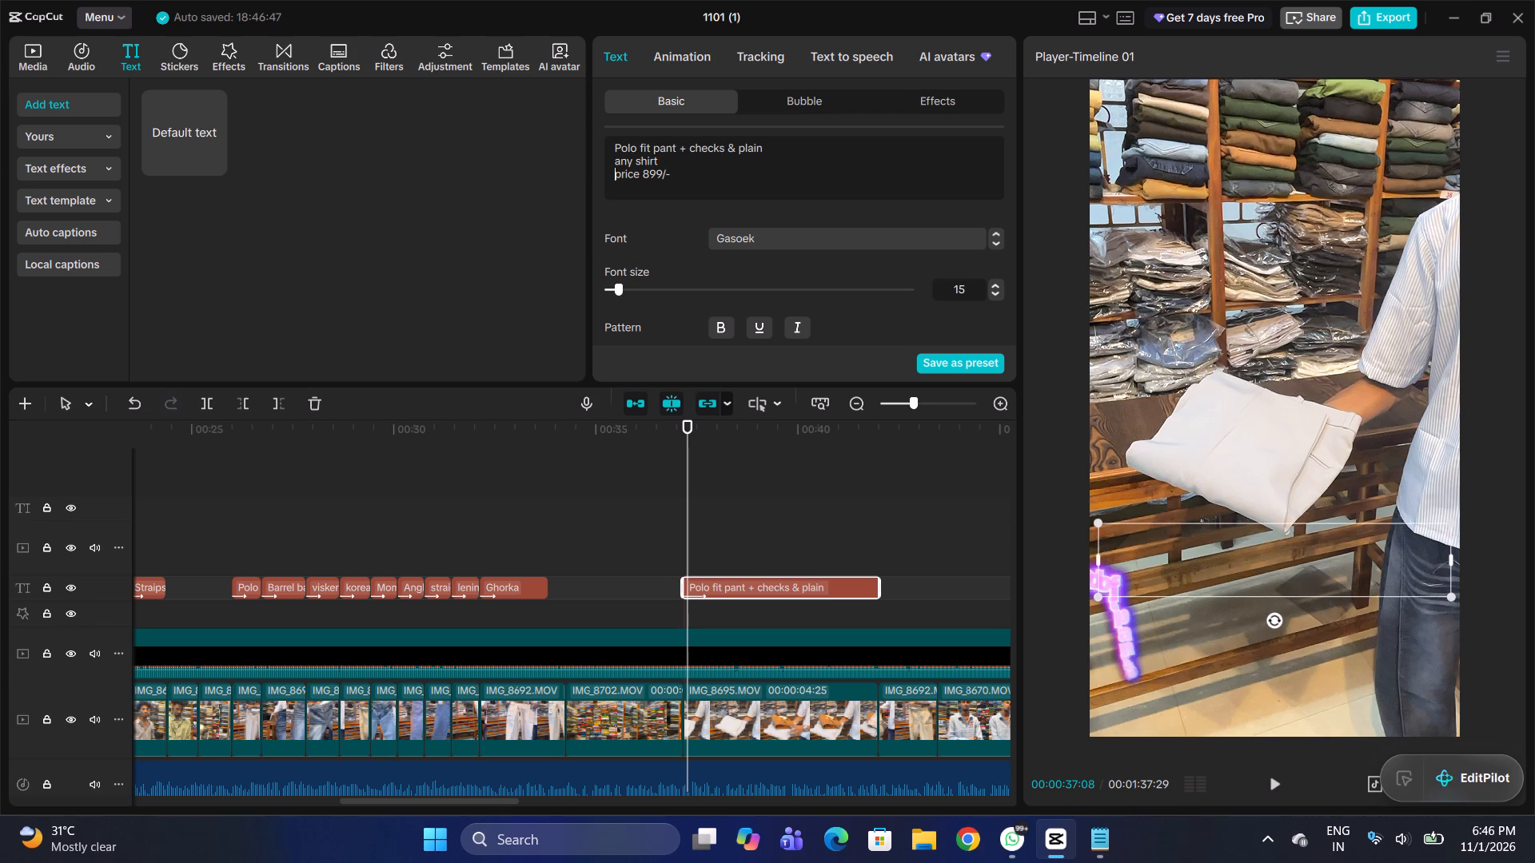
Lengthen the offer title's Fly Up Line animation, trying 1.0 s and settling on 1.6 s.
click(686, 56)
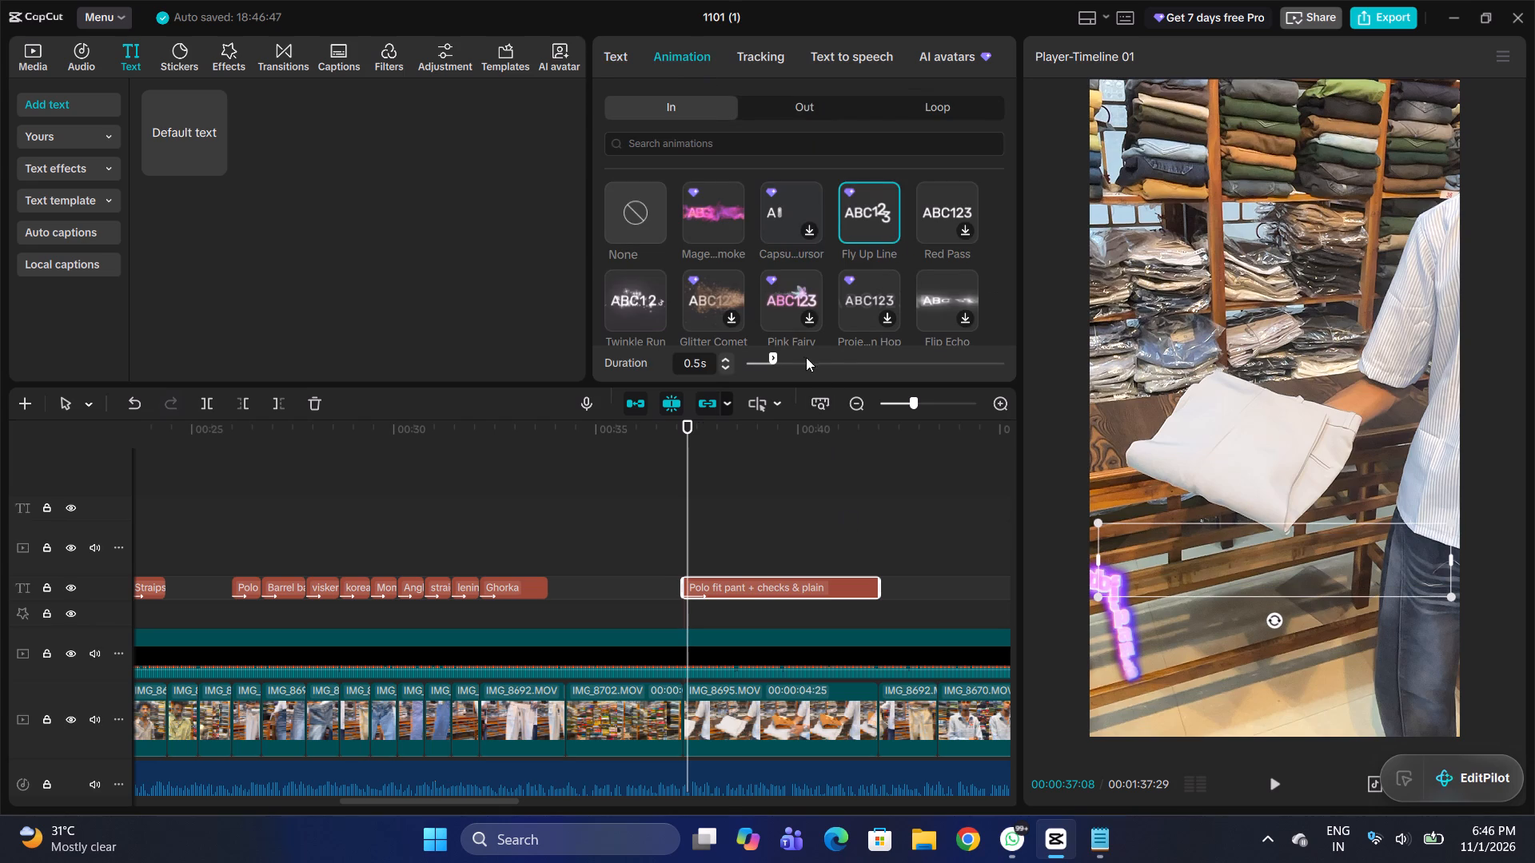
click(798, 372)
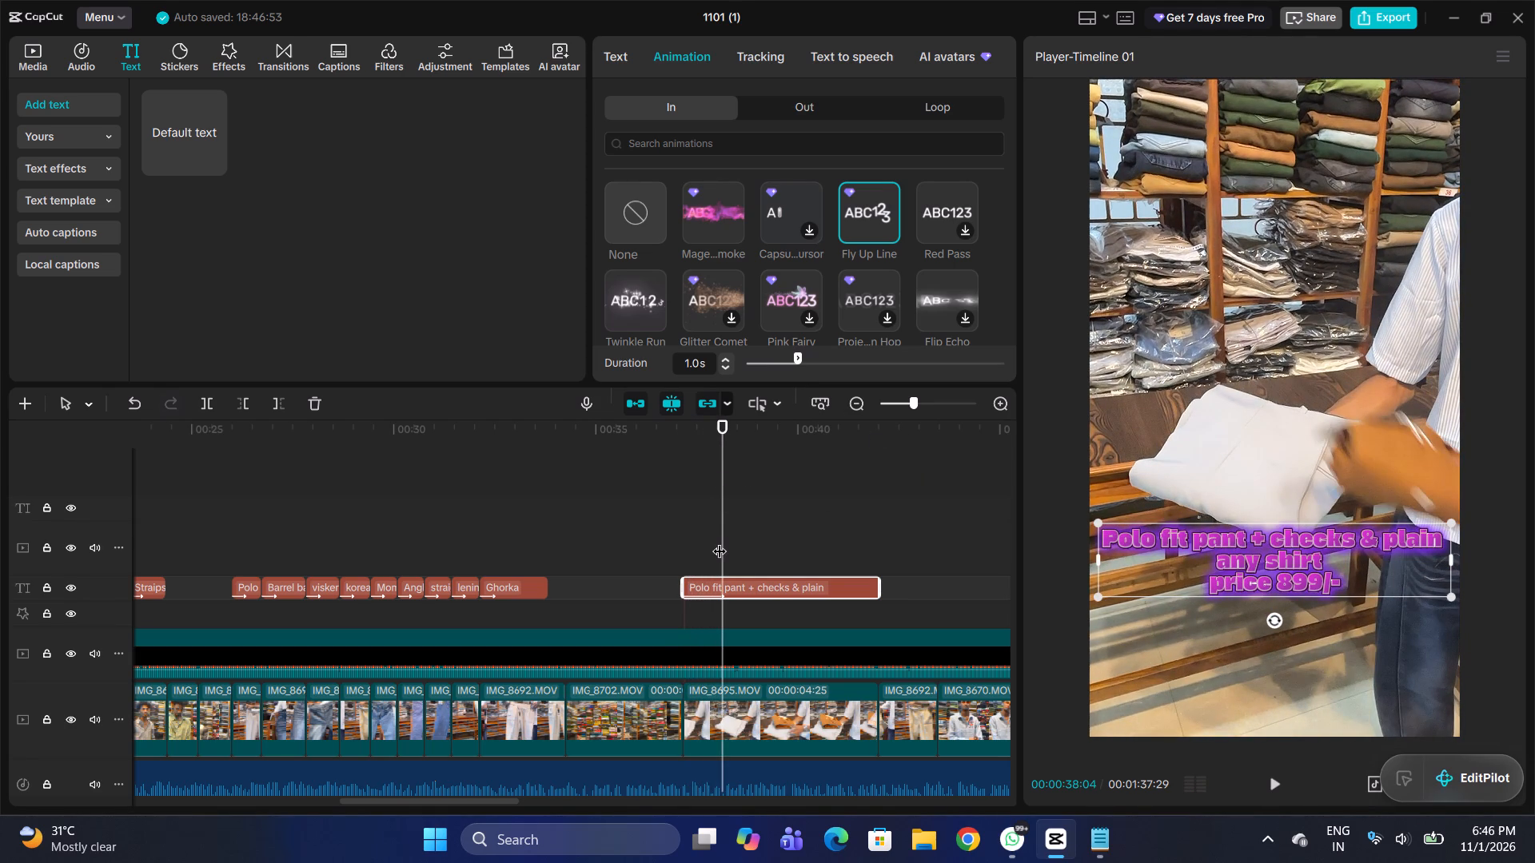
click(832, 363)
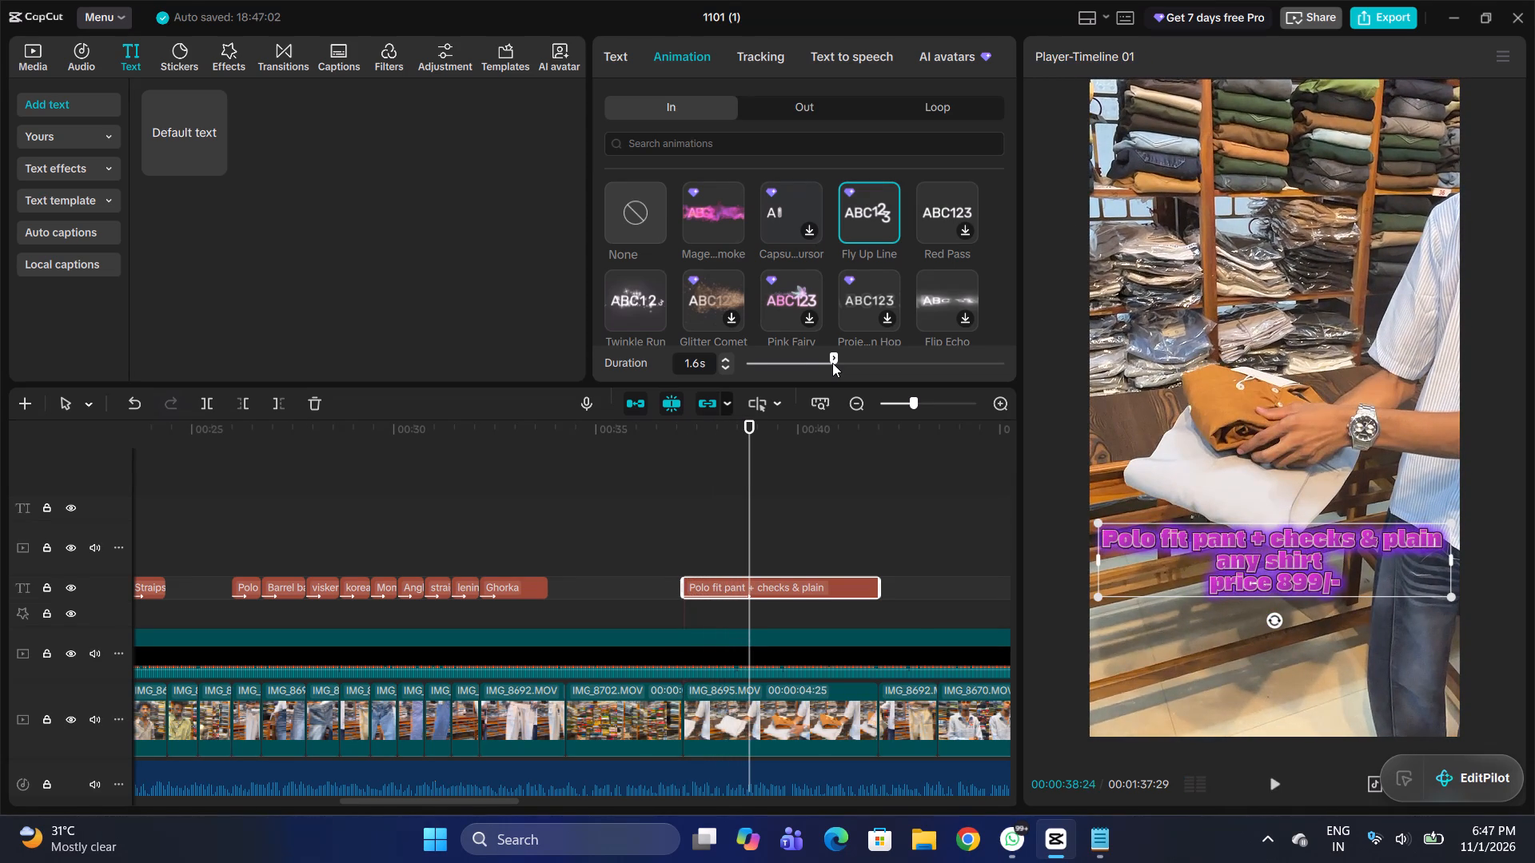
Play back the clips following the offer title and return the playhead to the title's end at 00:00:42:00.
triple_click(886, 528)
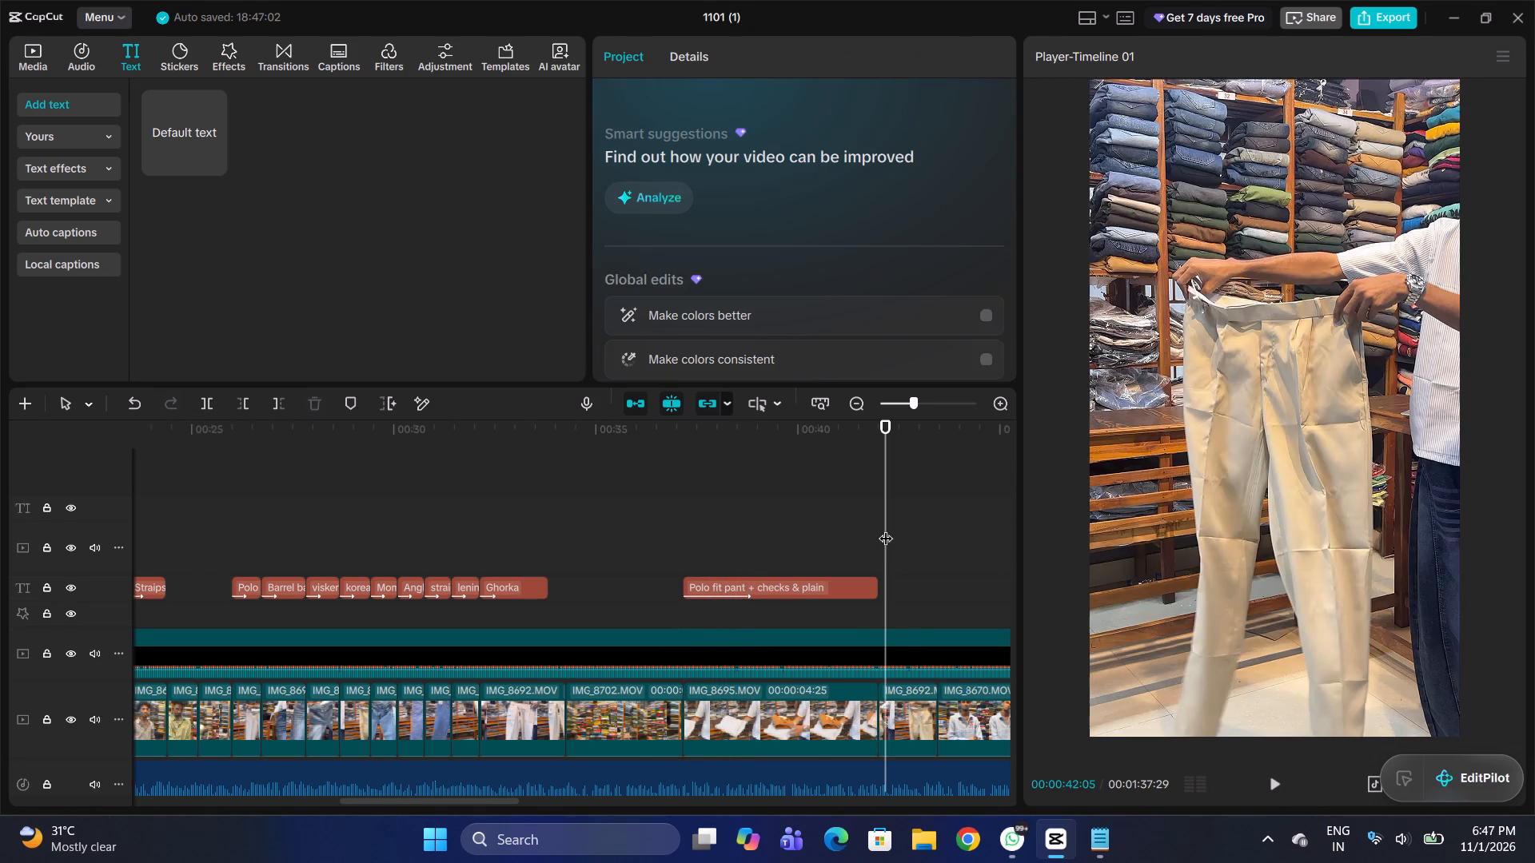
key(space)
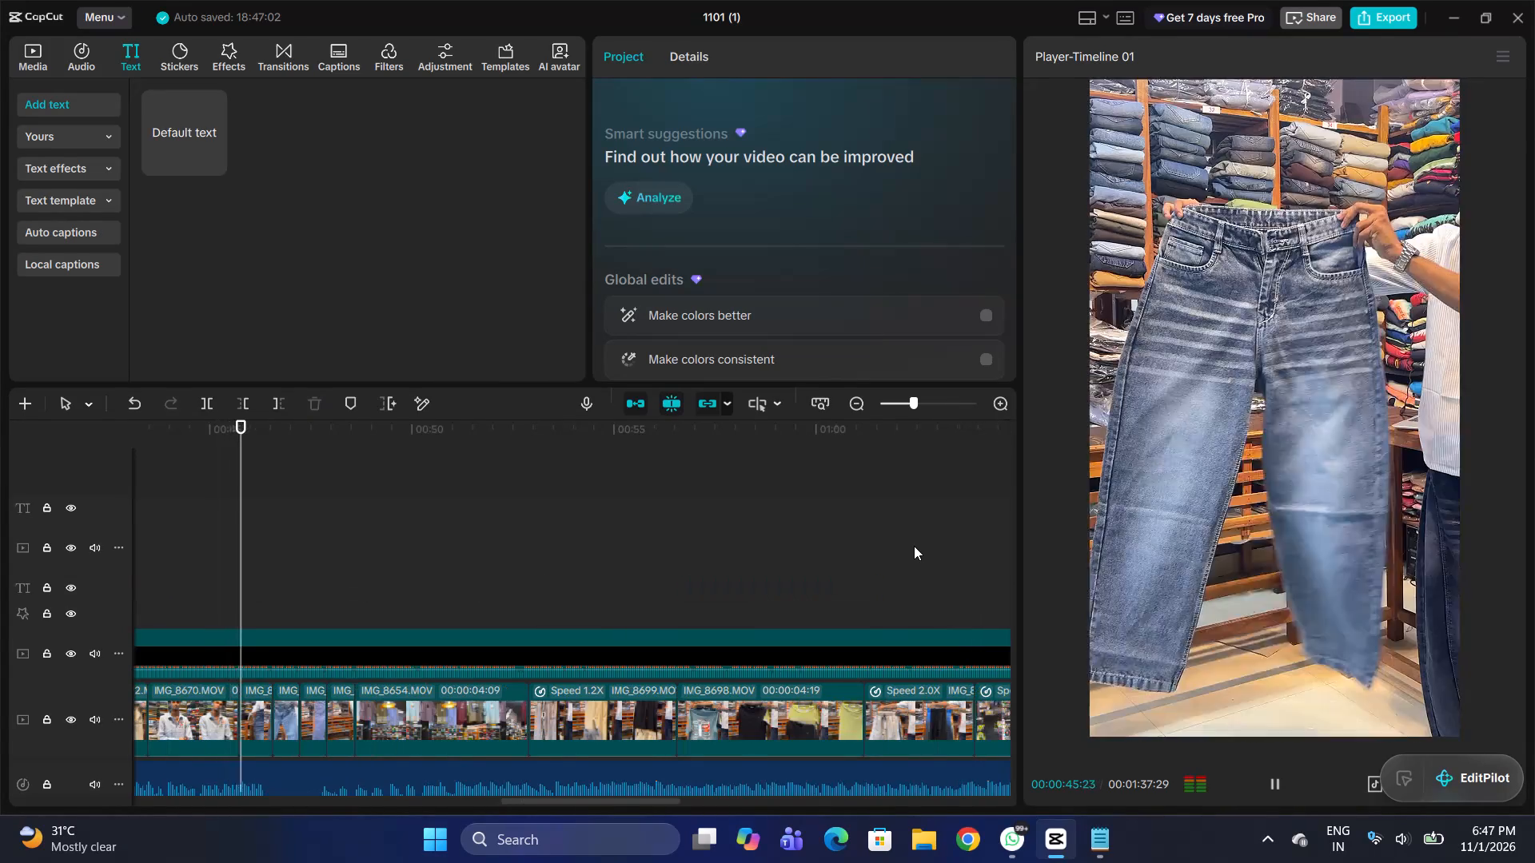
ctrl+scroll(404, 654, down, 2)
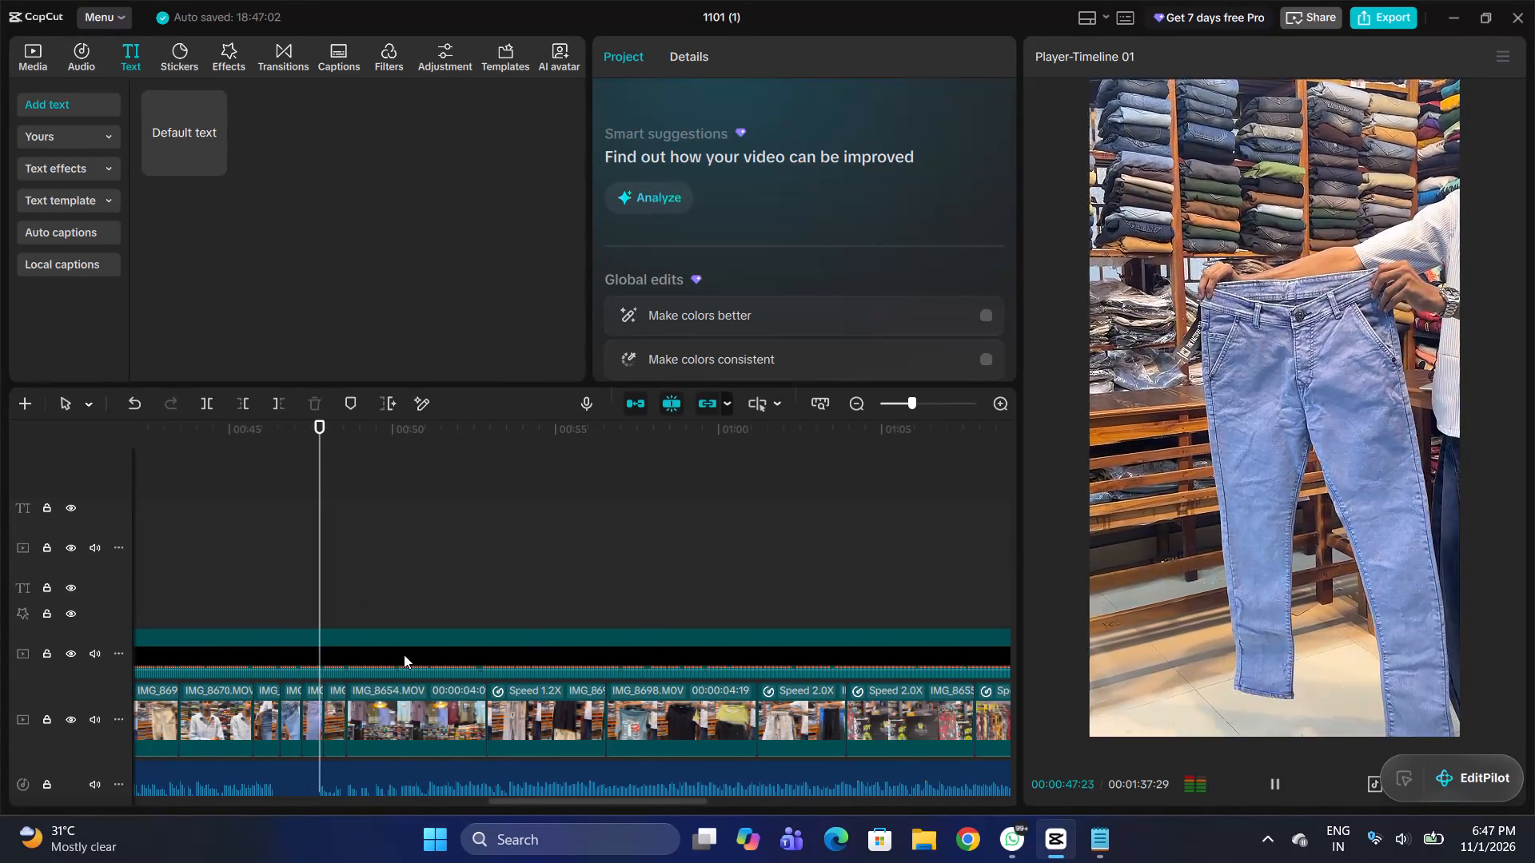
double_click(221, 576)
drag(221, 576, 444, 575)
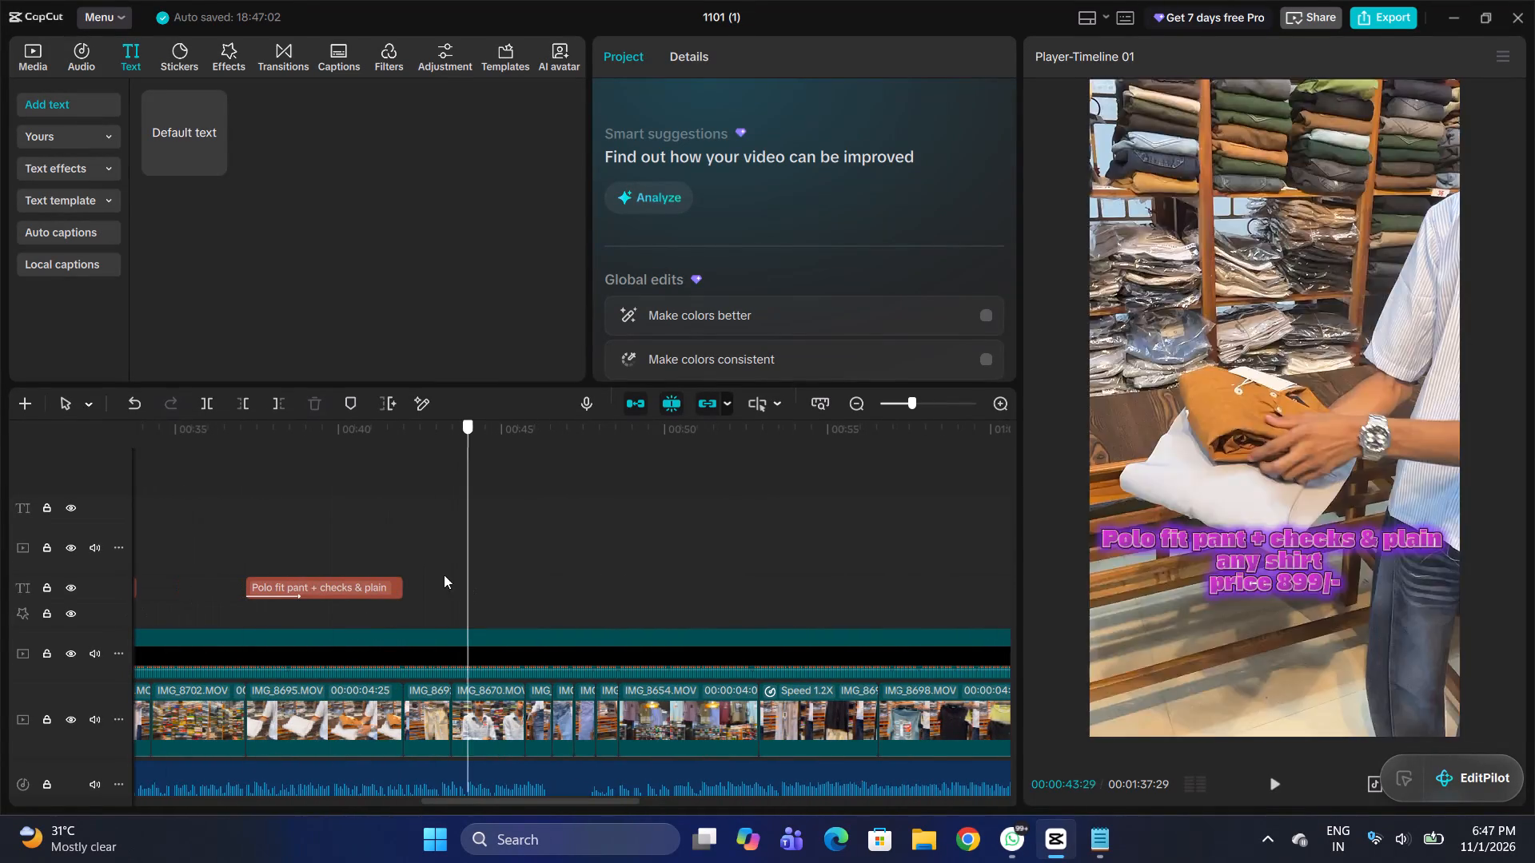
drag(444, 575, 401, 576)
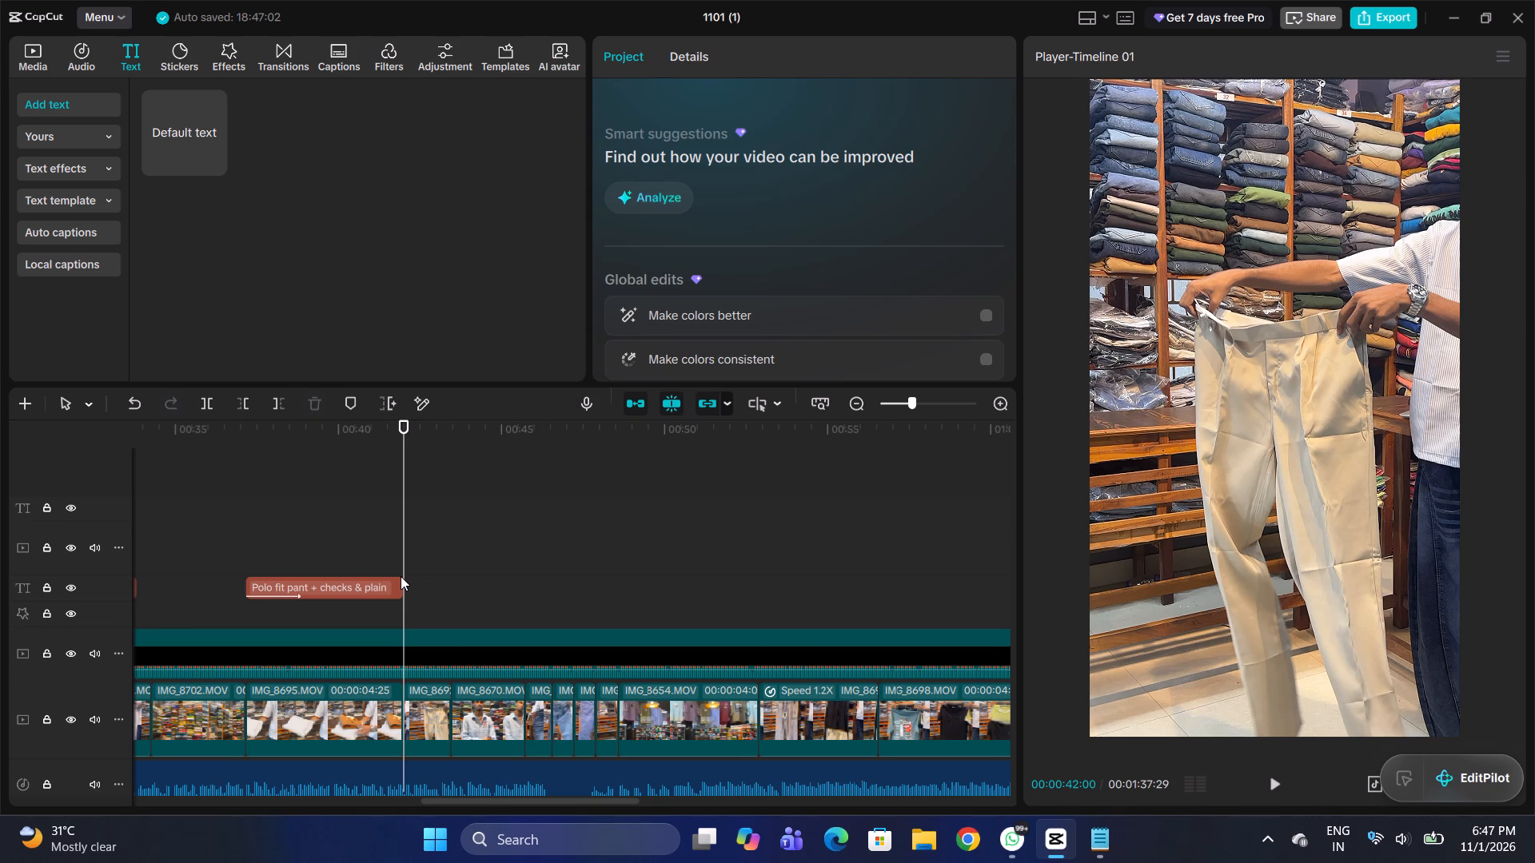
Switch to the Notepad script and copy the line "korean baggy + any type shirt eduthalum price verum 999/-".
click(1088, 838)
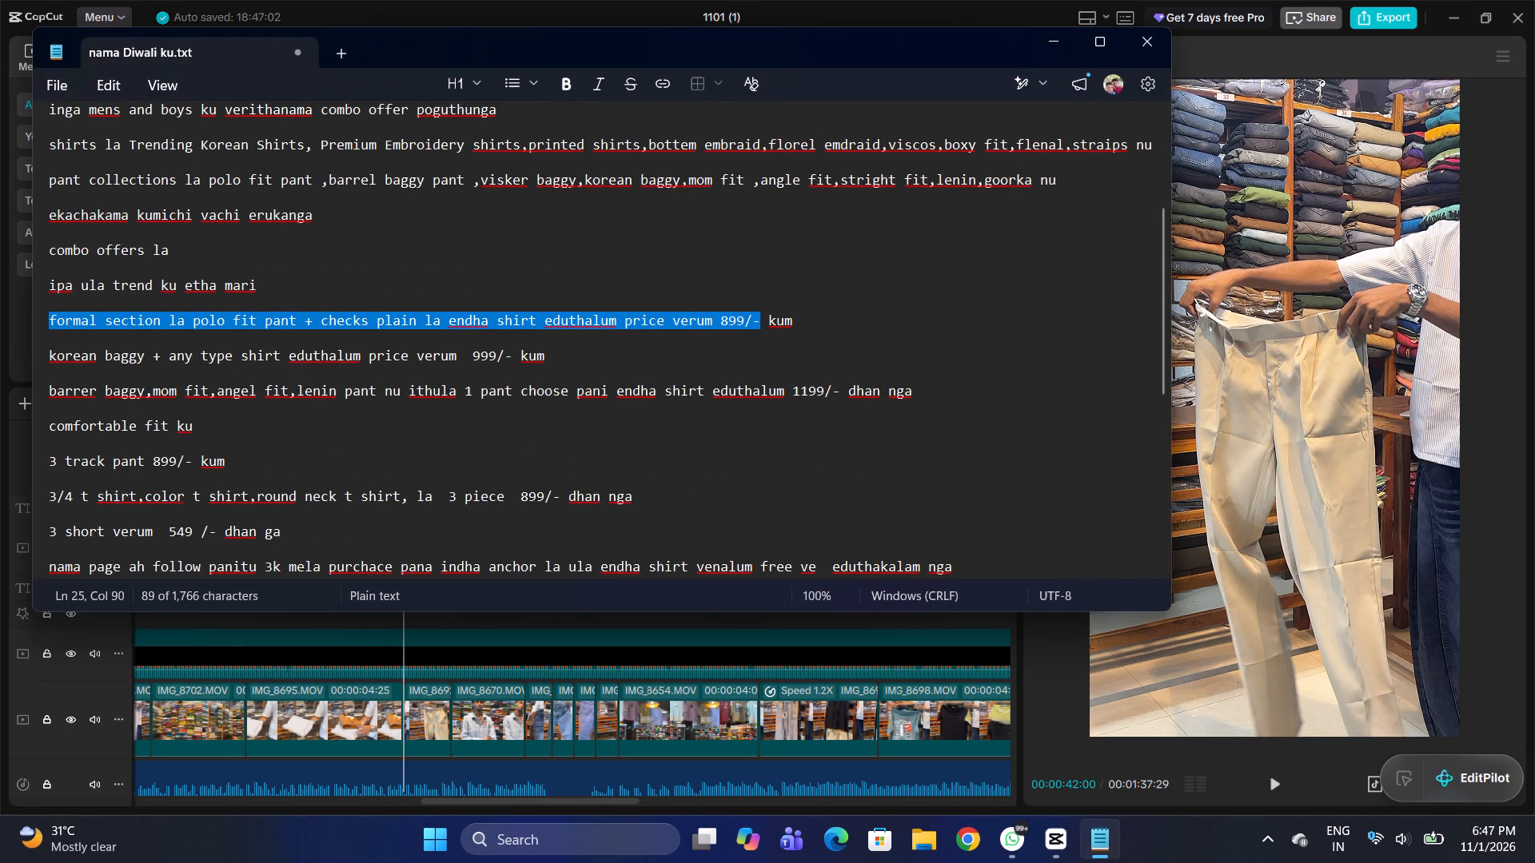
drag(52, 353, 508, 358)
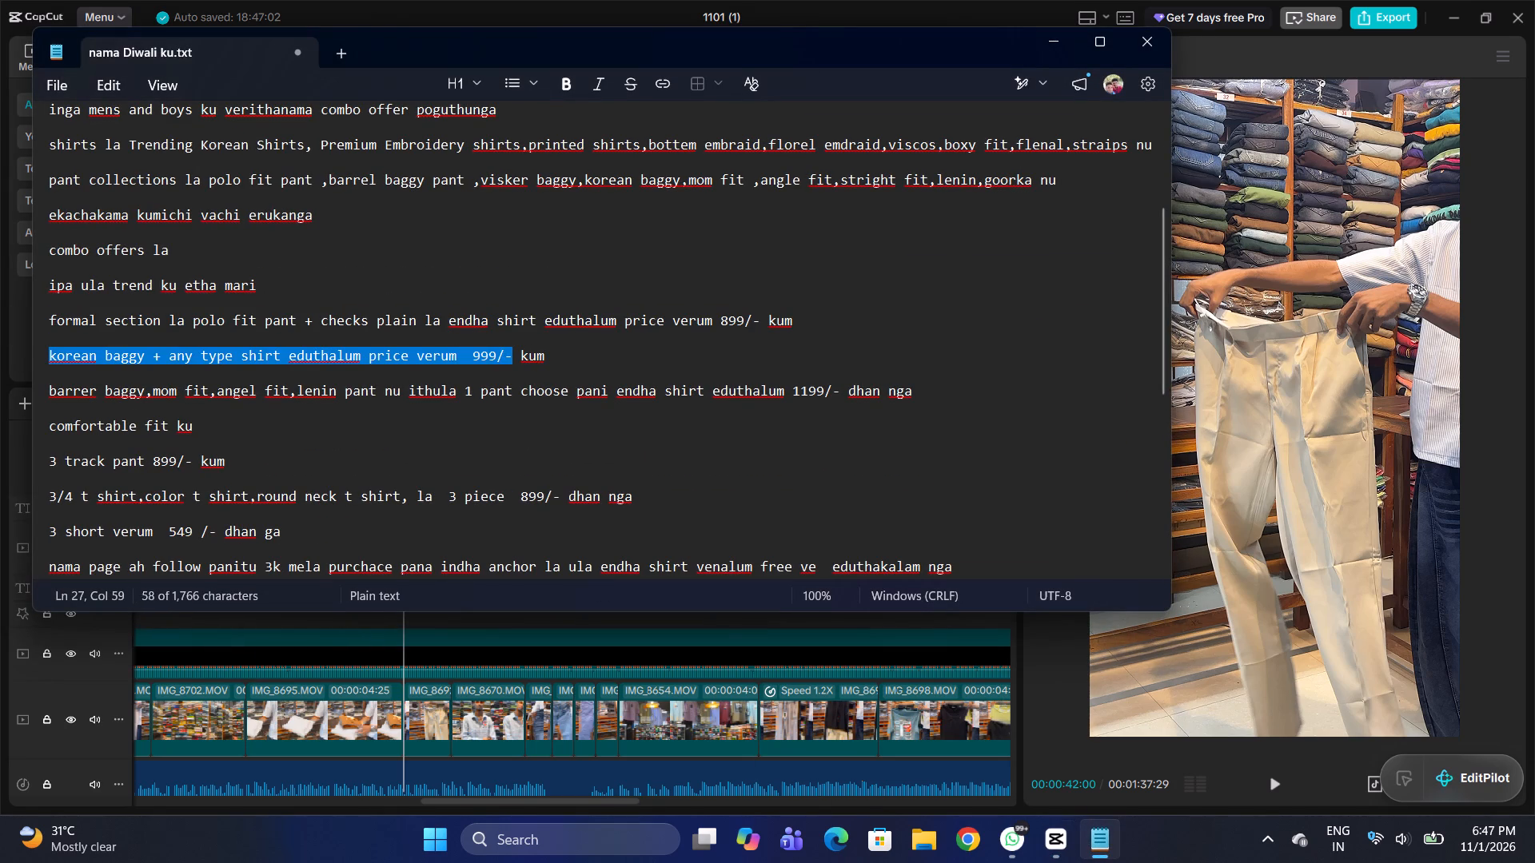
drag(508, 358, 517, 358)
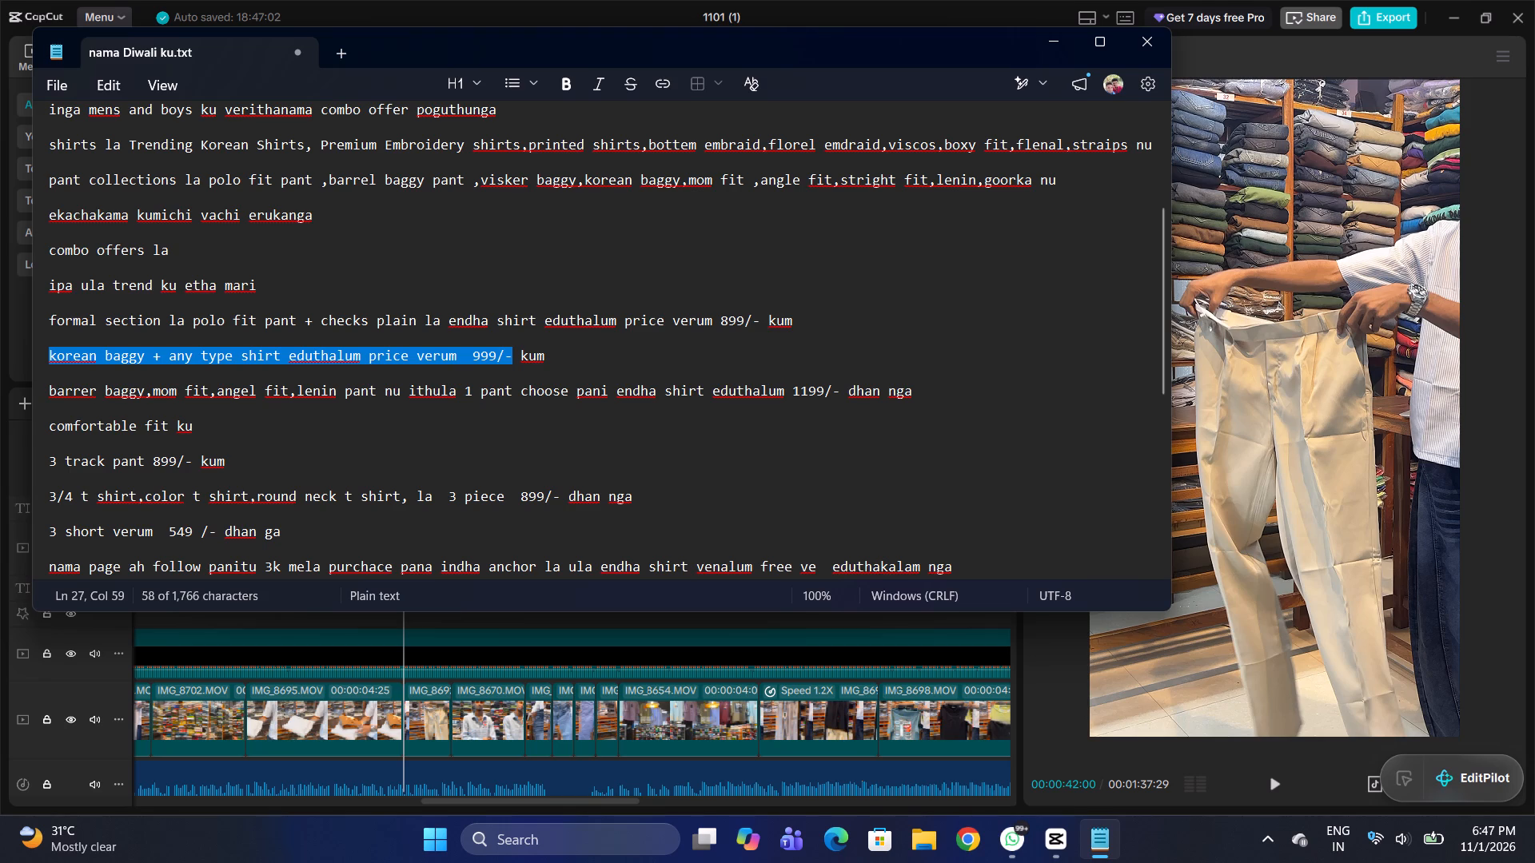
key(ctrl+c)
click(1067, 46)
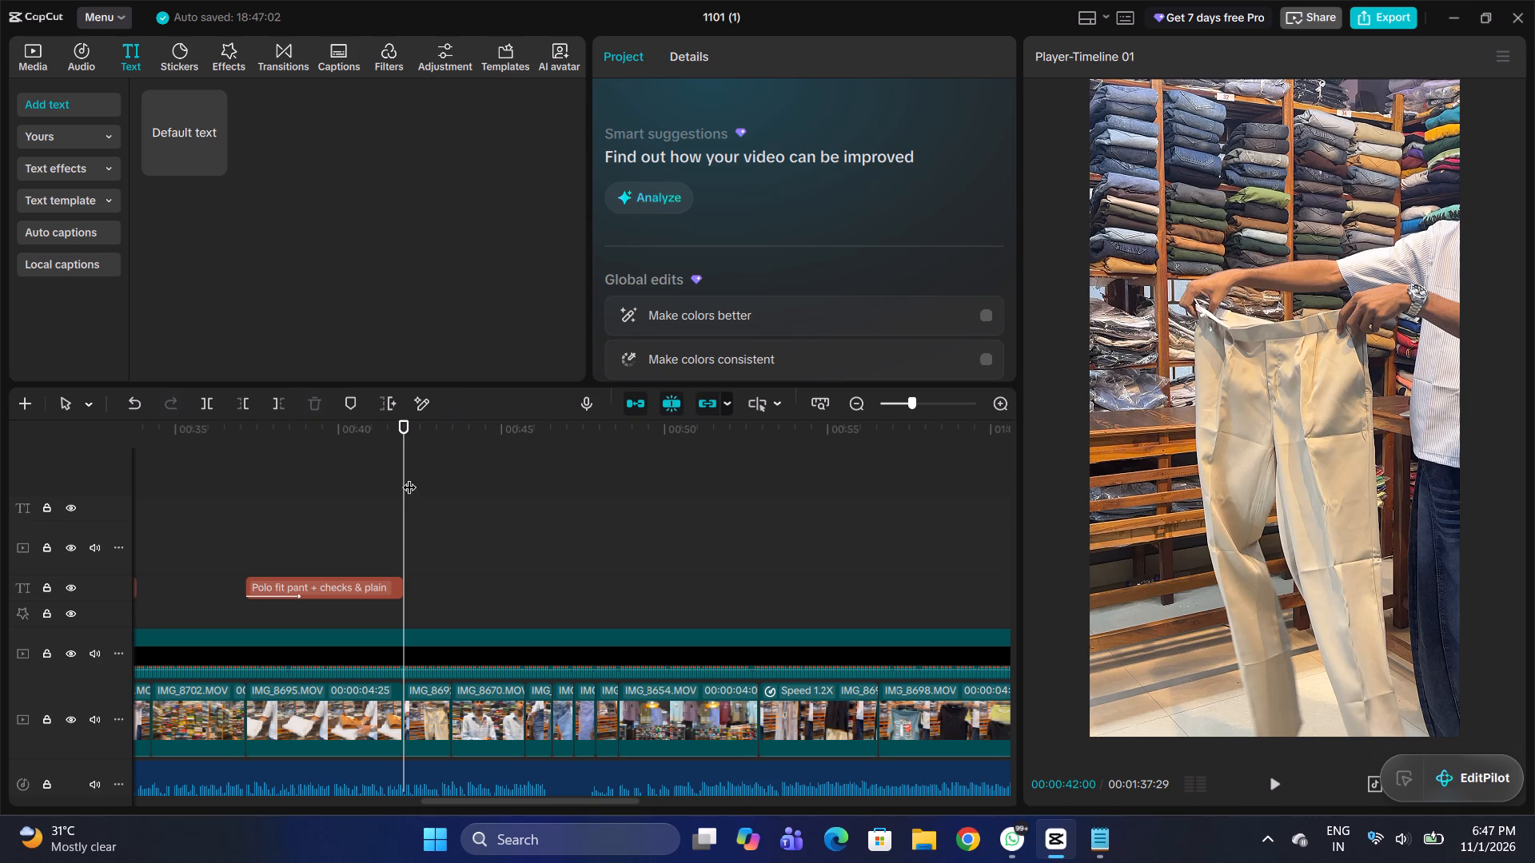
Duplicate the 899/- offer title directly after itself, starting at 00:00:42:00.
click(341, 592)
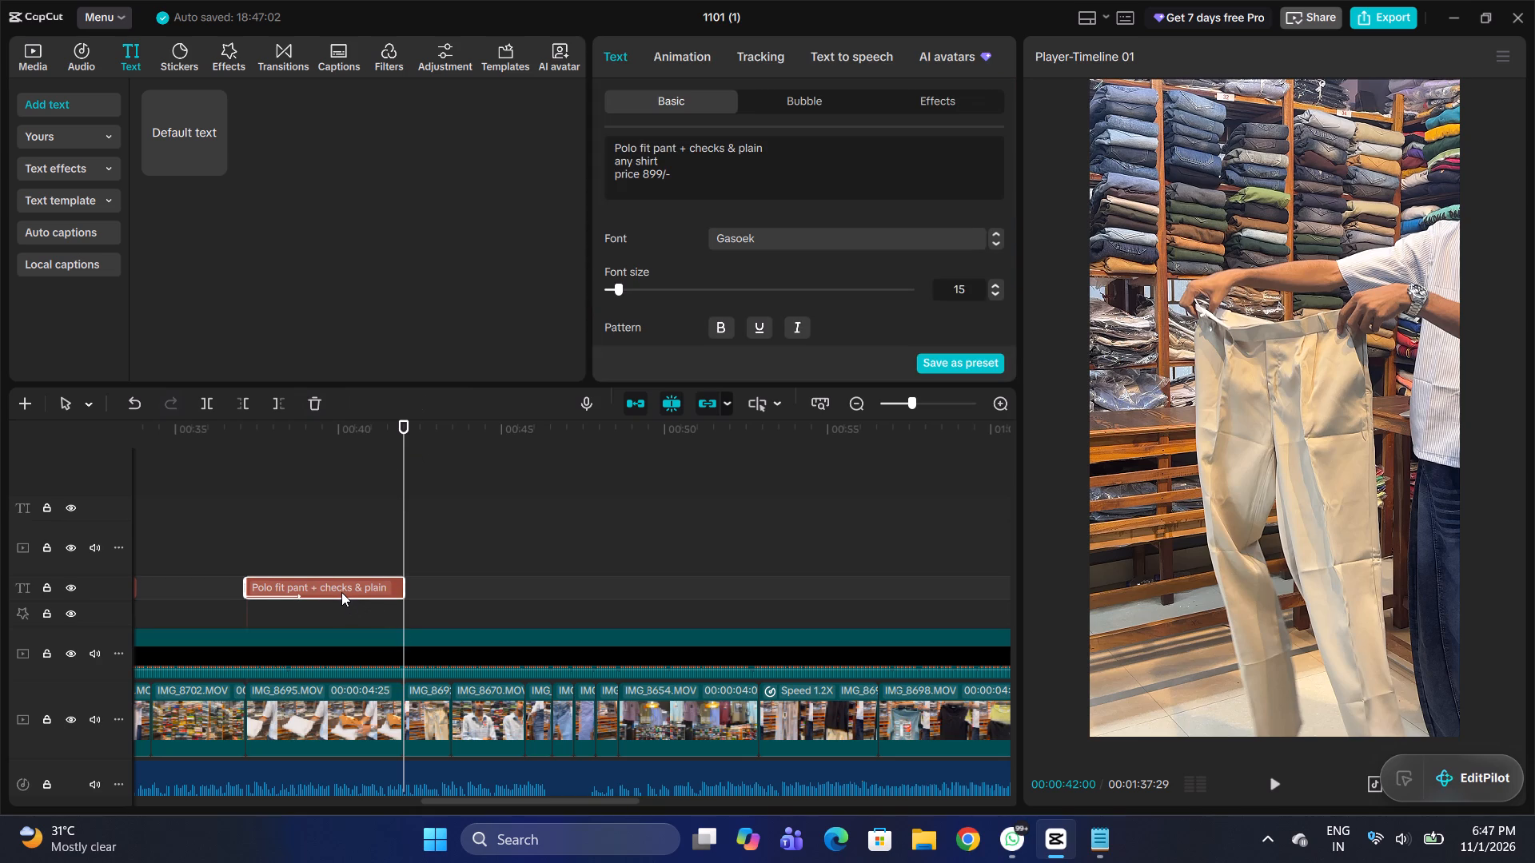
key(ctrl+c)
key(ctrl+v)
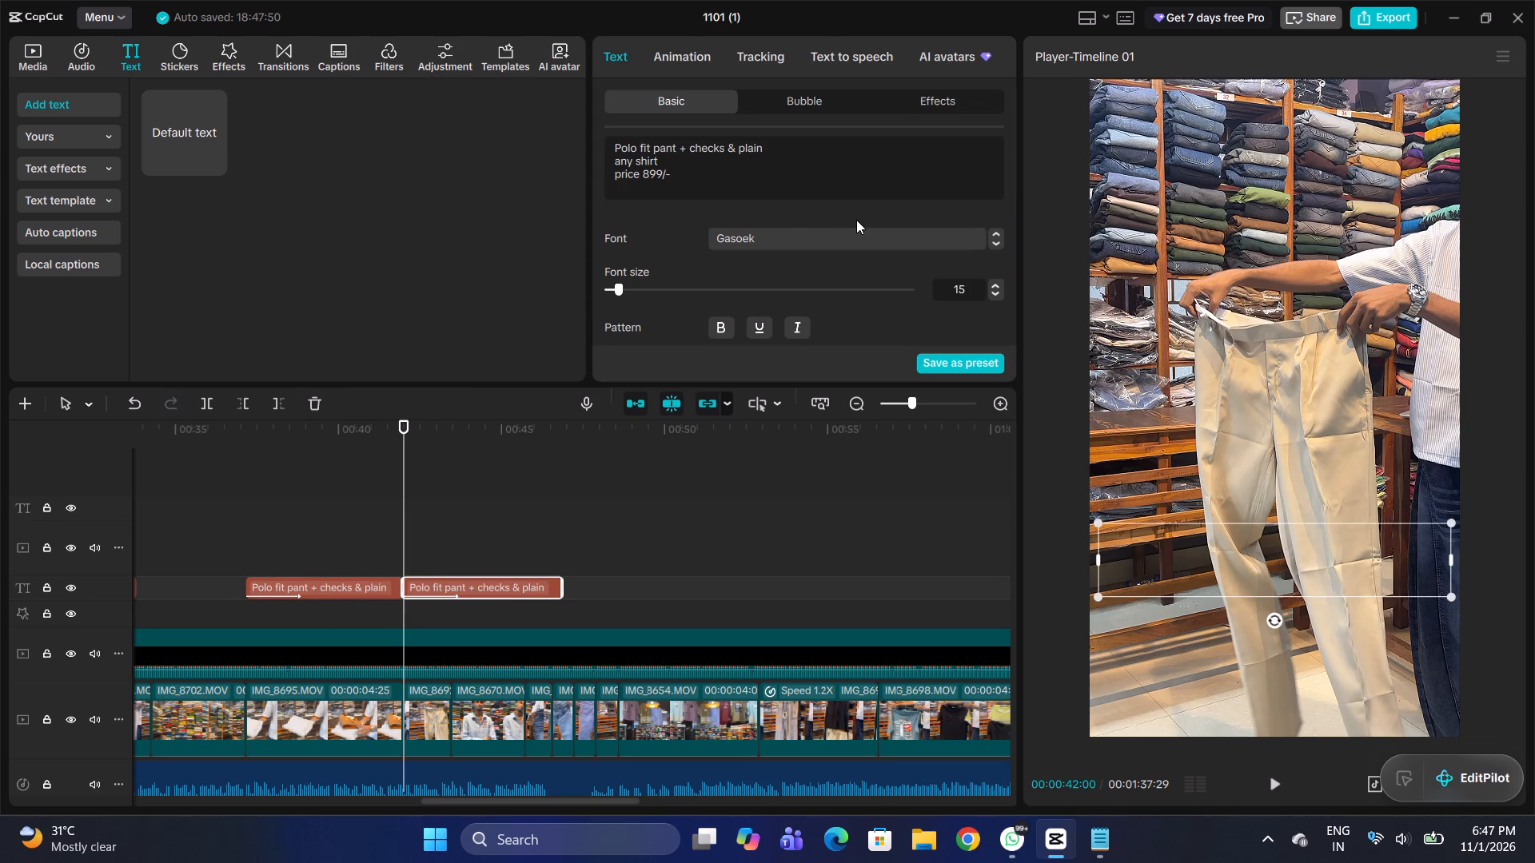
Replace the duplicated title's text with "korean baggy + any type shirt eduthalum price verum 999/-" and keep the text open for editing.
drag(698, 173, 599, 139)
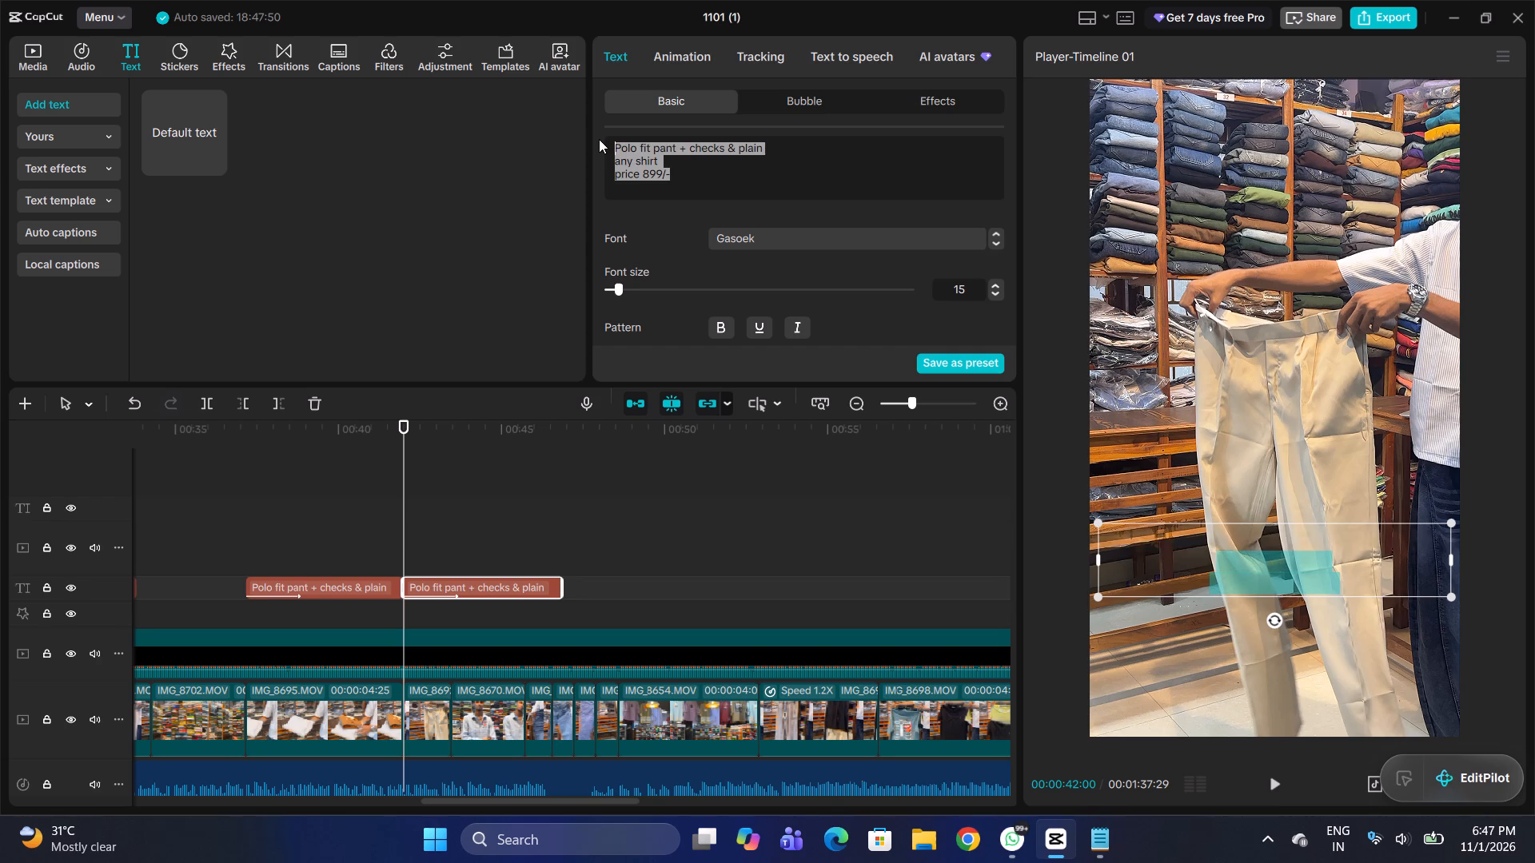
key(ctrl+v)
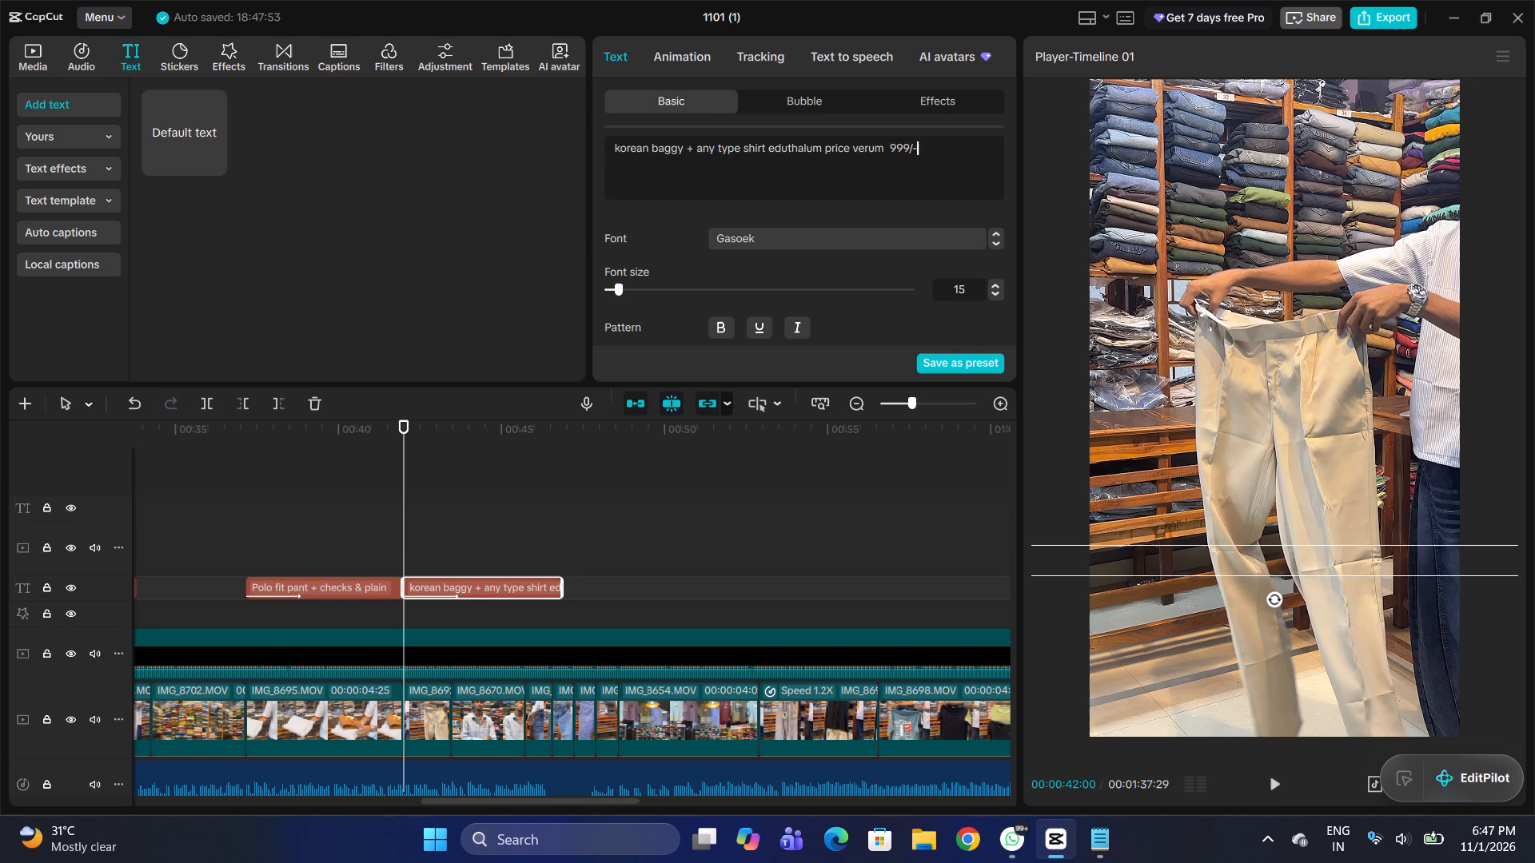
click(698, 152)
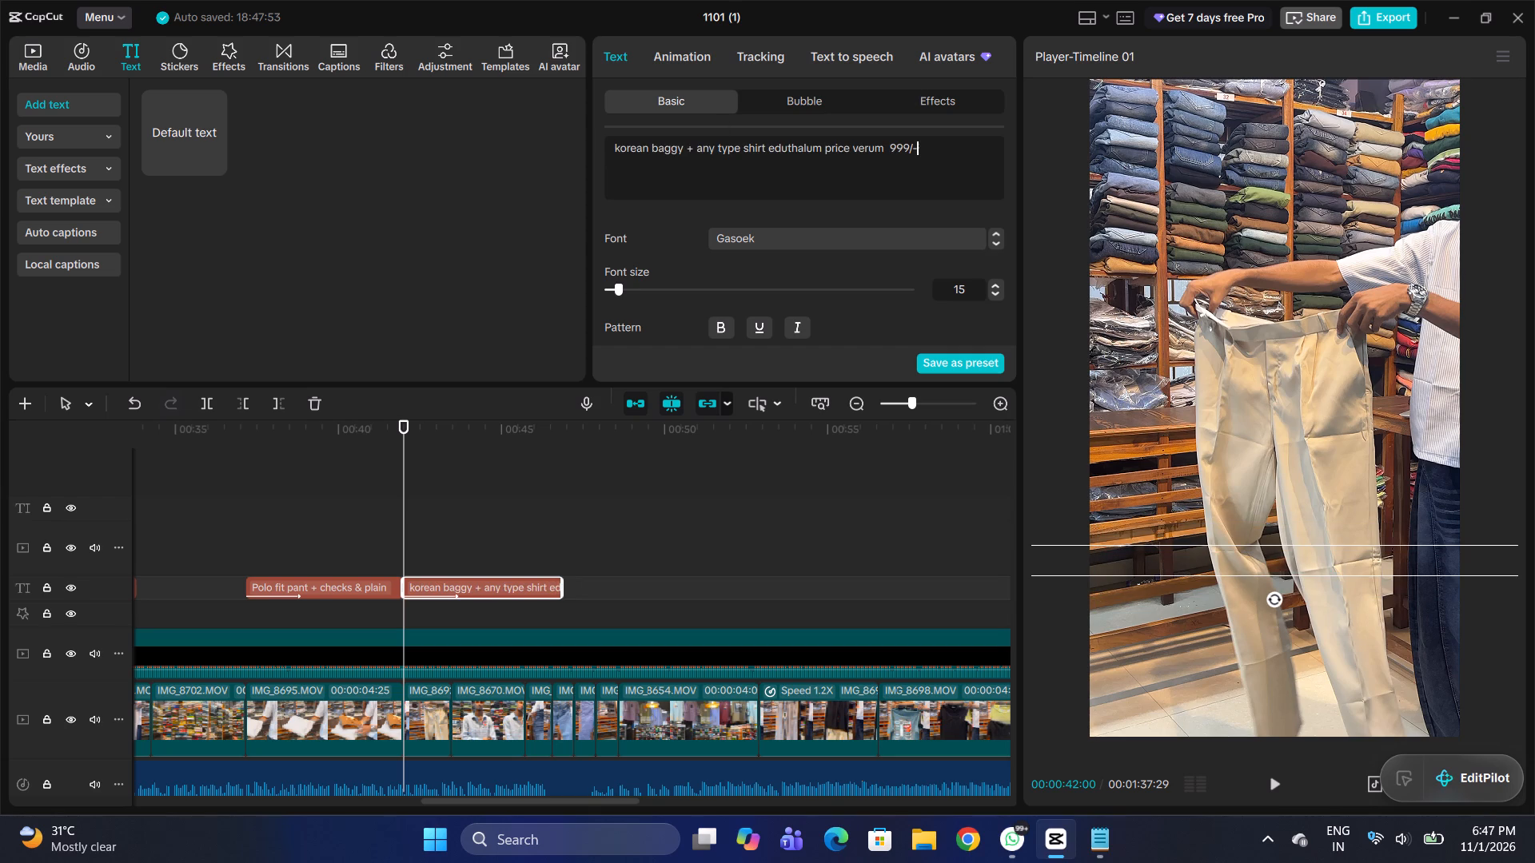
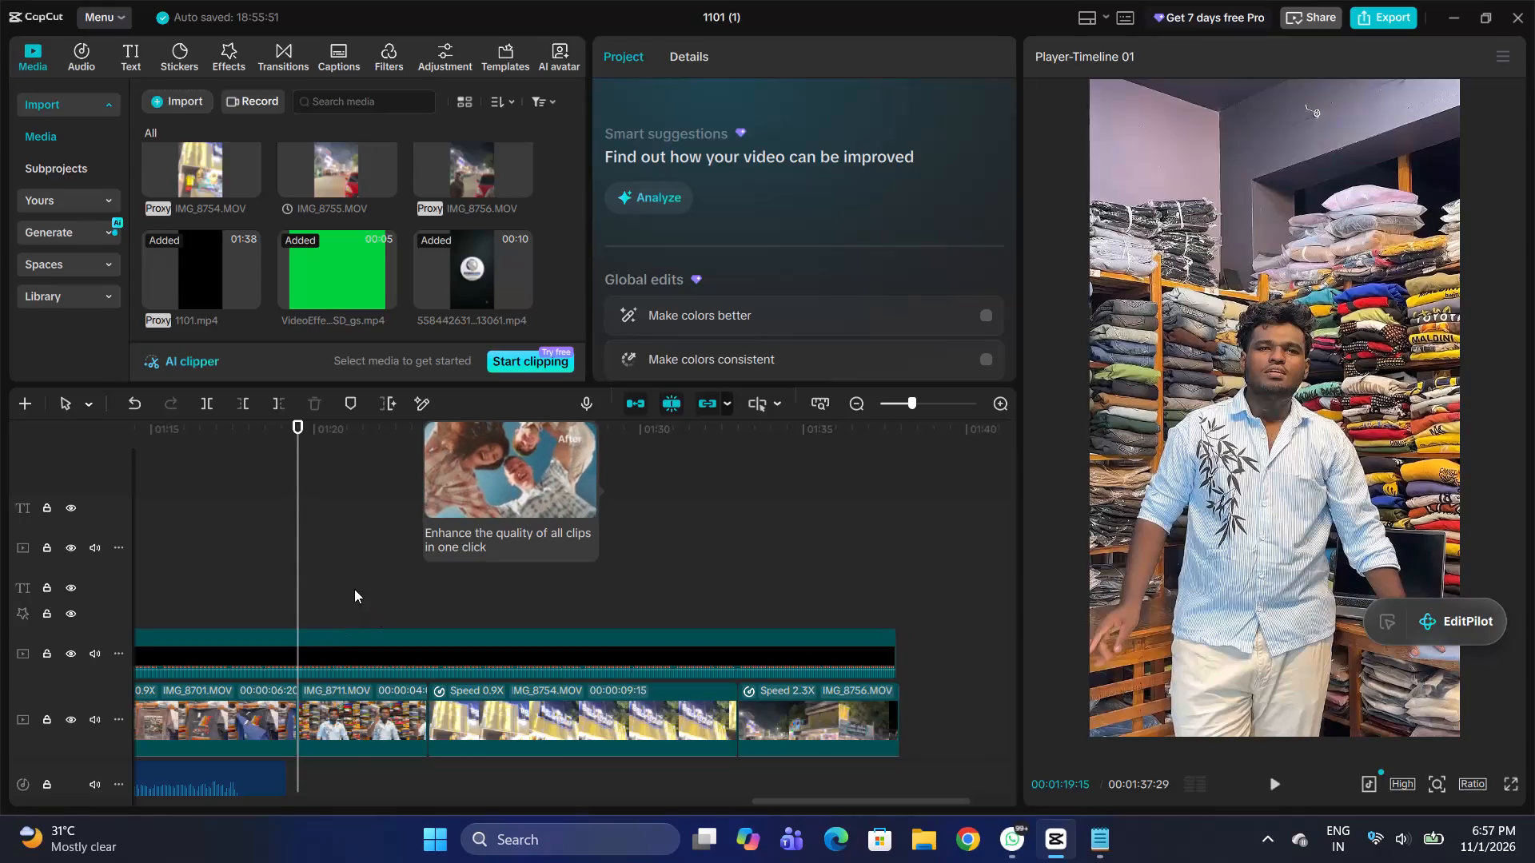
Add a default text title on the timeline at 00:01:22:00 and extend its end to 00:01:27:12.
drag(354, 589, 368, 600)
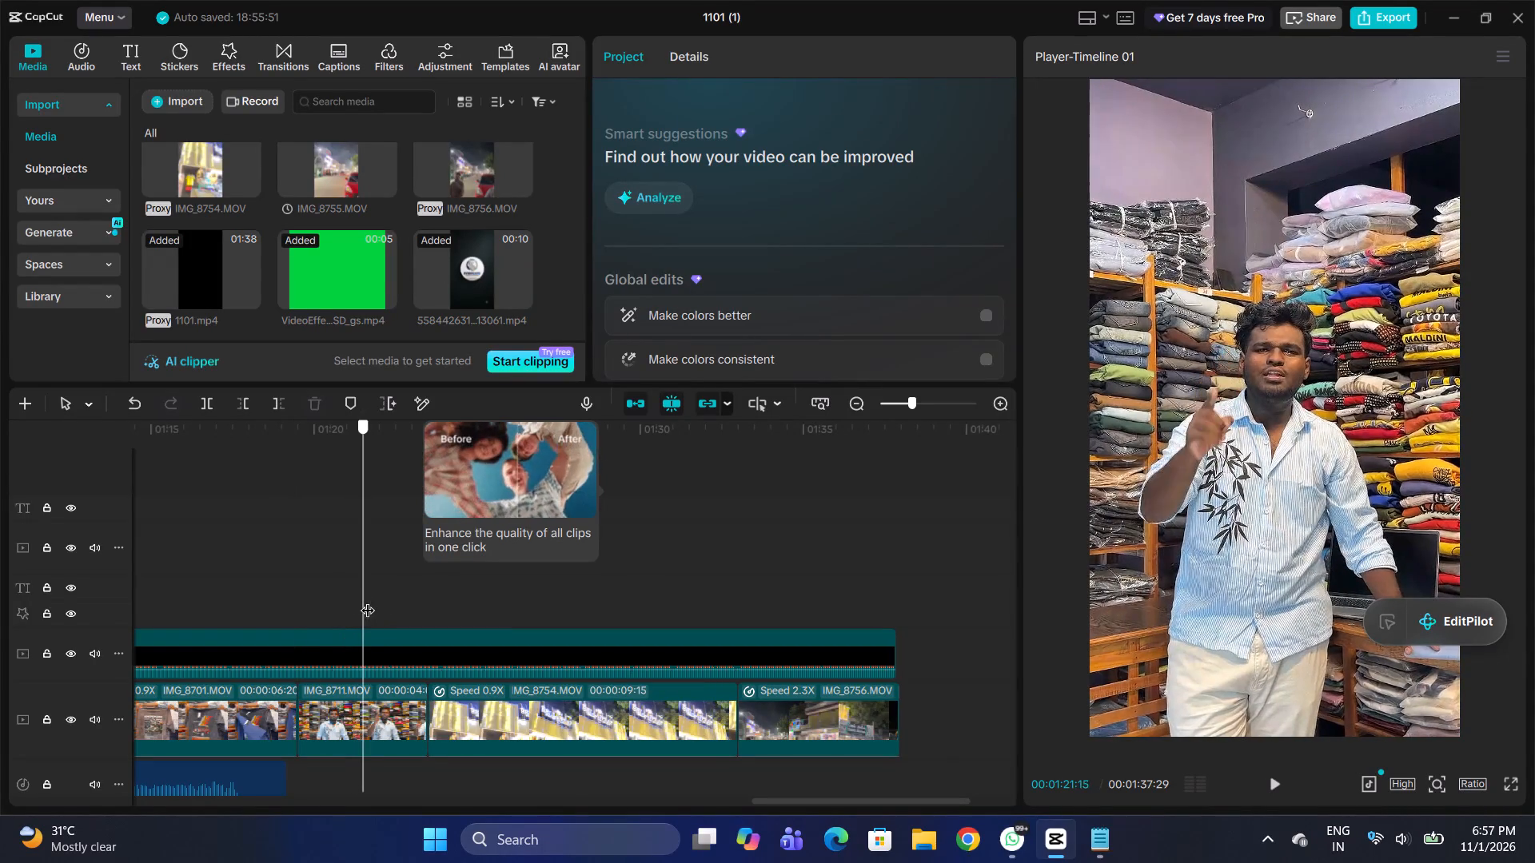
drag(368, 600, 380, 604)
click(139, 54)
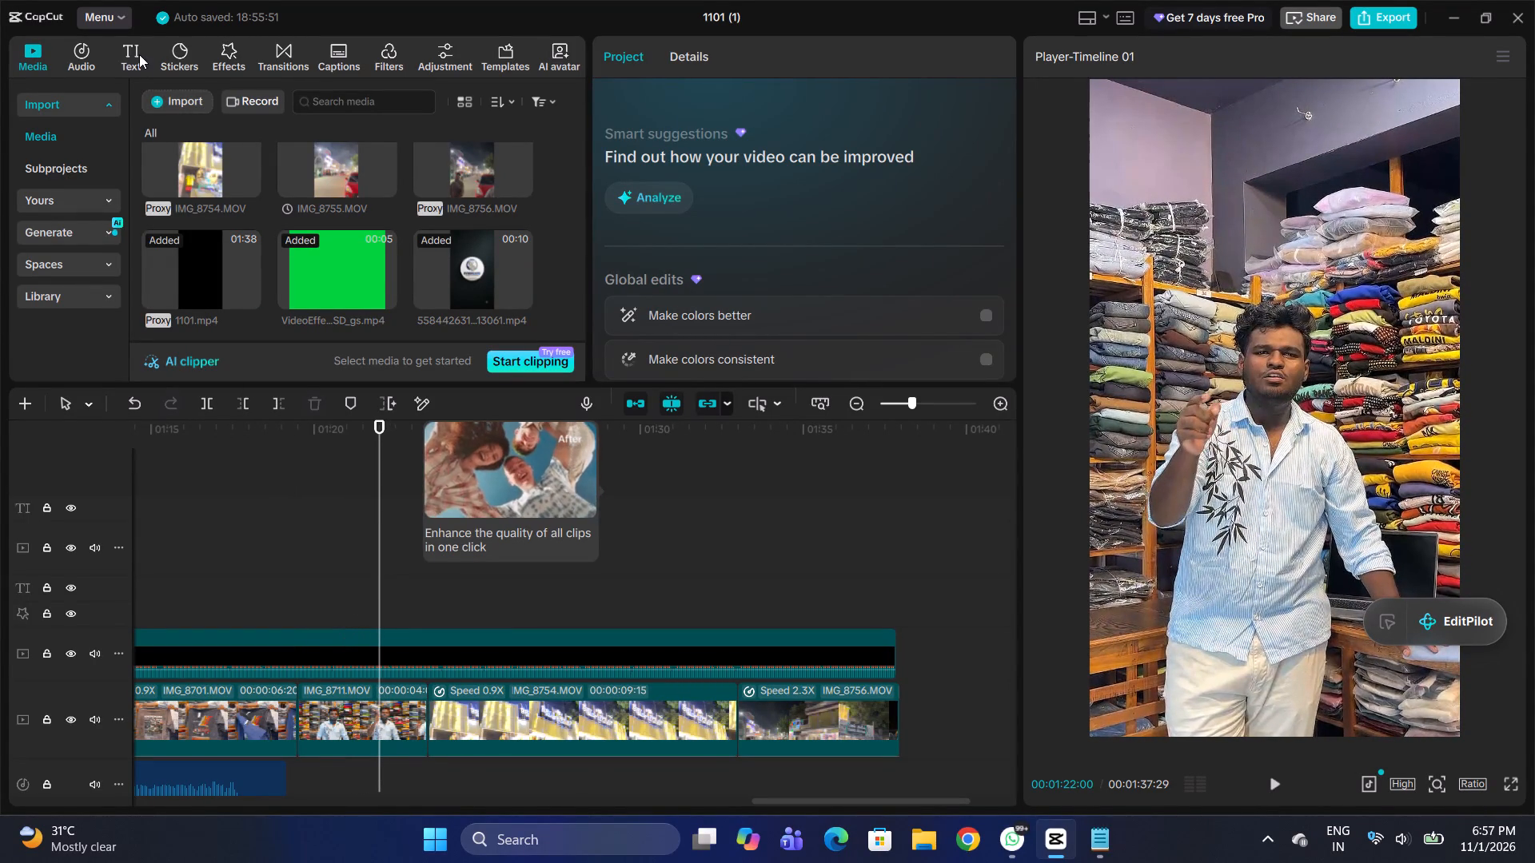
drag(176, 145, 377, 617)
click(427, 586)
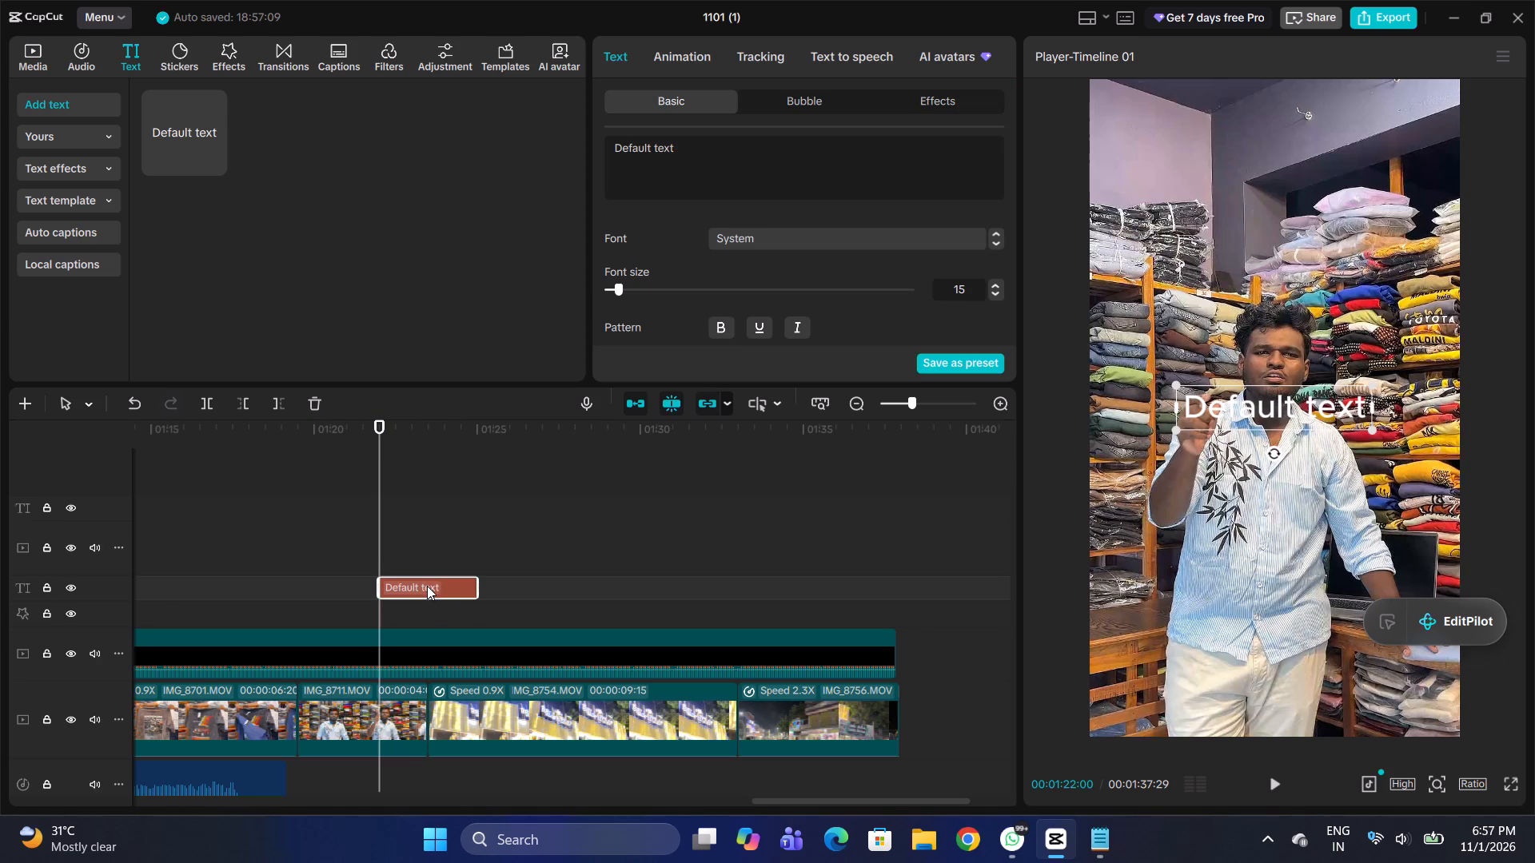
drag(427, 586, 426, 605)
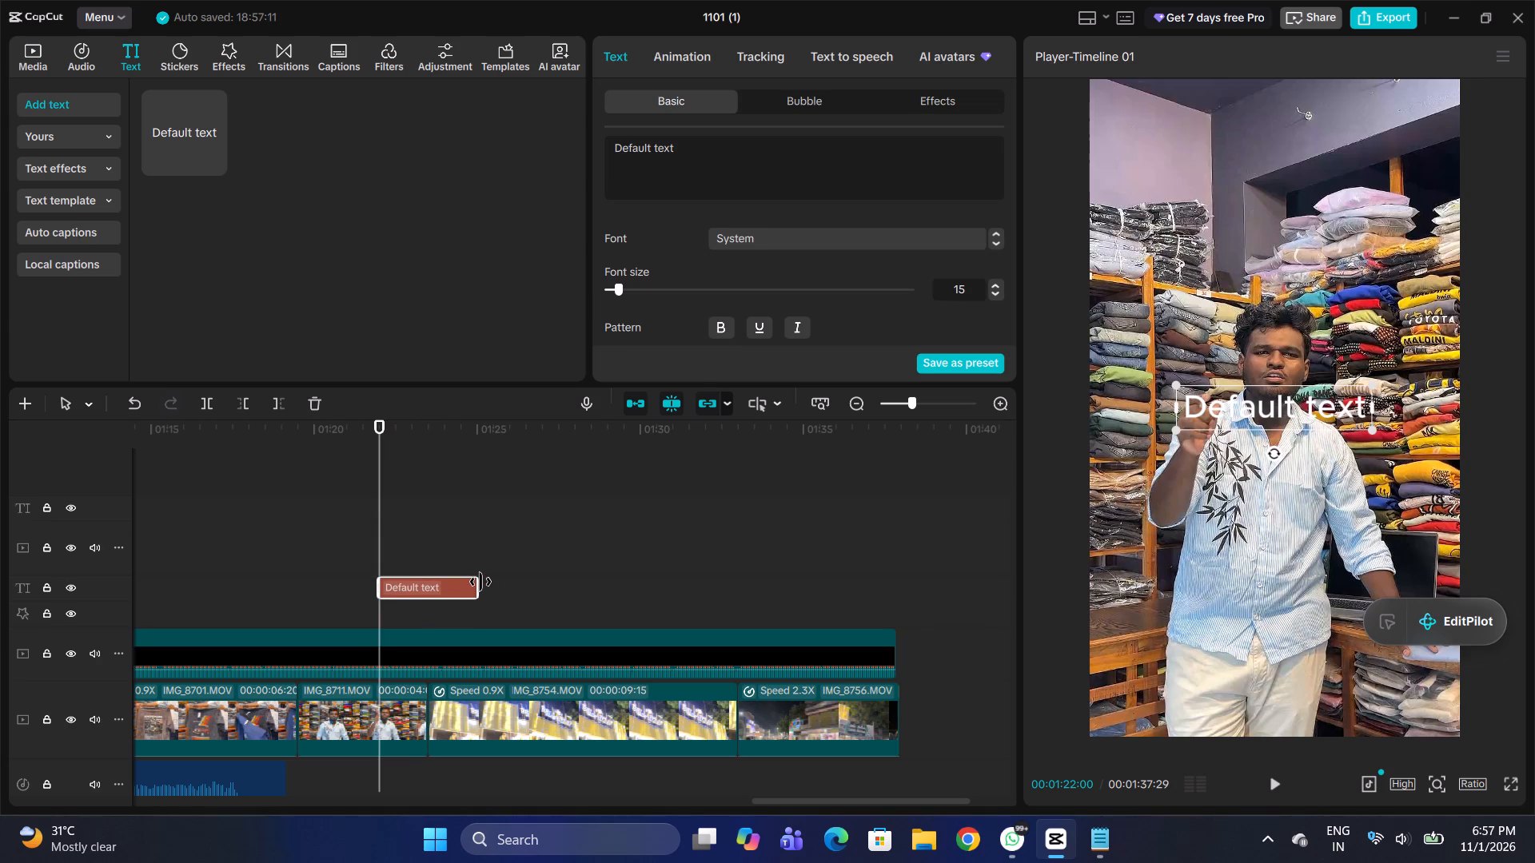
double_click(480, 582)
drag(479, 588, 552, 596)
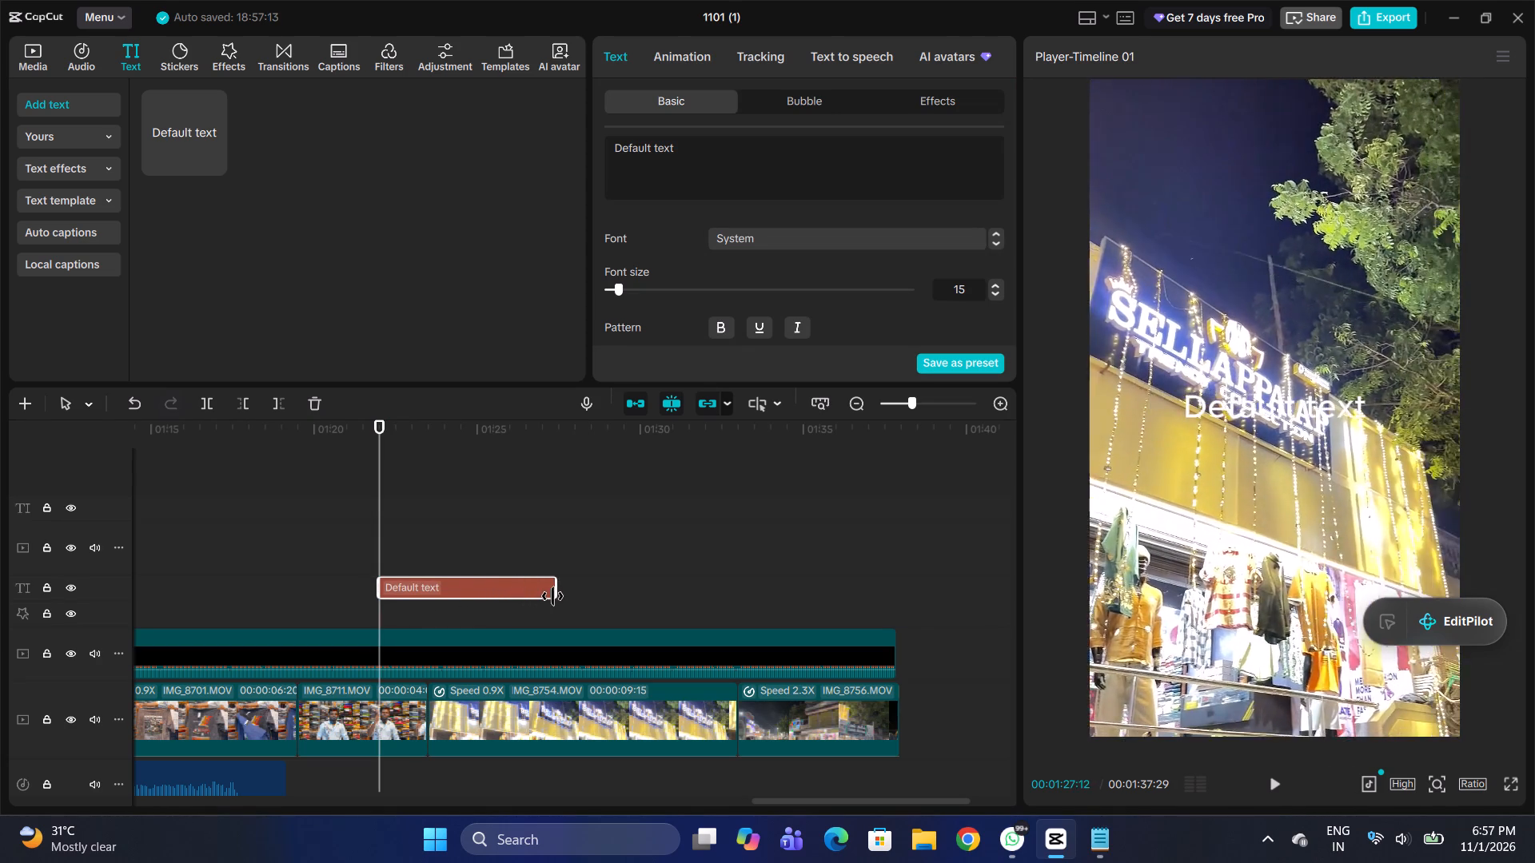
Replace the new title's default text with the copied shop phone number, regrouped into two blocks of five digits.
drag(705, 149, 596, 141)
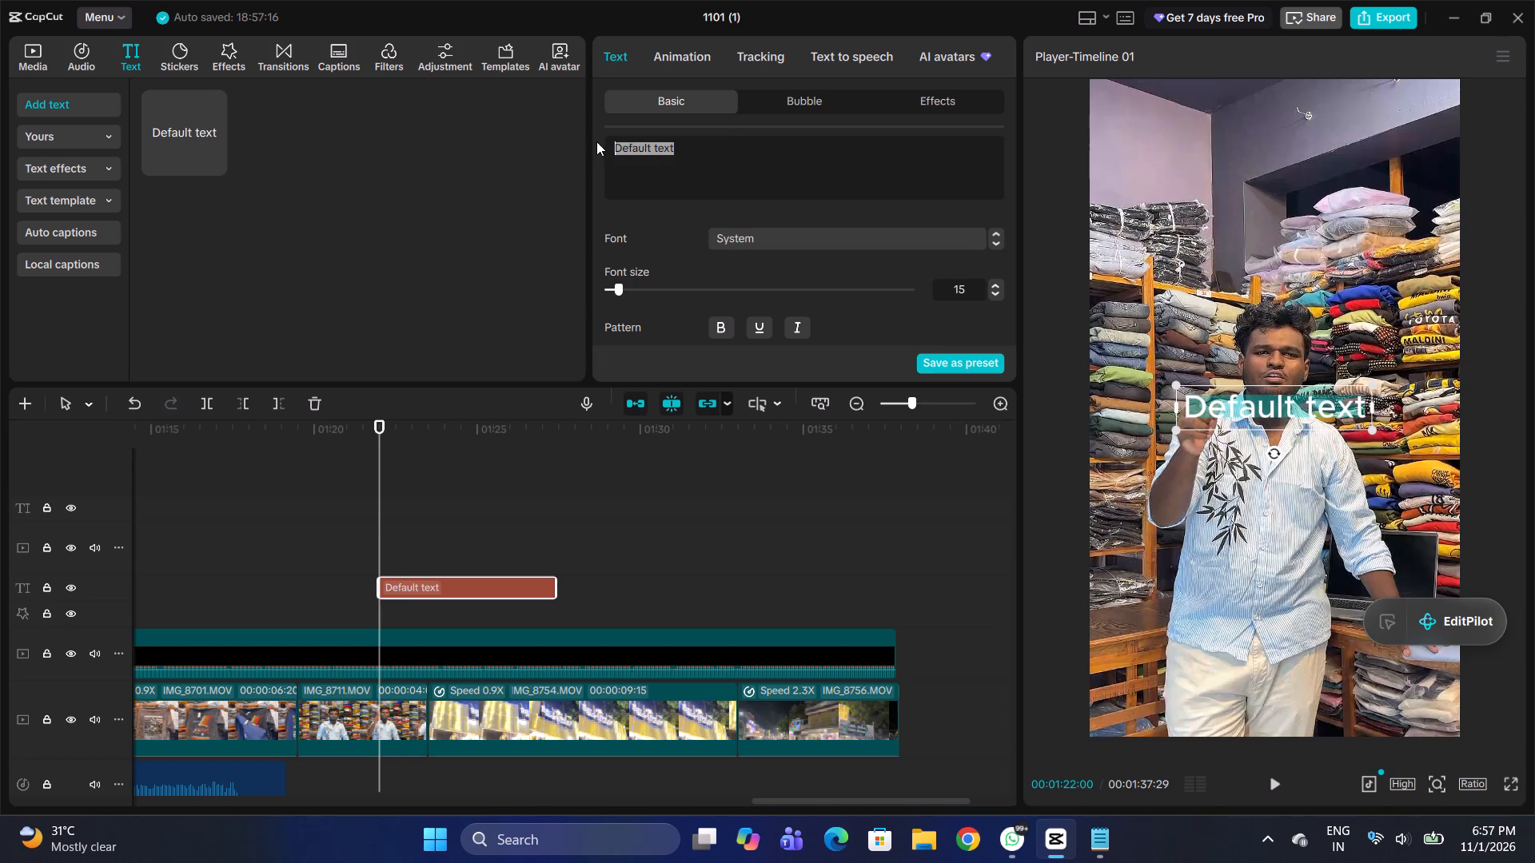
drag(596, 141, 597, 141)
key(ctrl+v)
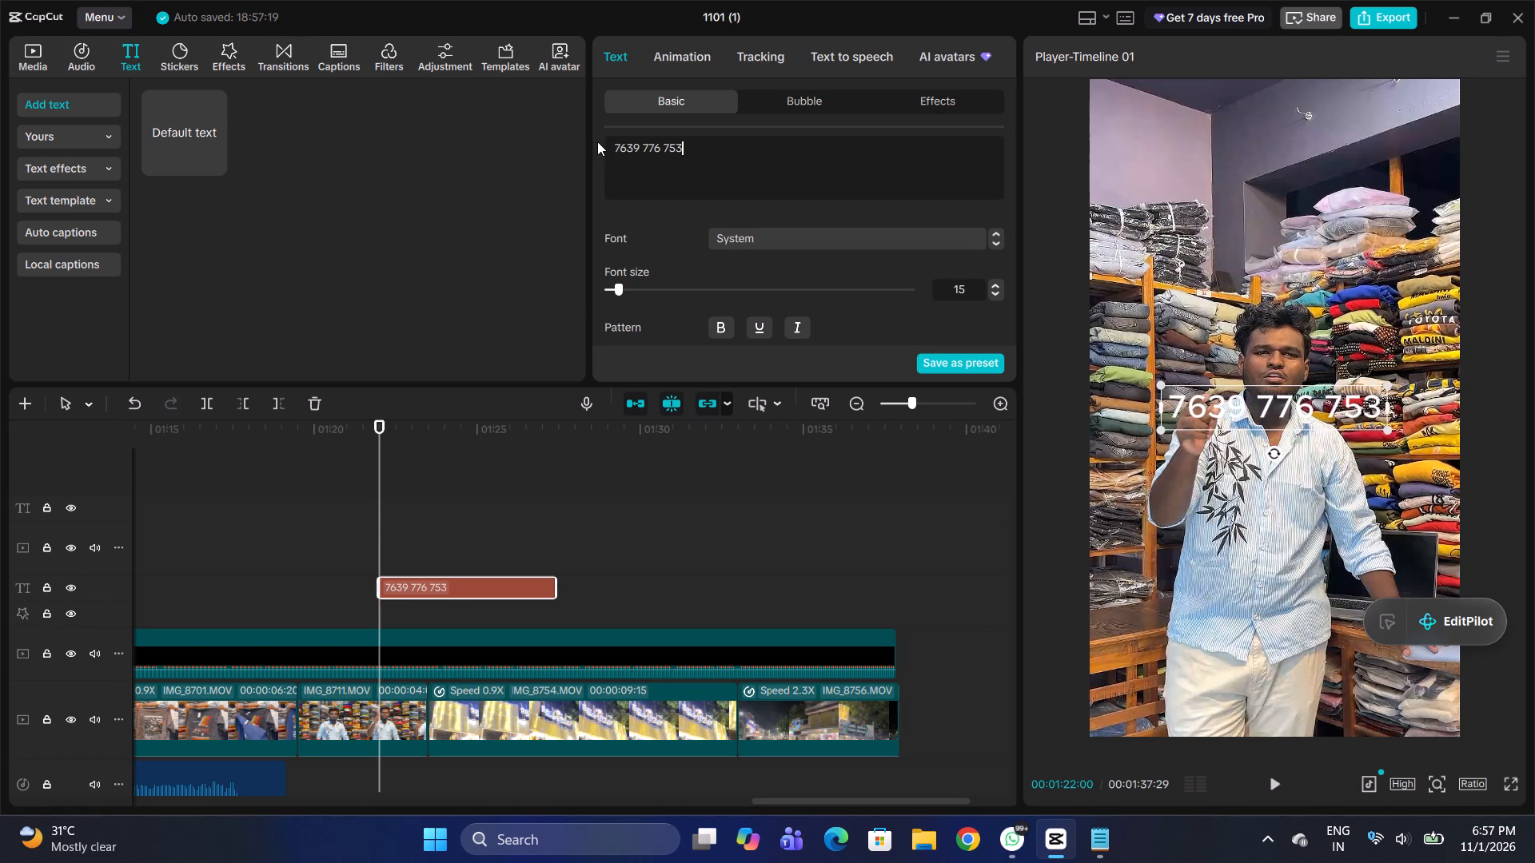
click(643, 151)
key(BackSpace)
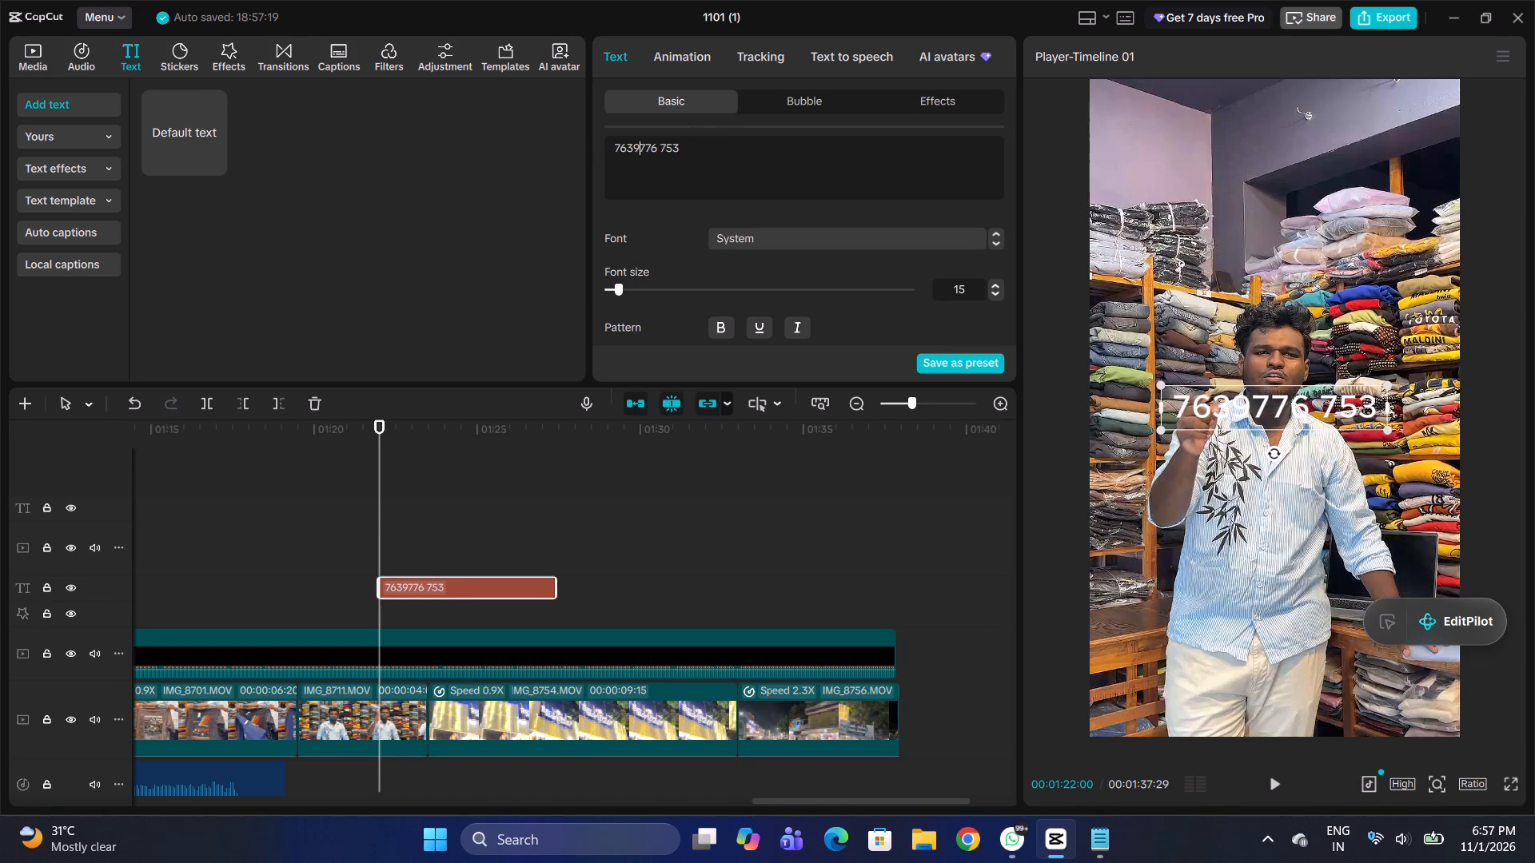
key(Right)
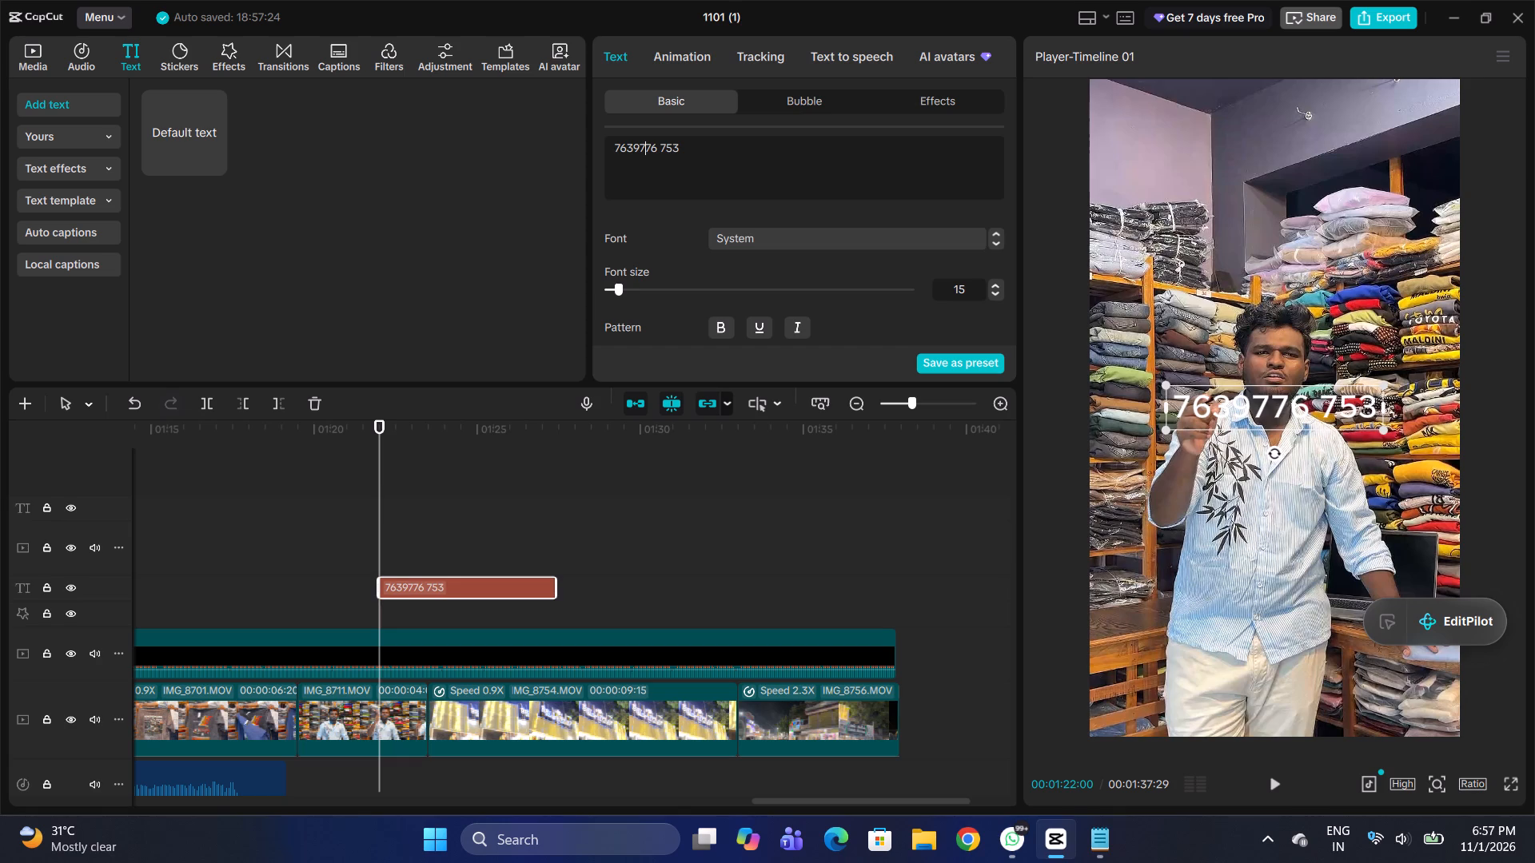
key(space)
key(Right)
key(Right)
key(Right)
key(Right)
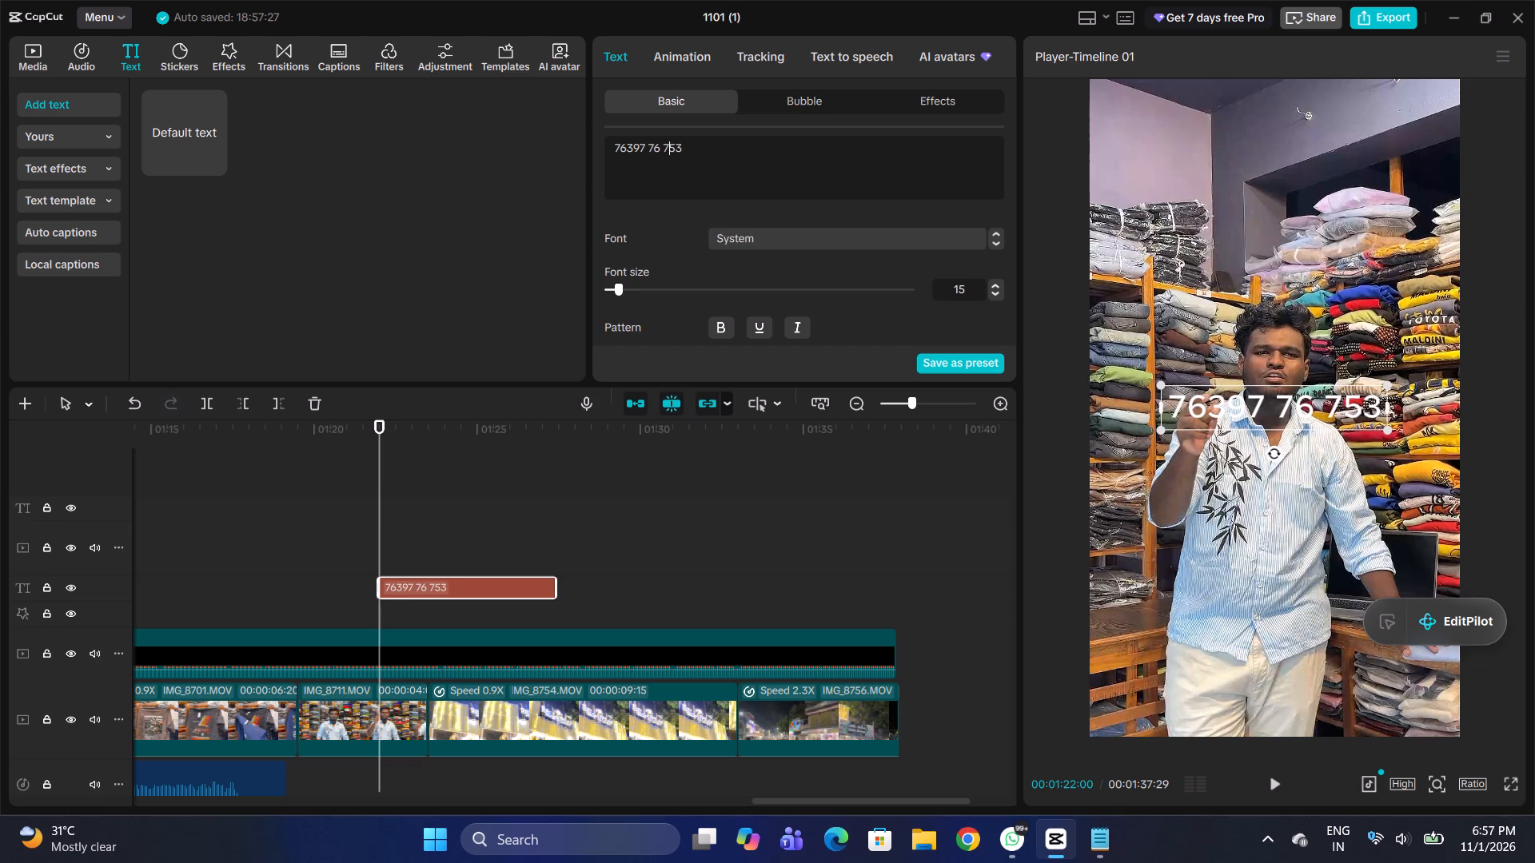
key(Left)
key(BackSpace)
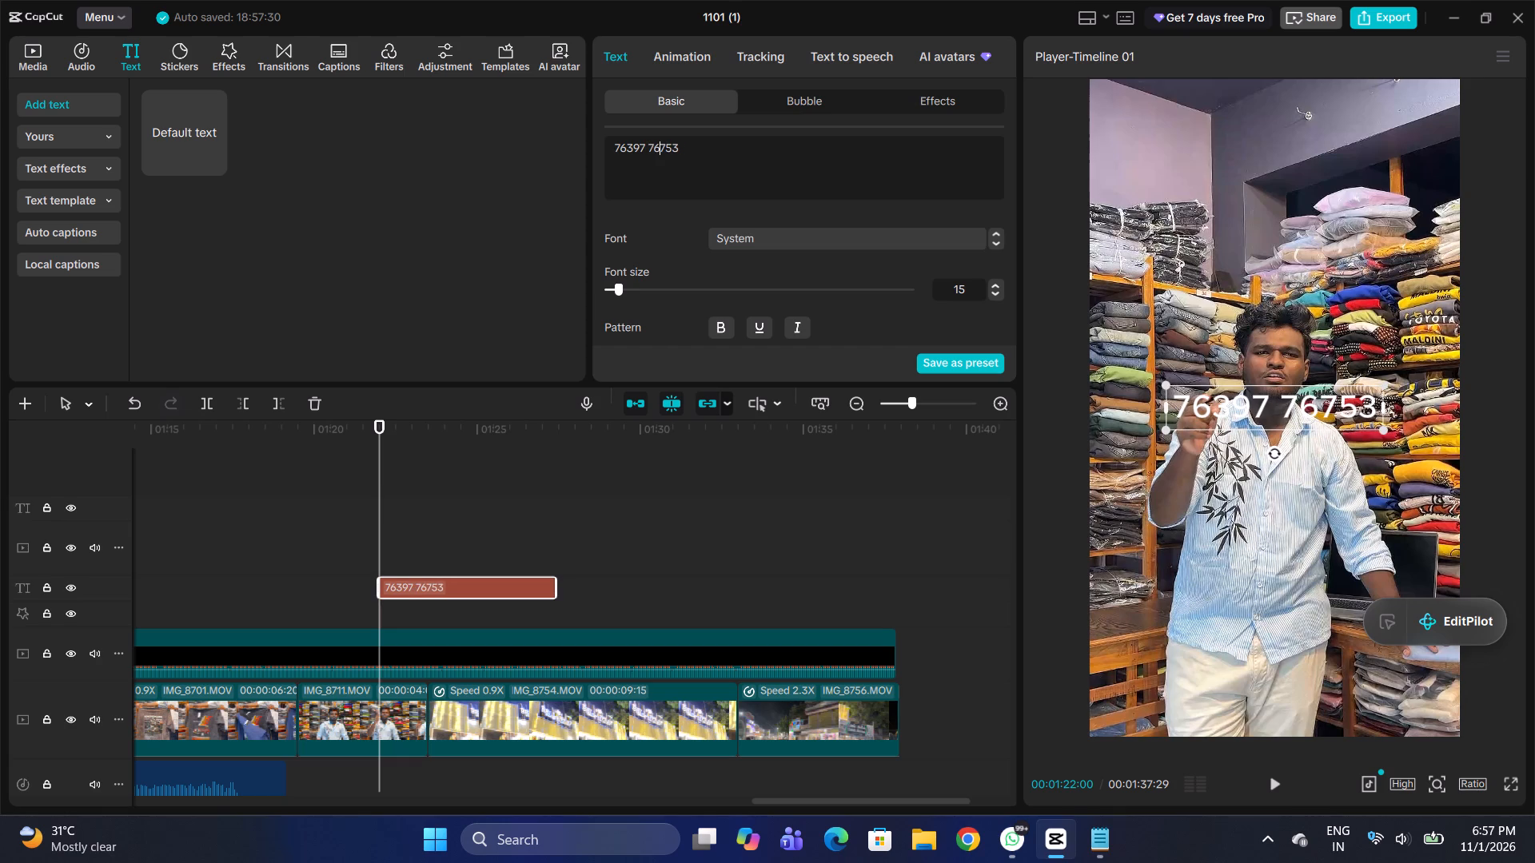
Set the phone-number title's font to 코미디 둘.
click(800, 244)
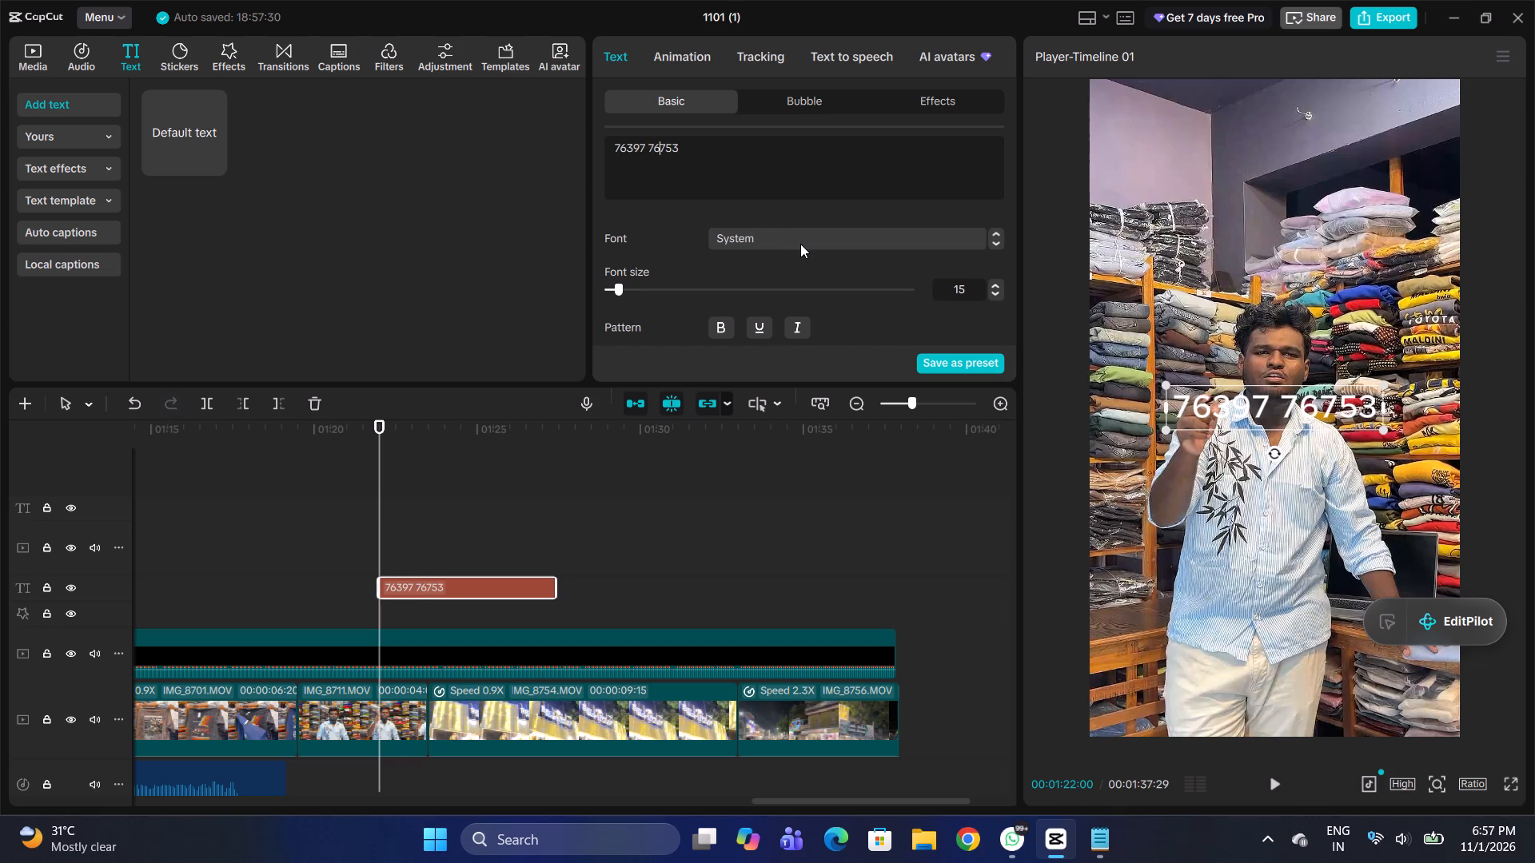
click(800, 244)
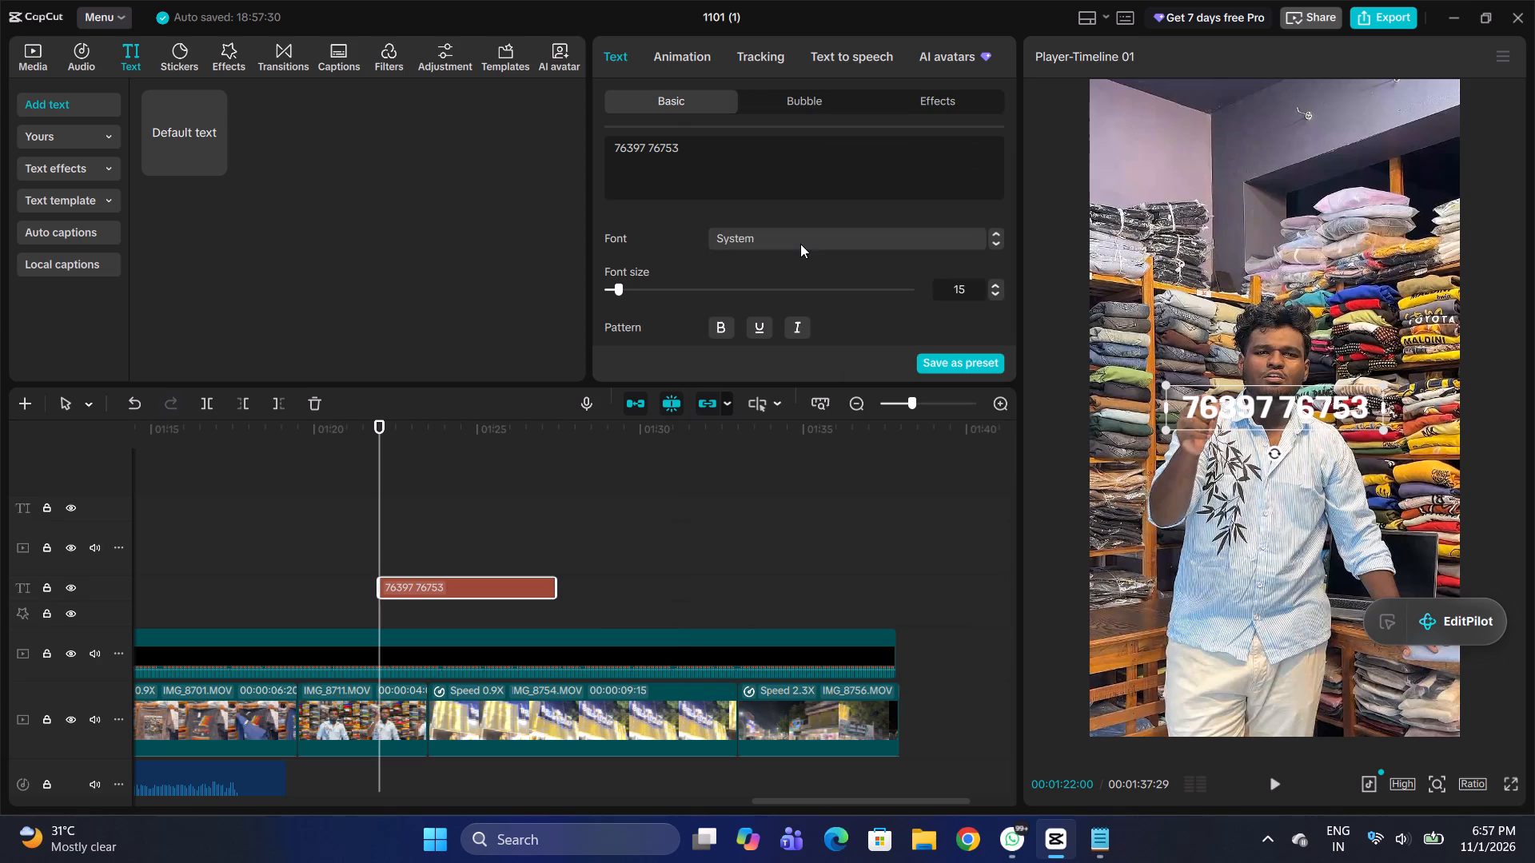
click(795, 239)
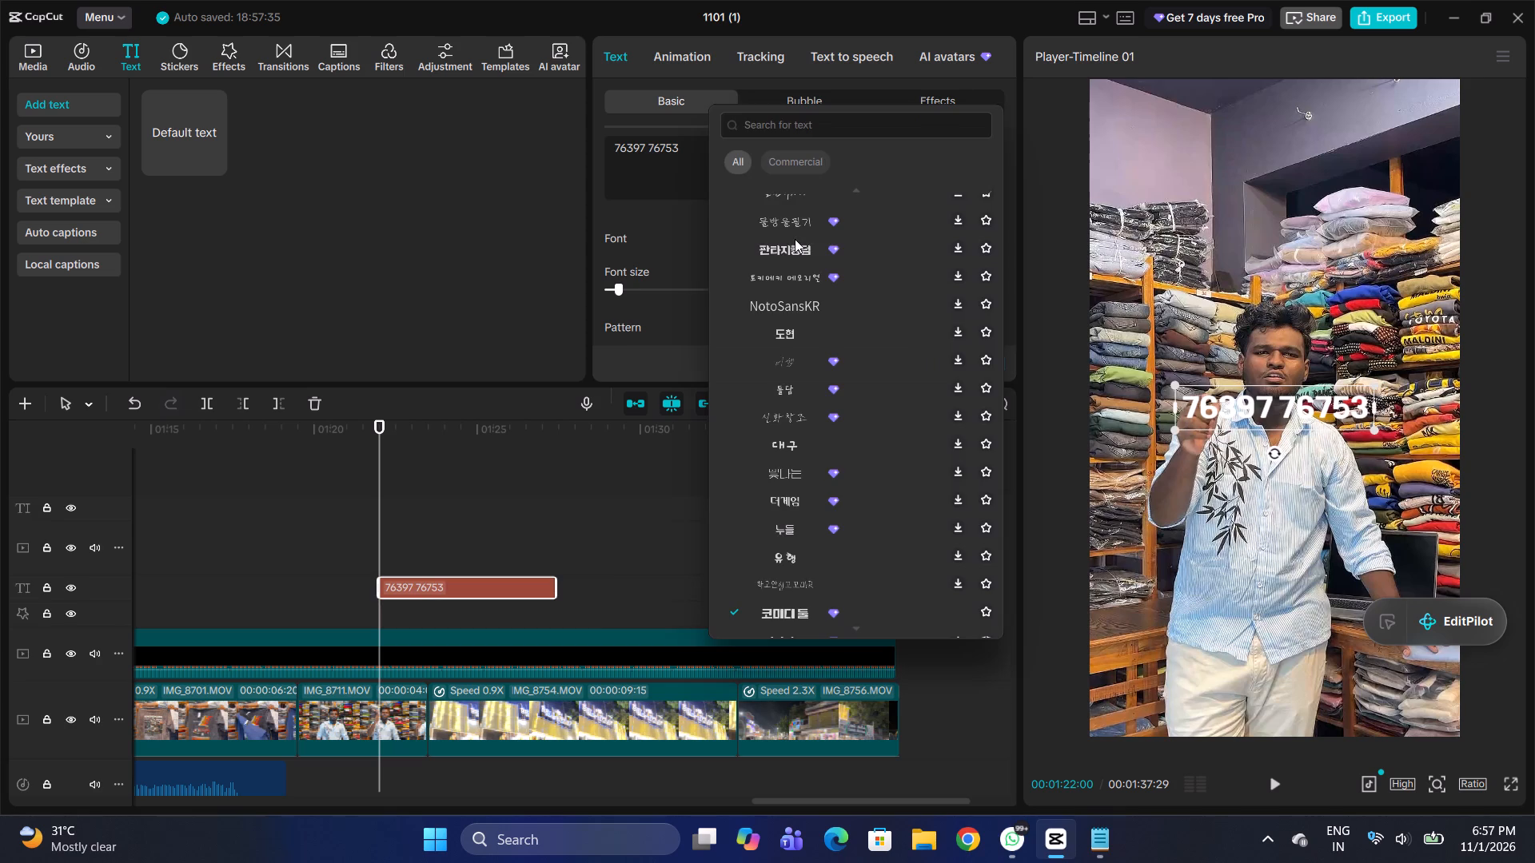
click(654, 216)
Apply the trending text effect with yellow letters and a dark red, yellow-edged outline to the phone-number title.
scroll(749, 283, down, 1)
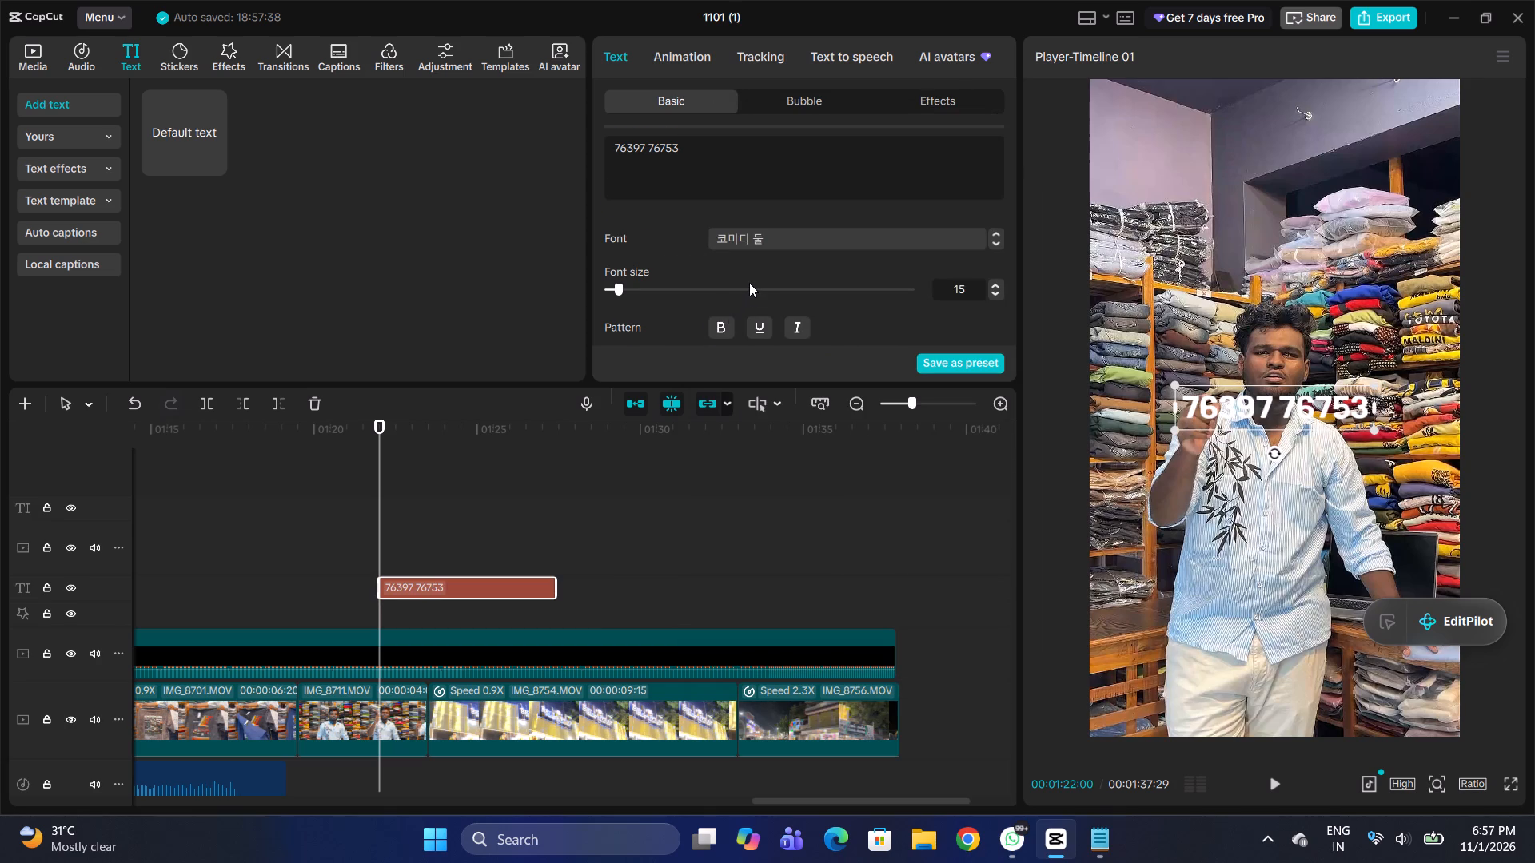
scroll(749, 283, down, 5)
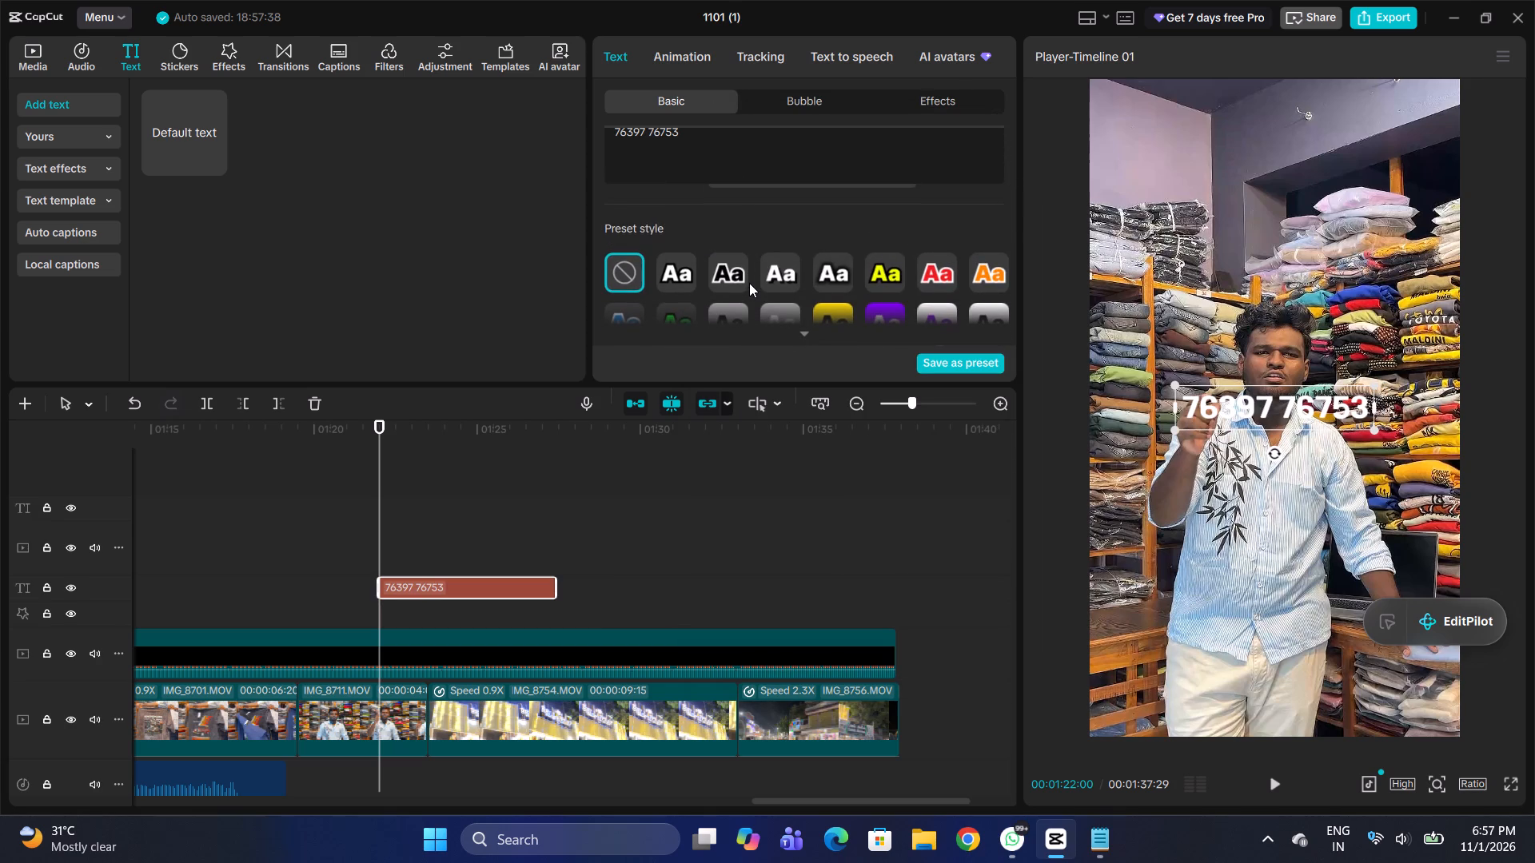
scroll(749, 283, up, 6)
click(948, 101)
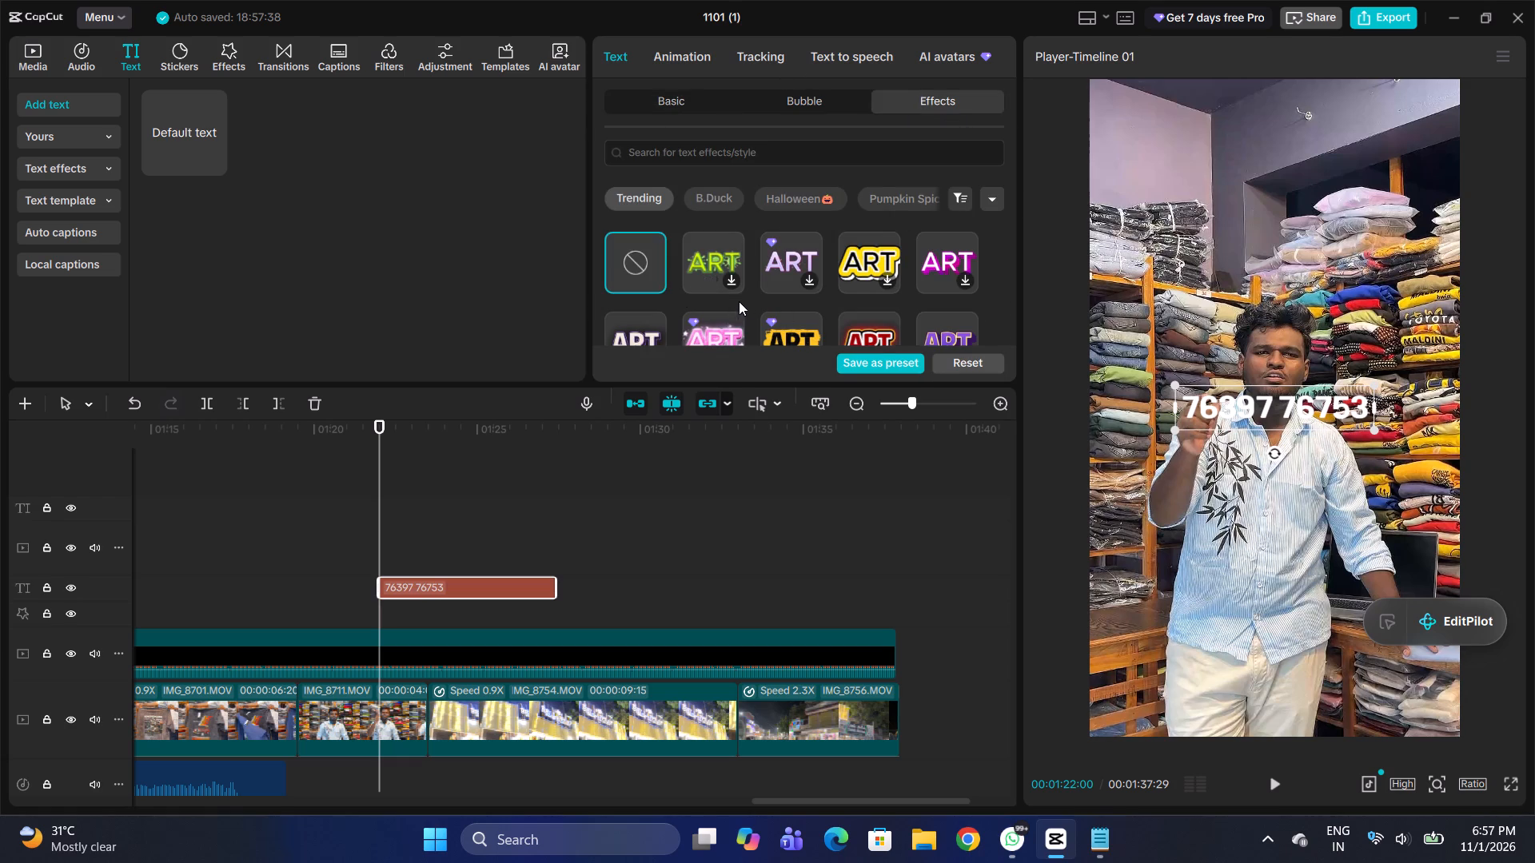
scroll(748, 304, down, 1)
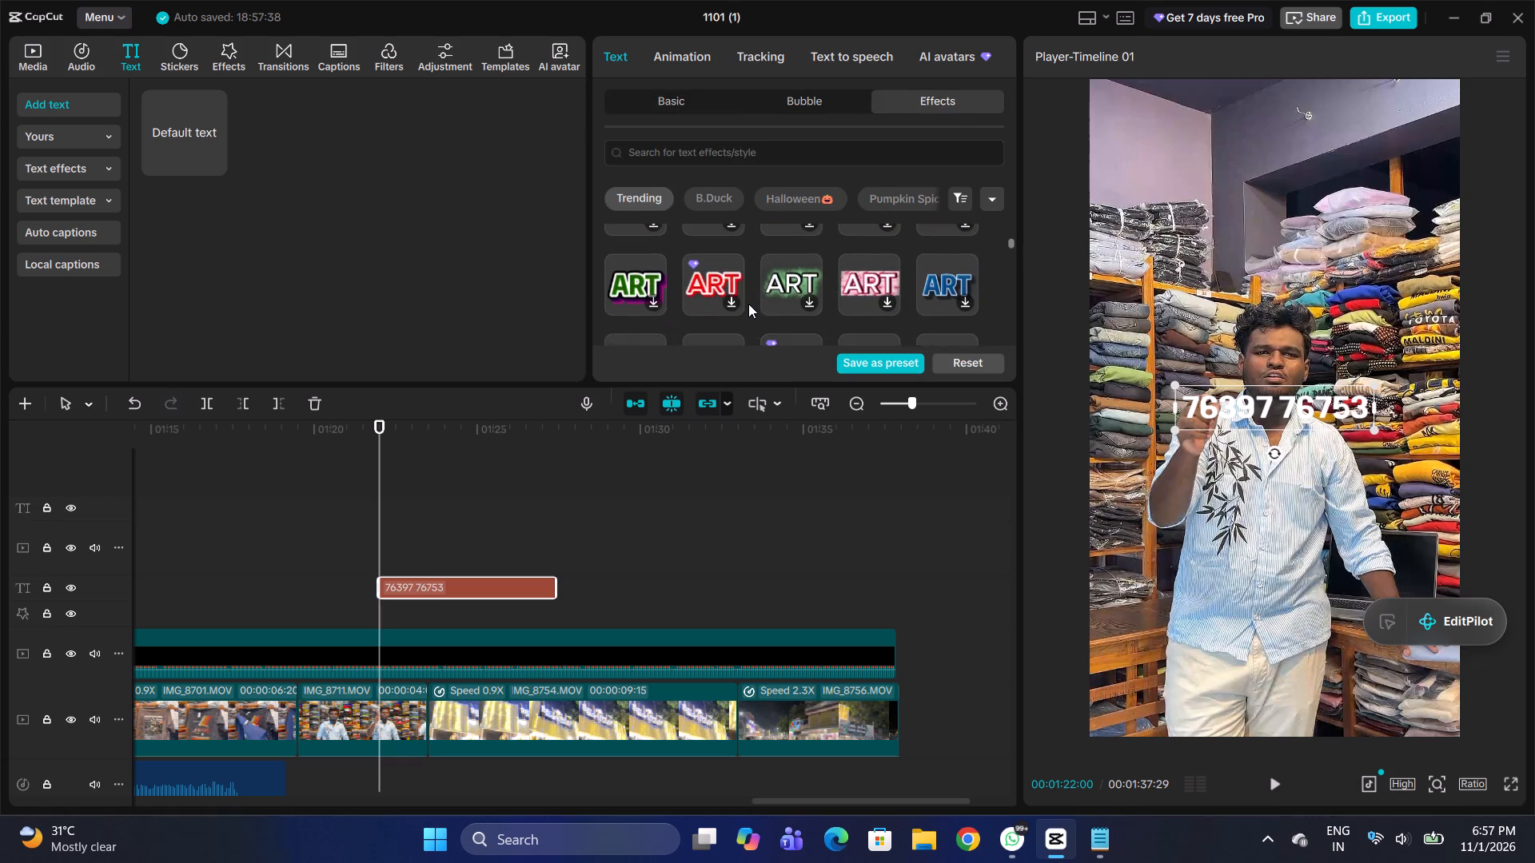
scroll(748, 304, down, 1)
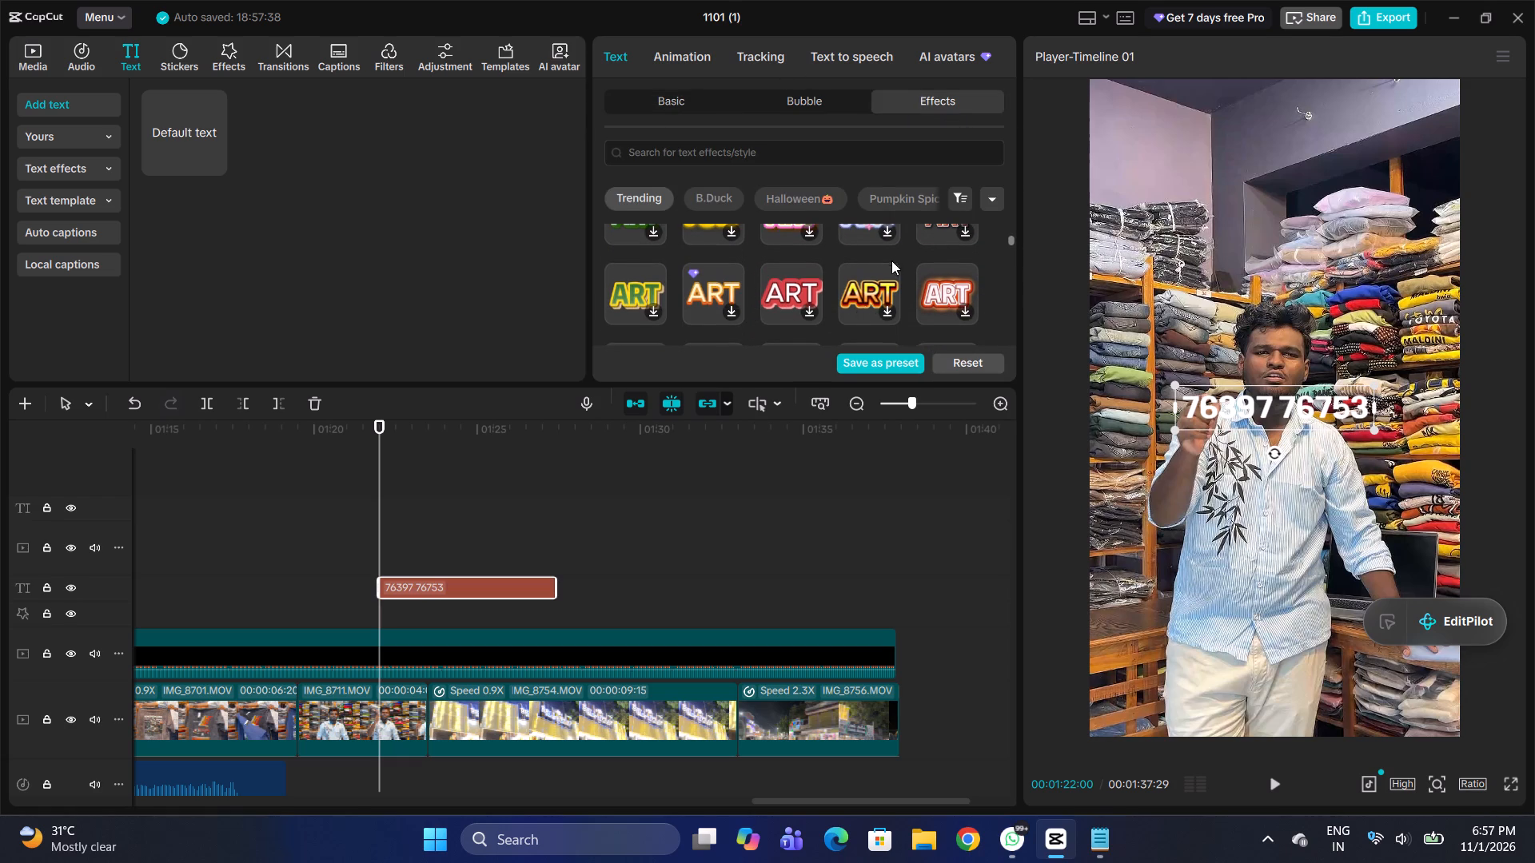
click(864, 281)
Move the phone-number title down in the frame to the man's waist, centred horizontally.
drag(1232, 414, 1246, 447)
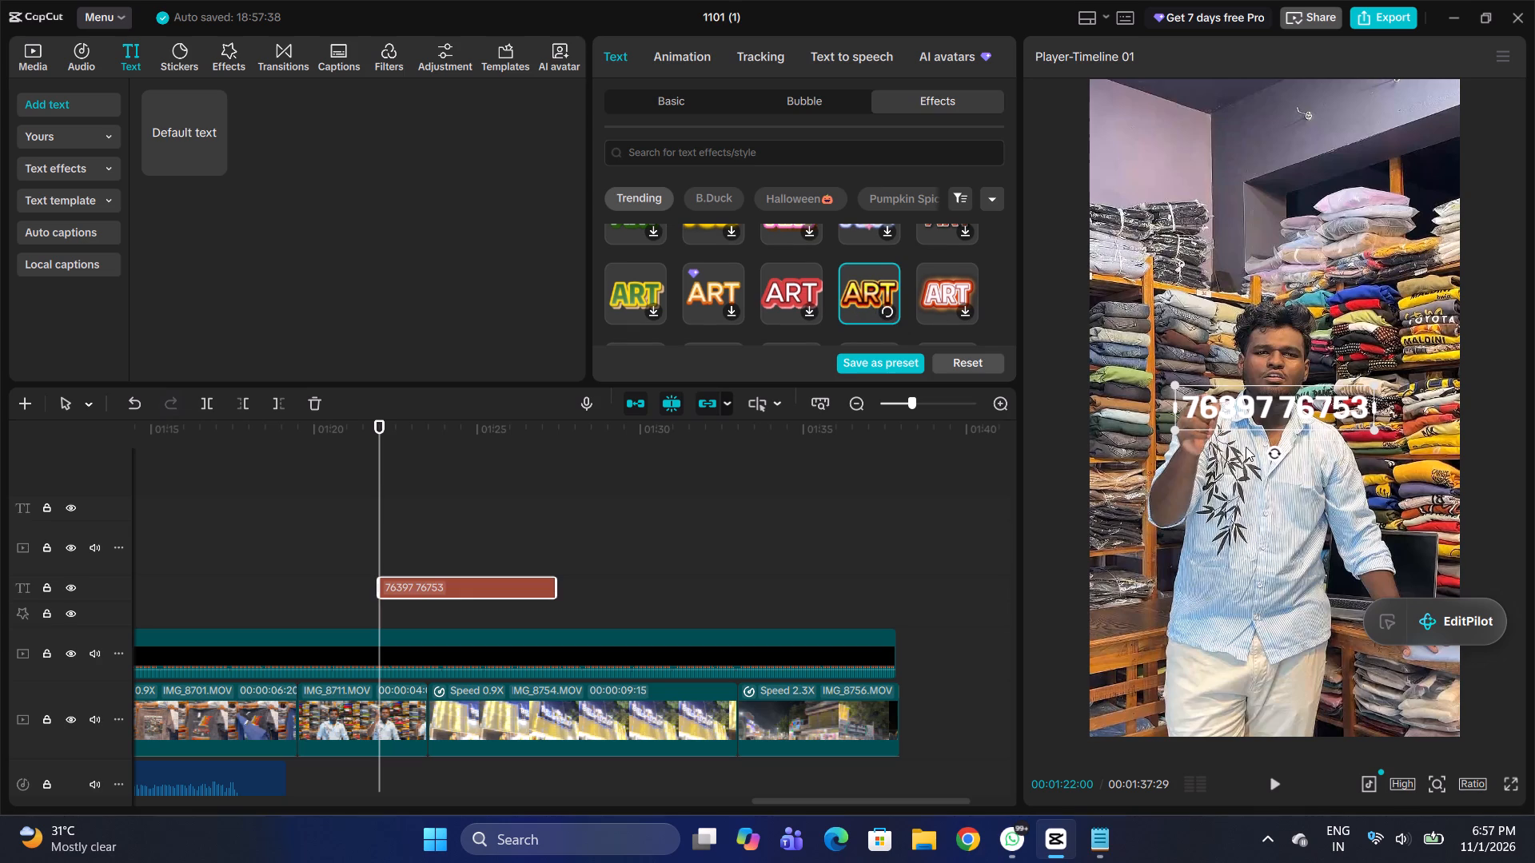
drag(1246, 447, 1226, 613)
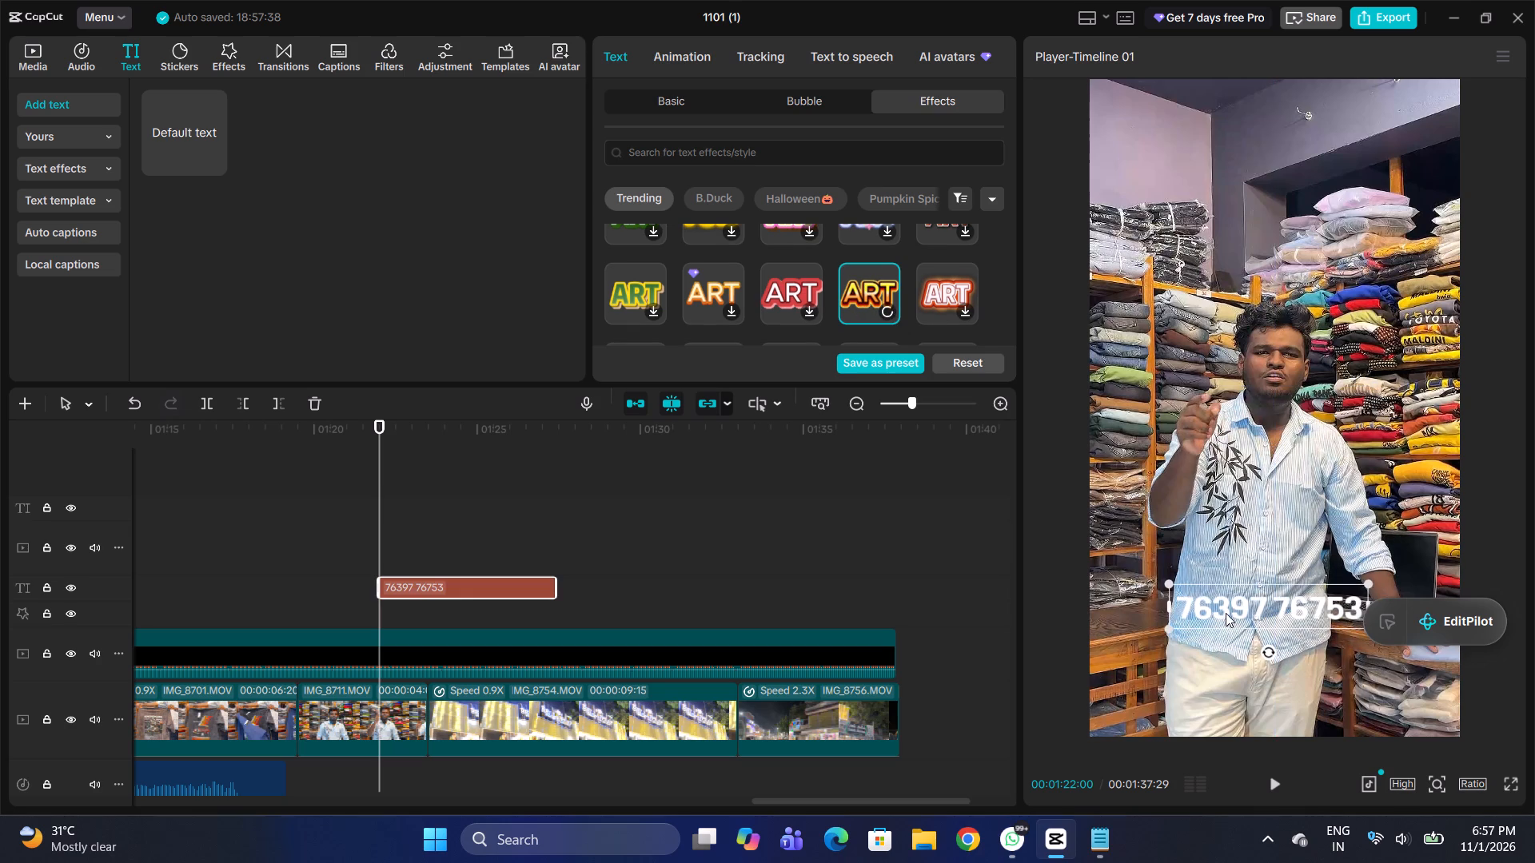
drag(1226, 613, 1233, 590)
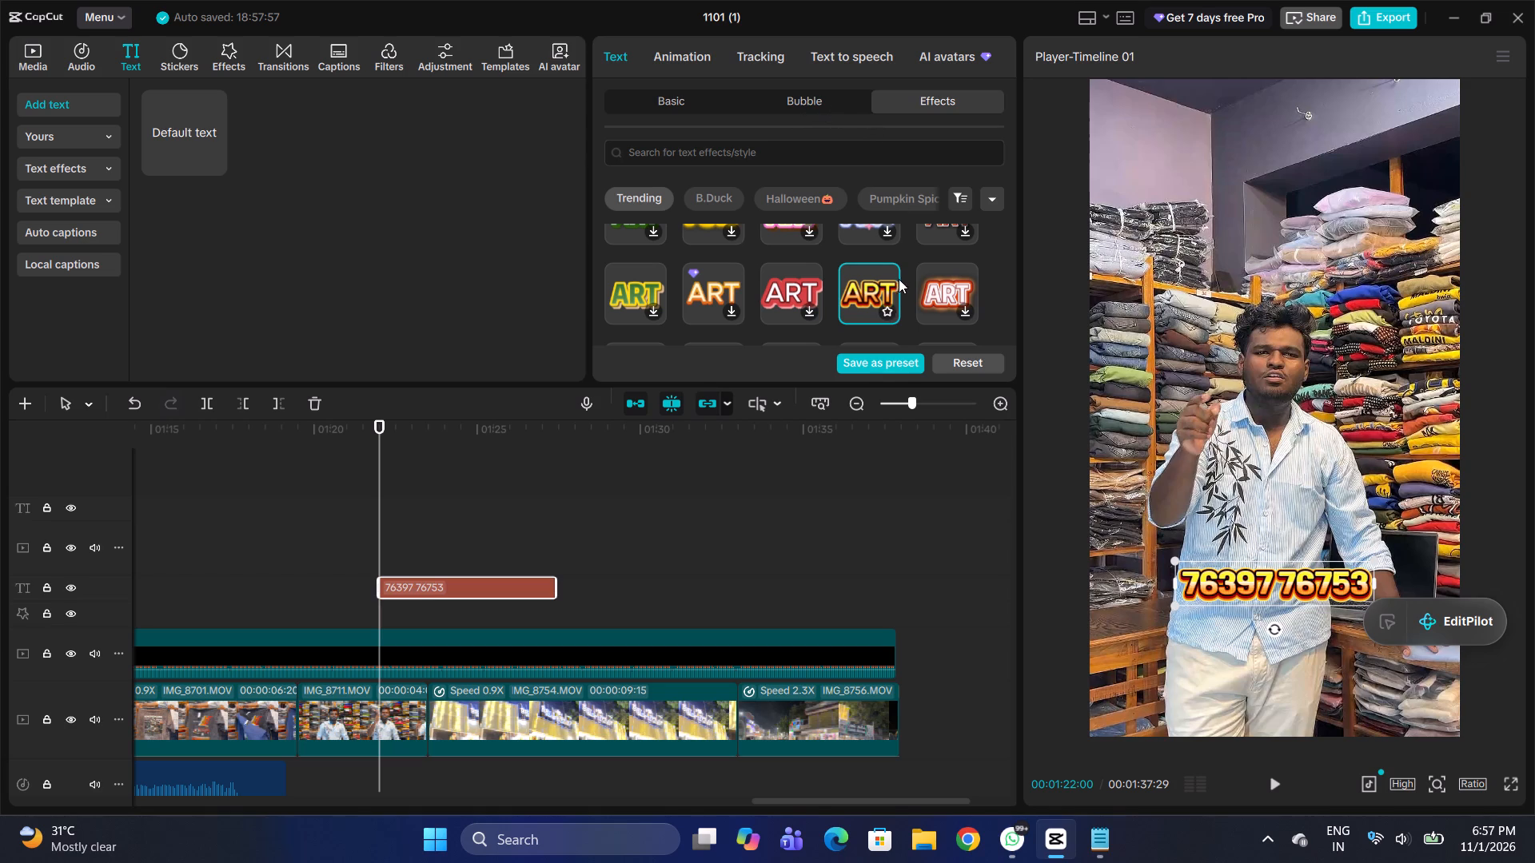
Apply the Glitter Comet entrance animation to the phone-number title with a duration of 1.5 s.
click(679, 59)
click(713, 295)
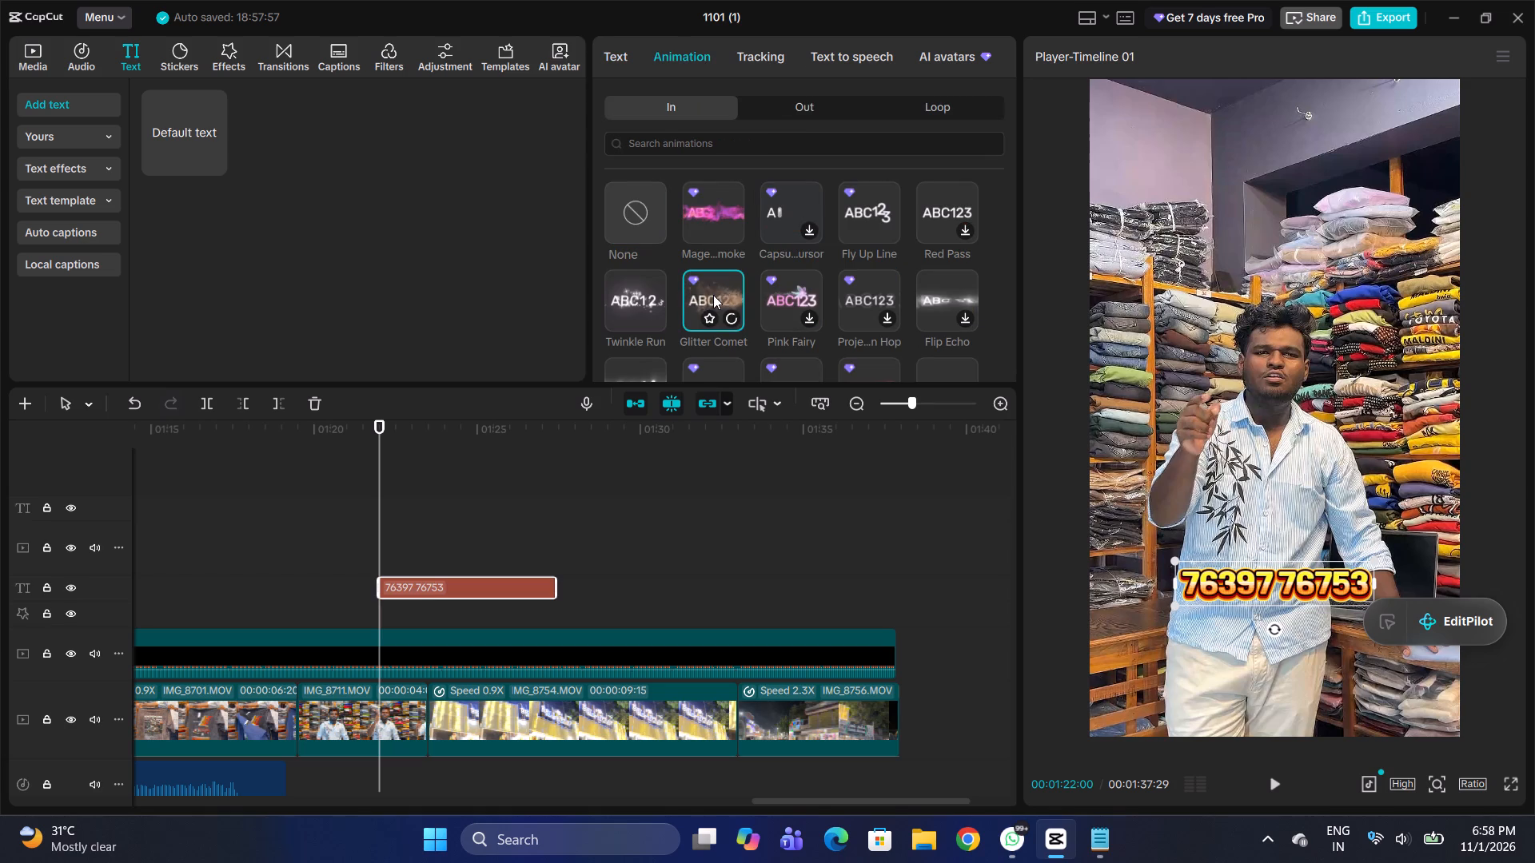
scroll(713, 295, down, 1)
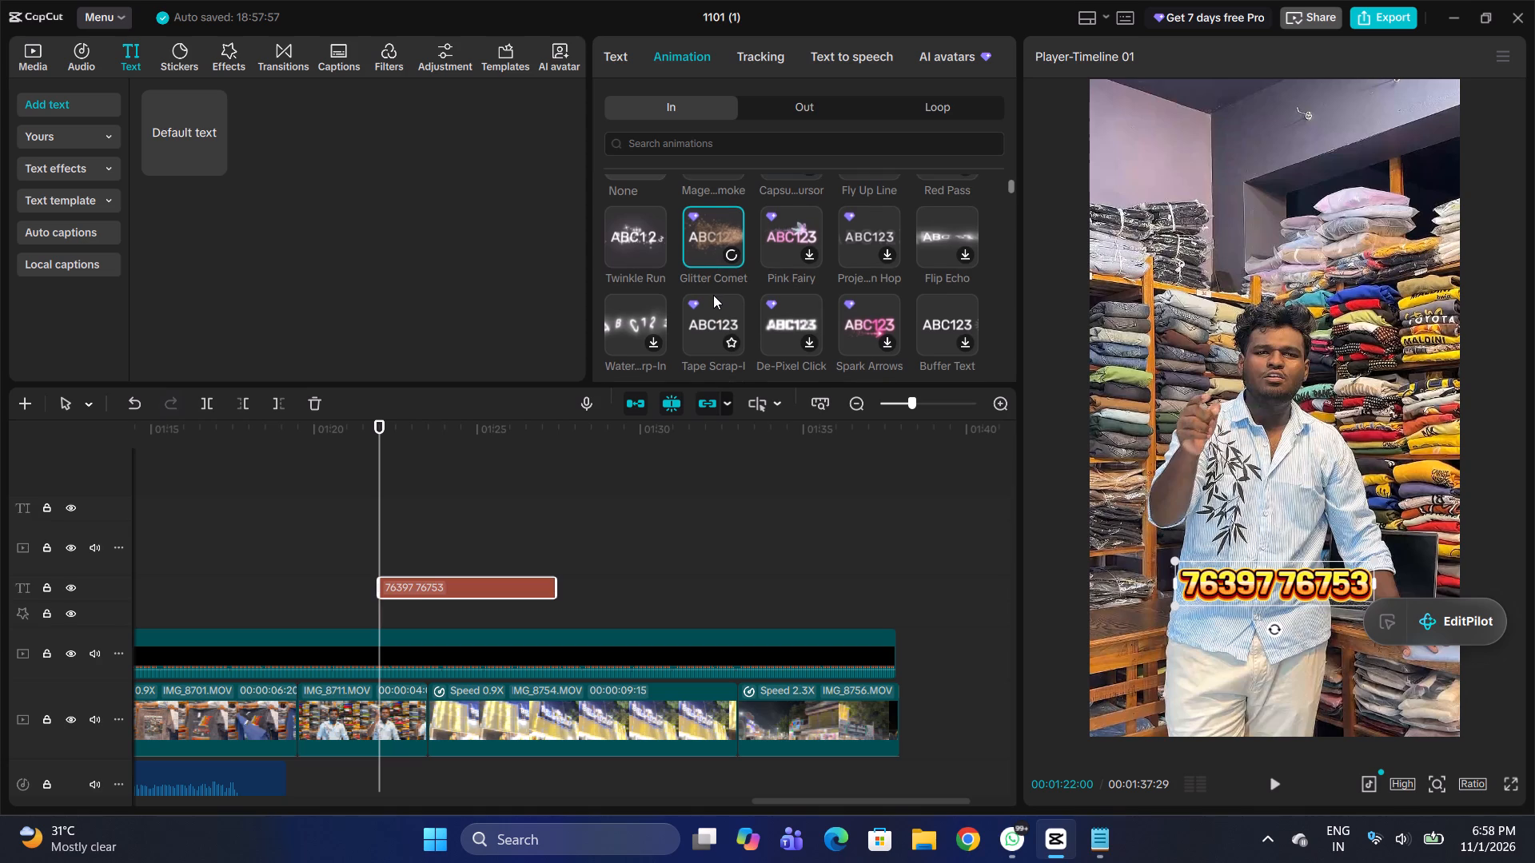
scroll(713, 295, down, 1)
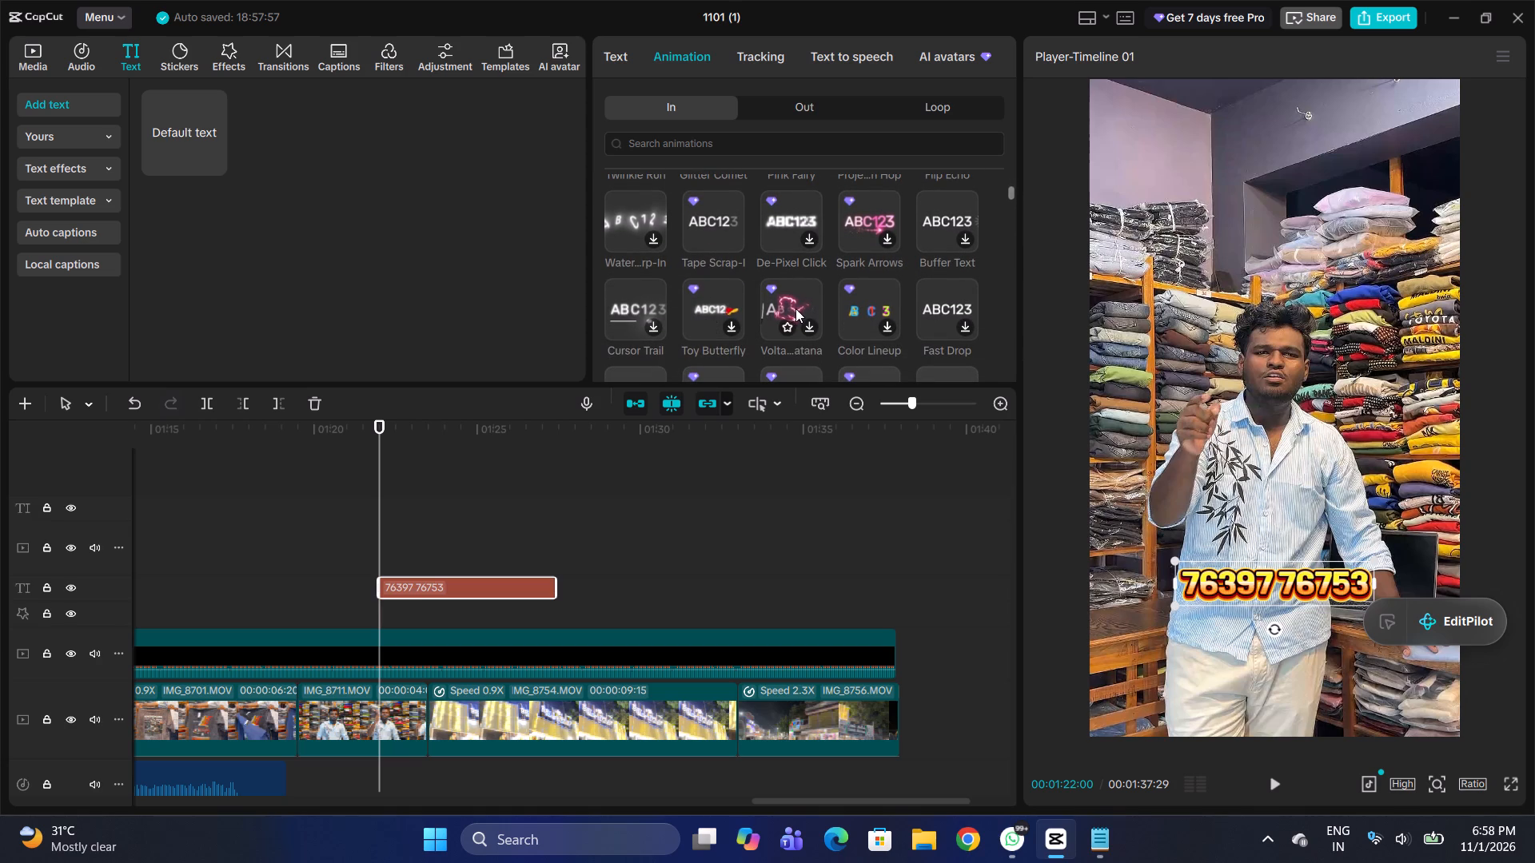
scroll(853, 308, down, 1)
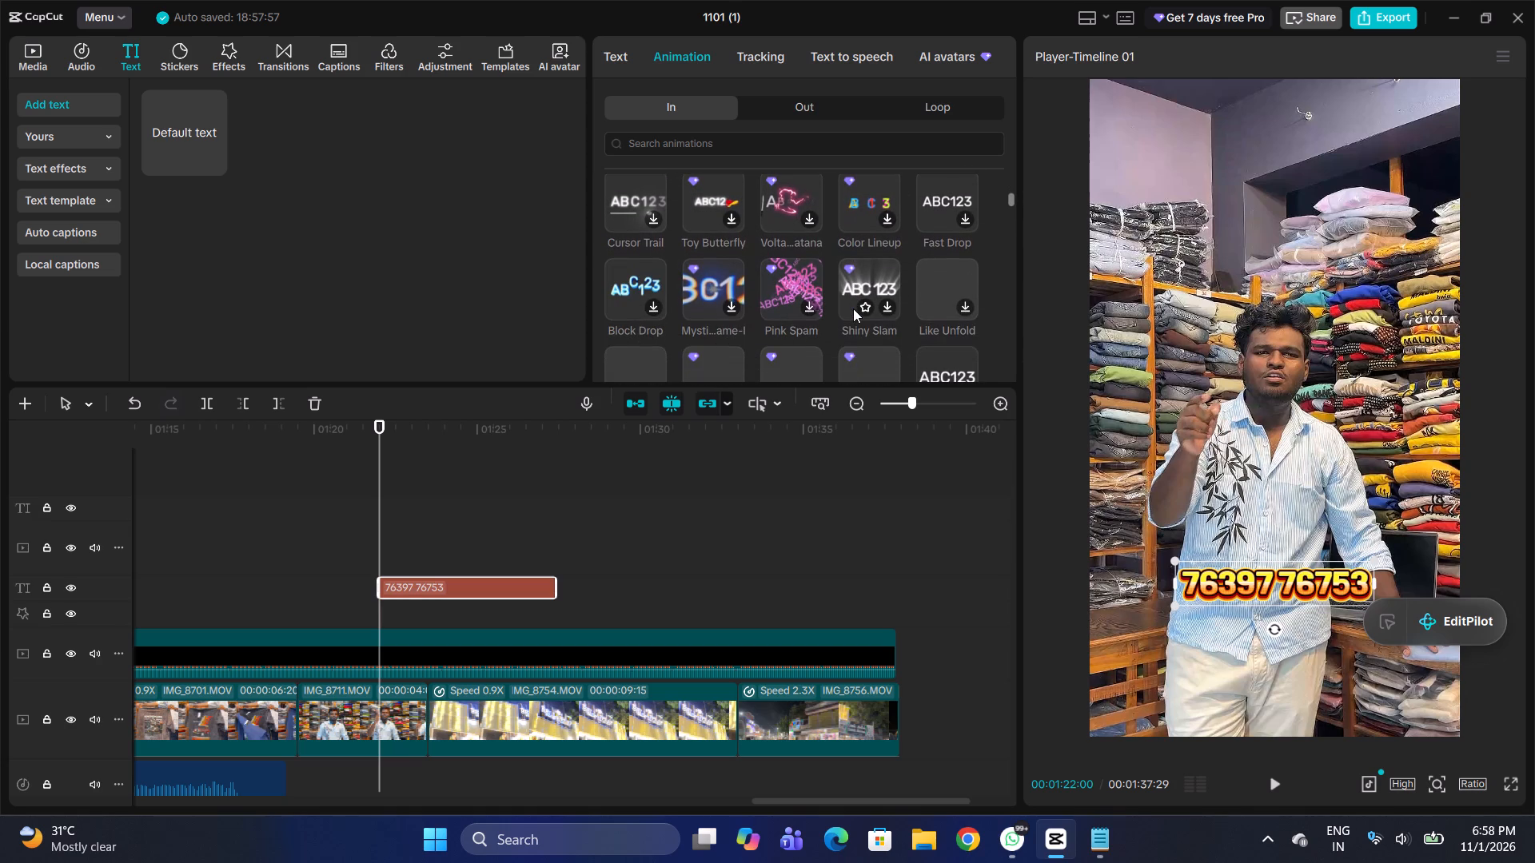
scroll(853, 308, down, 1)
scroll(742, 289, up, 1)
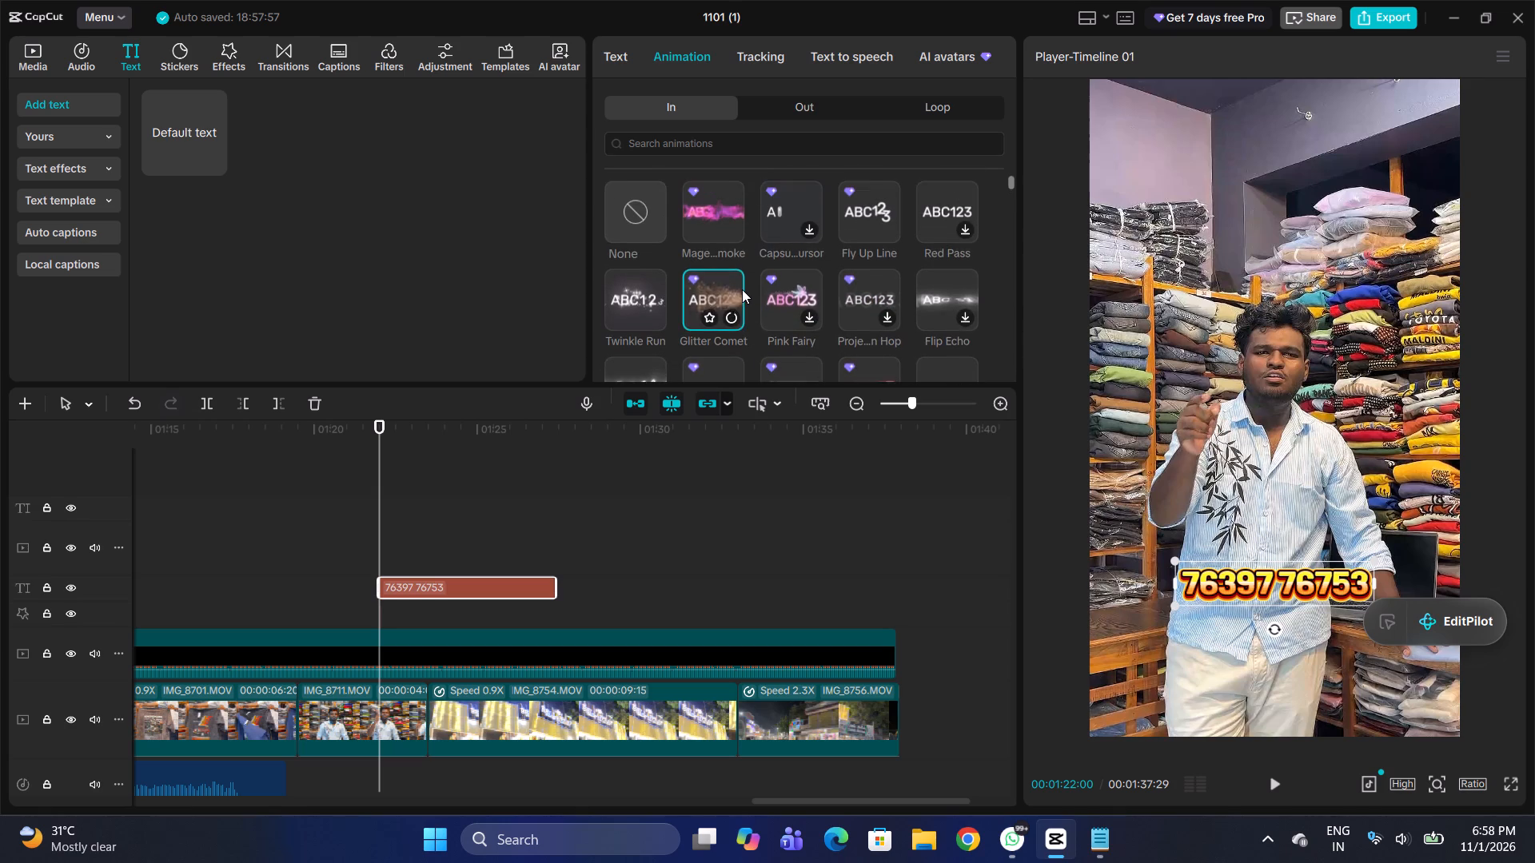
scroll(742, 289, up, 1)
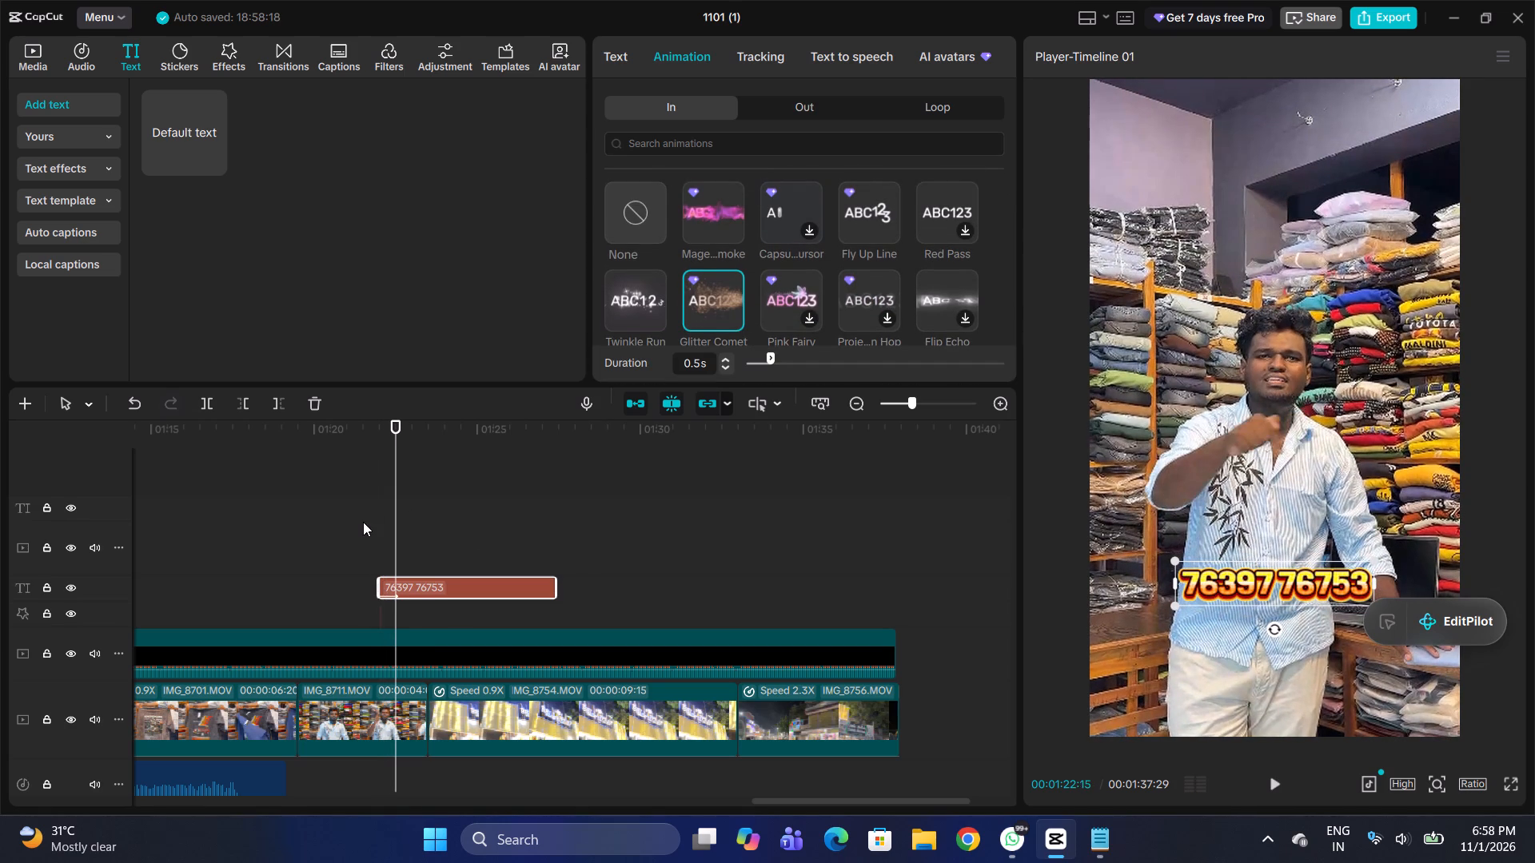
click(846, 364)
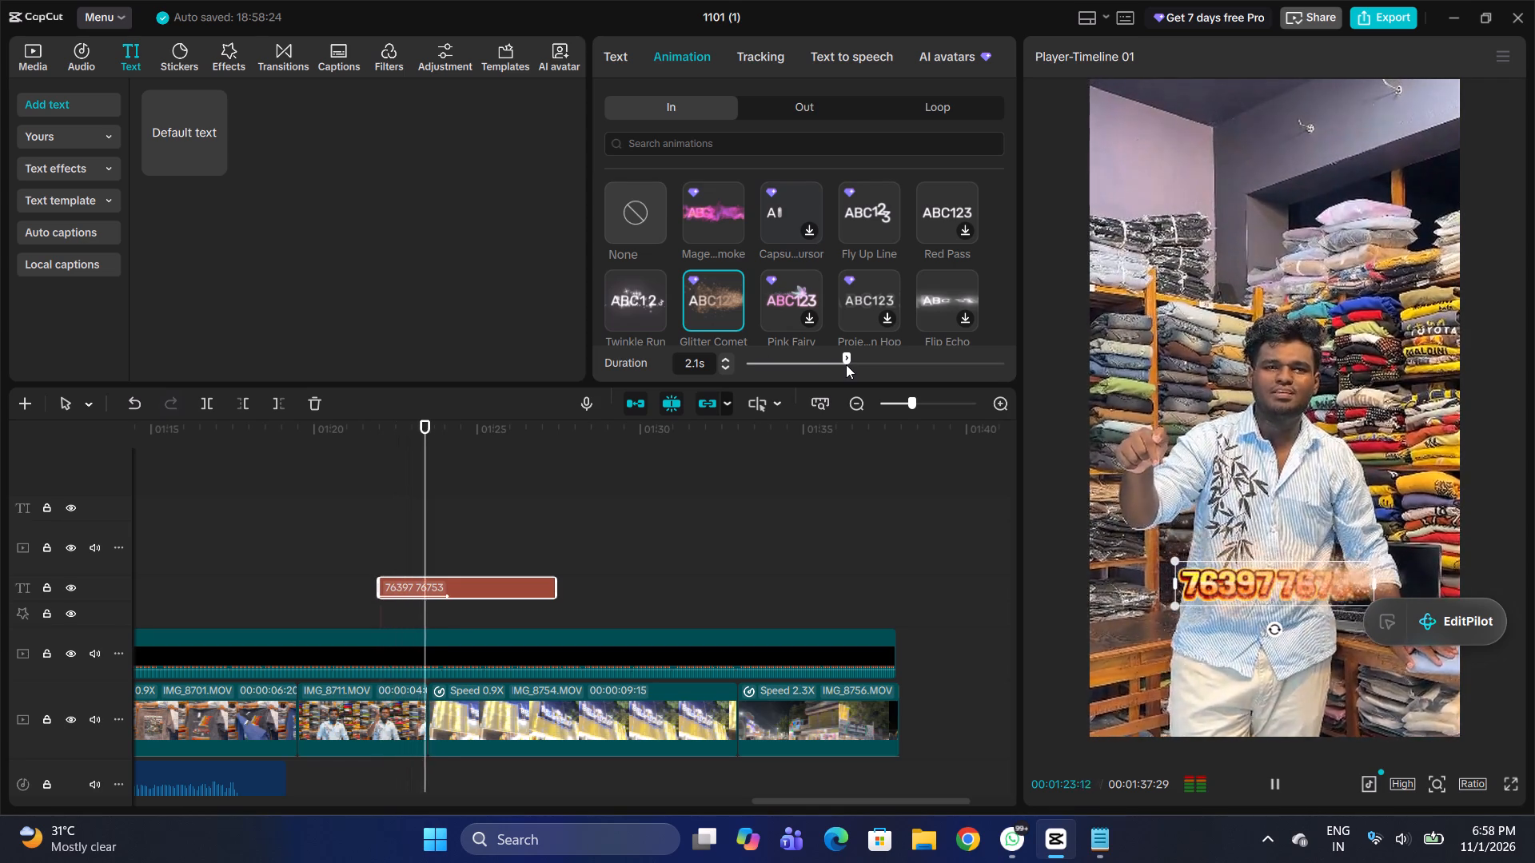
click(818, 362)
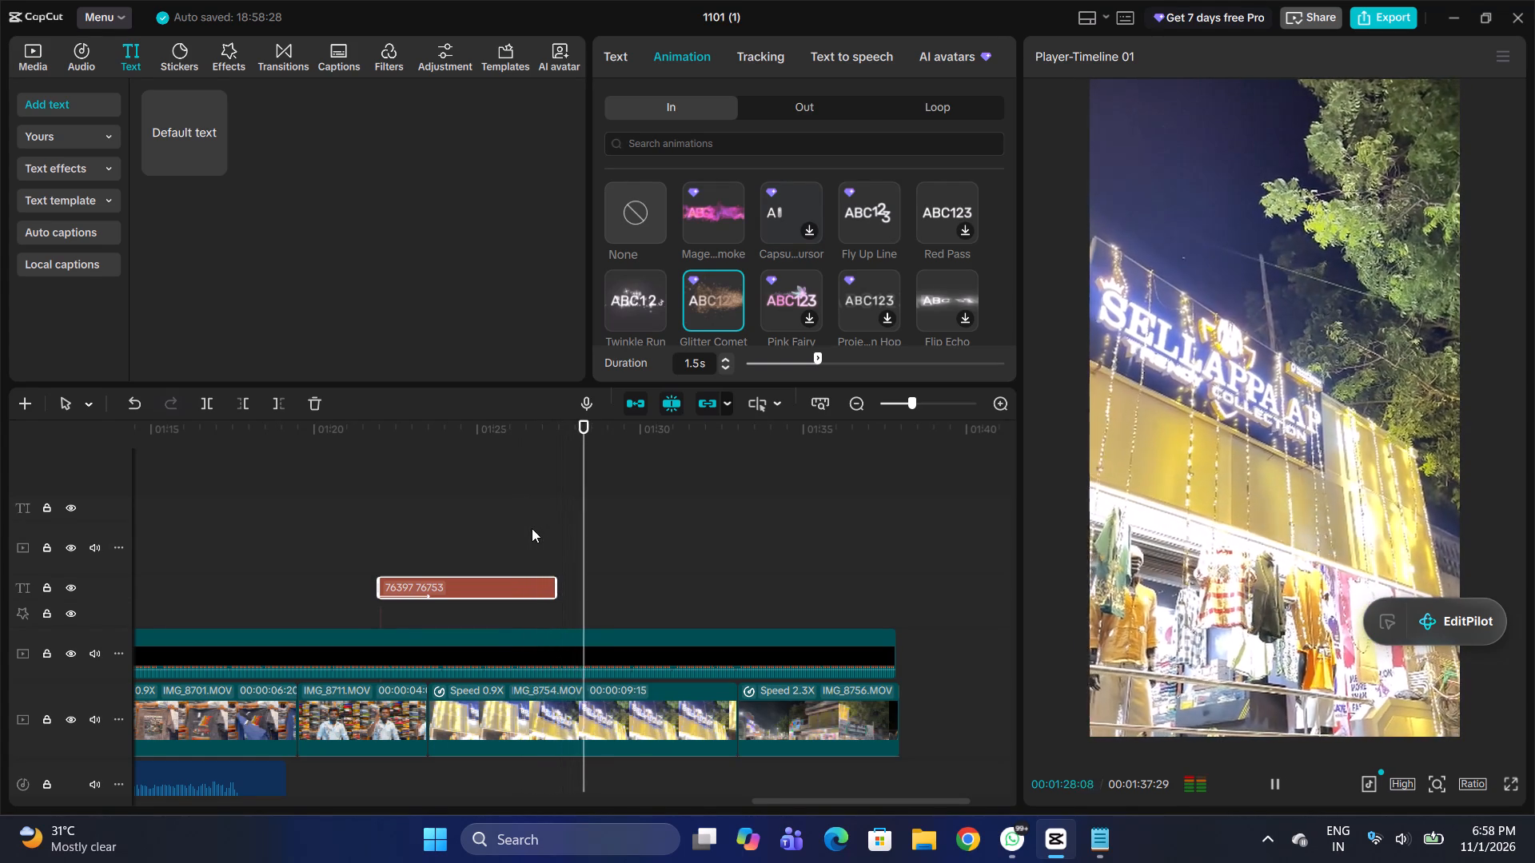
Copy the green-screen Instagram banner clip and paste it at about 00:01:28 over IMG_8754, then play the ending.
double_click(593, 537)
drag(593, 537, 556, 556)
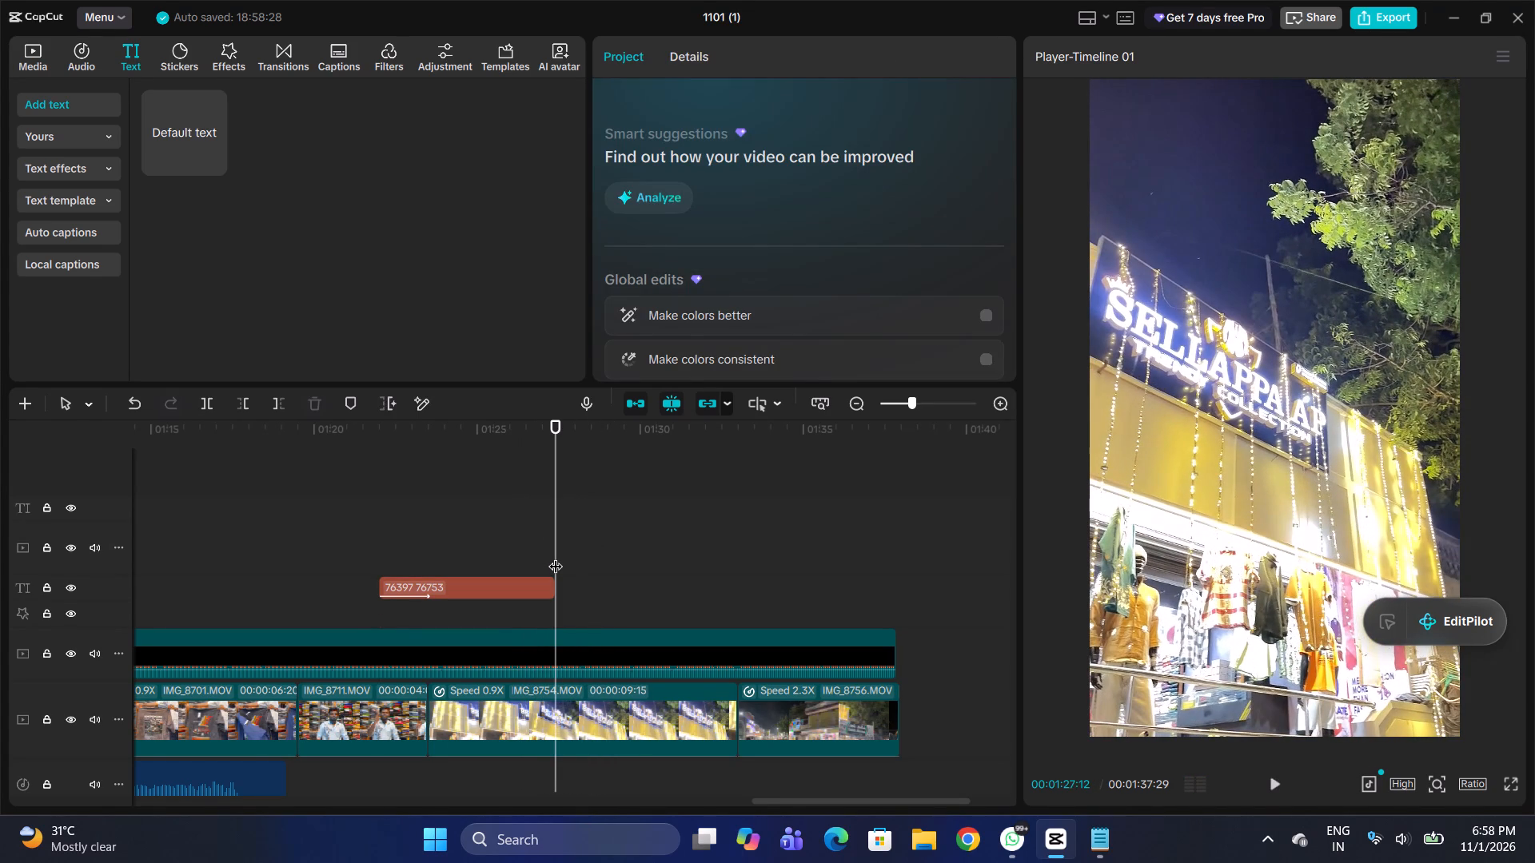
scroll(333, 575, right, 8)
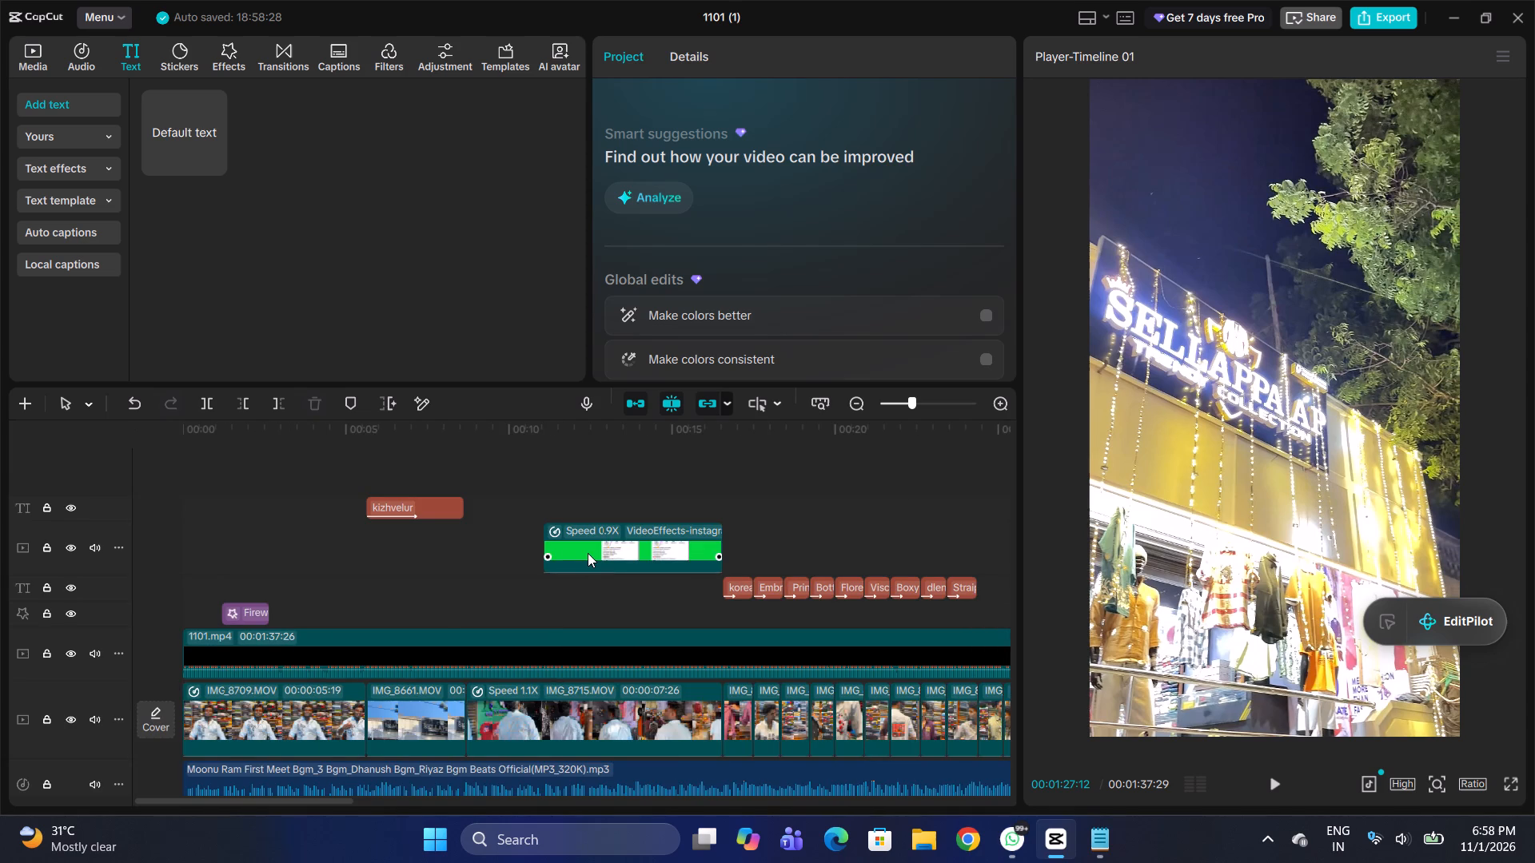
click(588, 553)
key(ctrl+c)
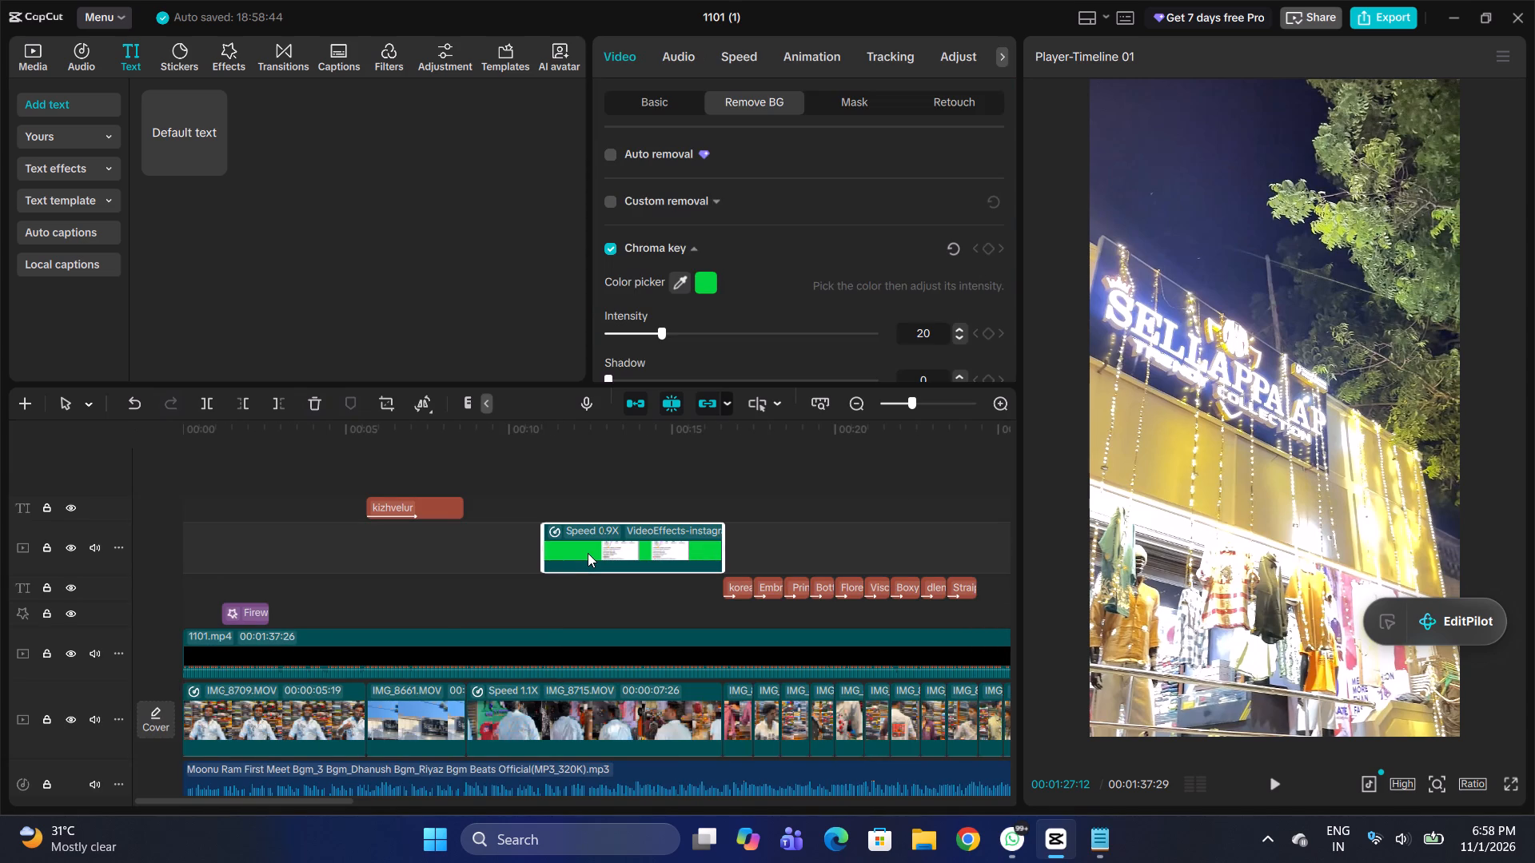
scroll(588, 553, left, 8)
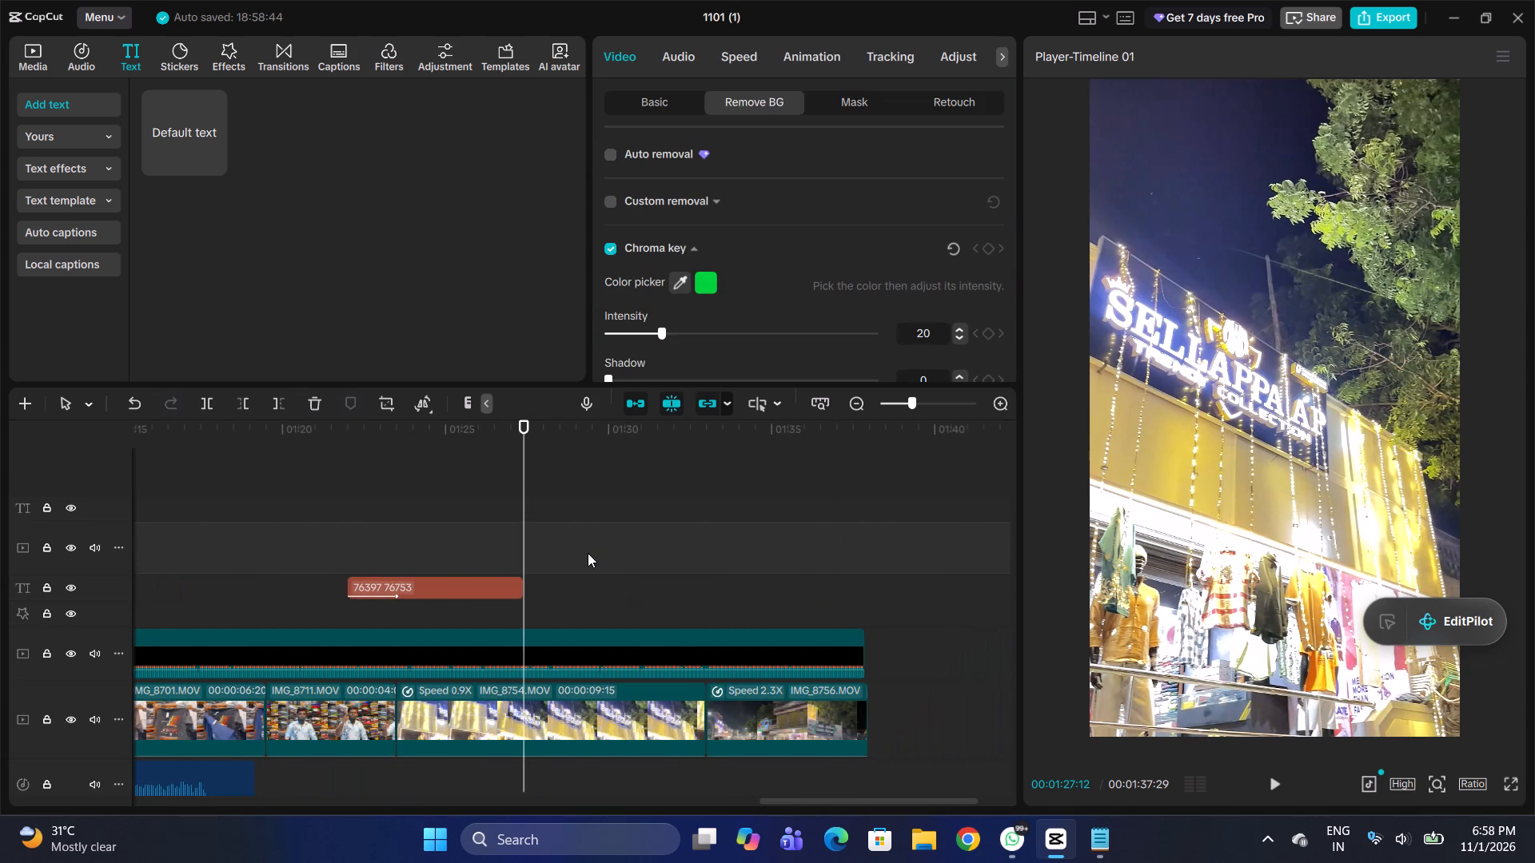
key(space)
key(space)
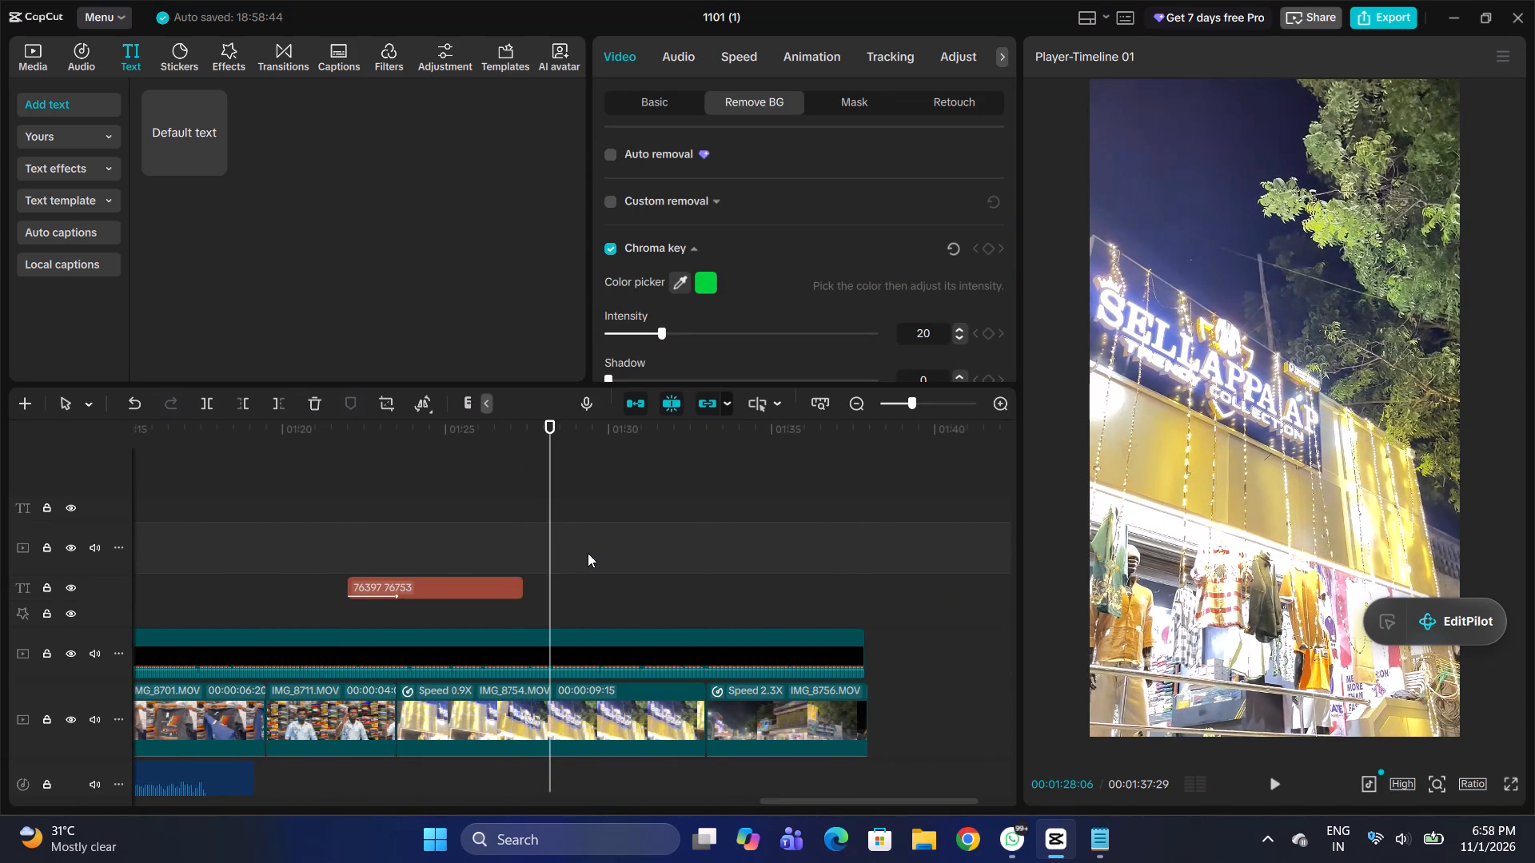
key(ctrl+v)
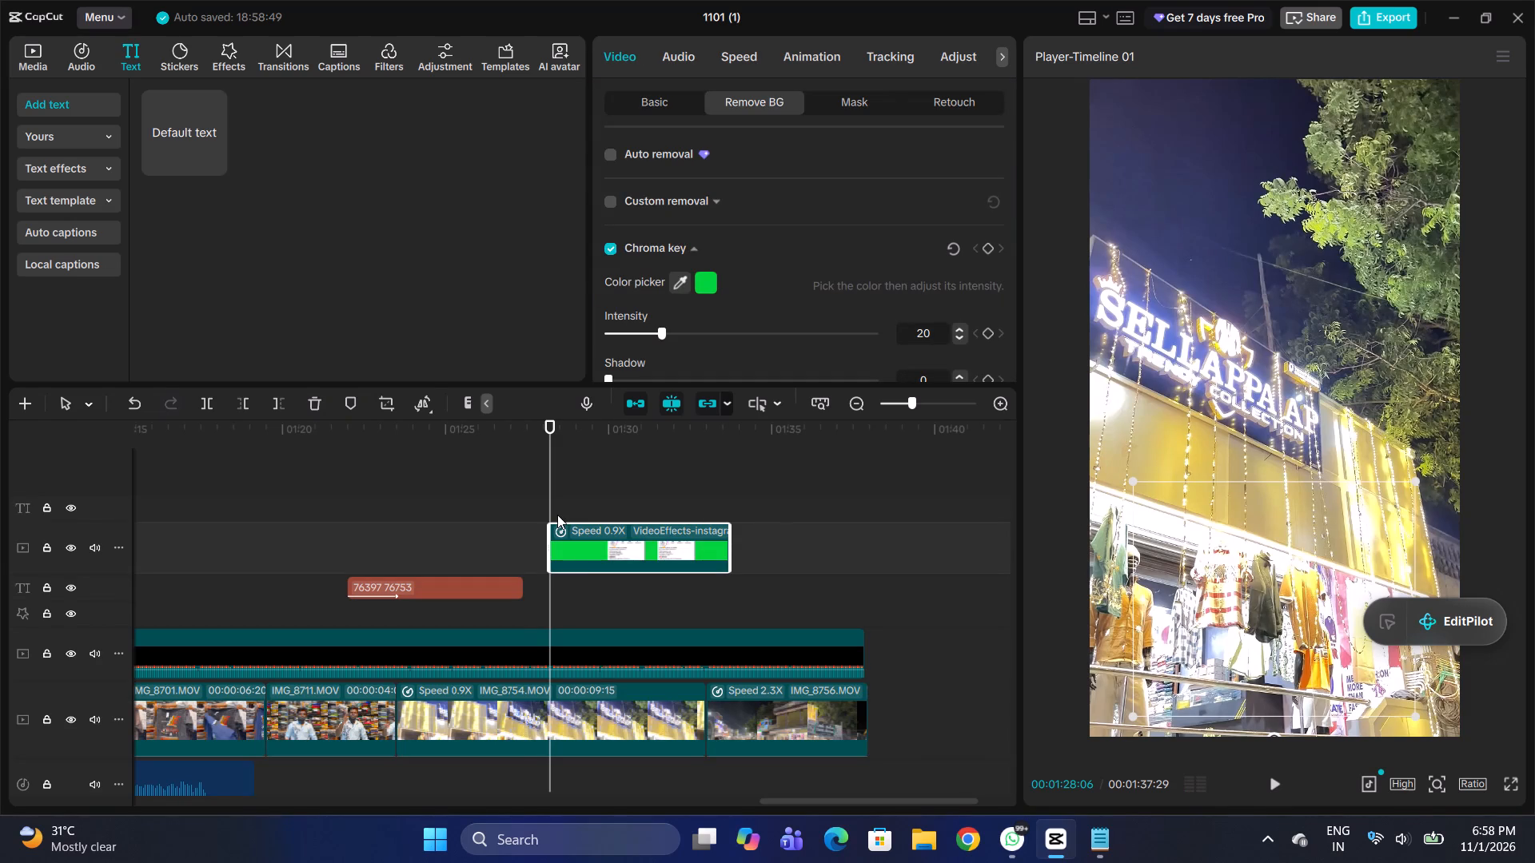
click(528, 503)
key(space)
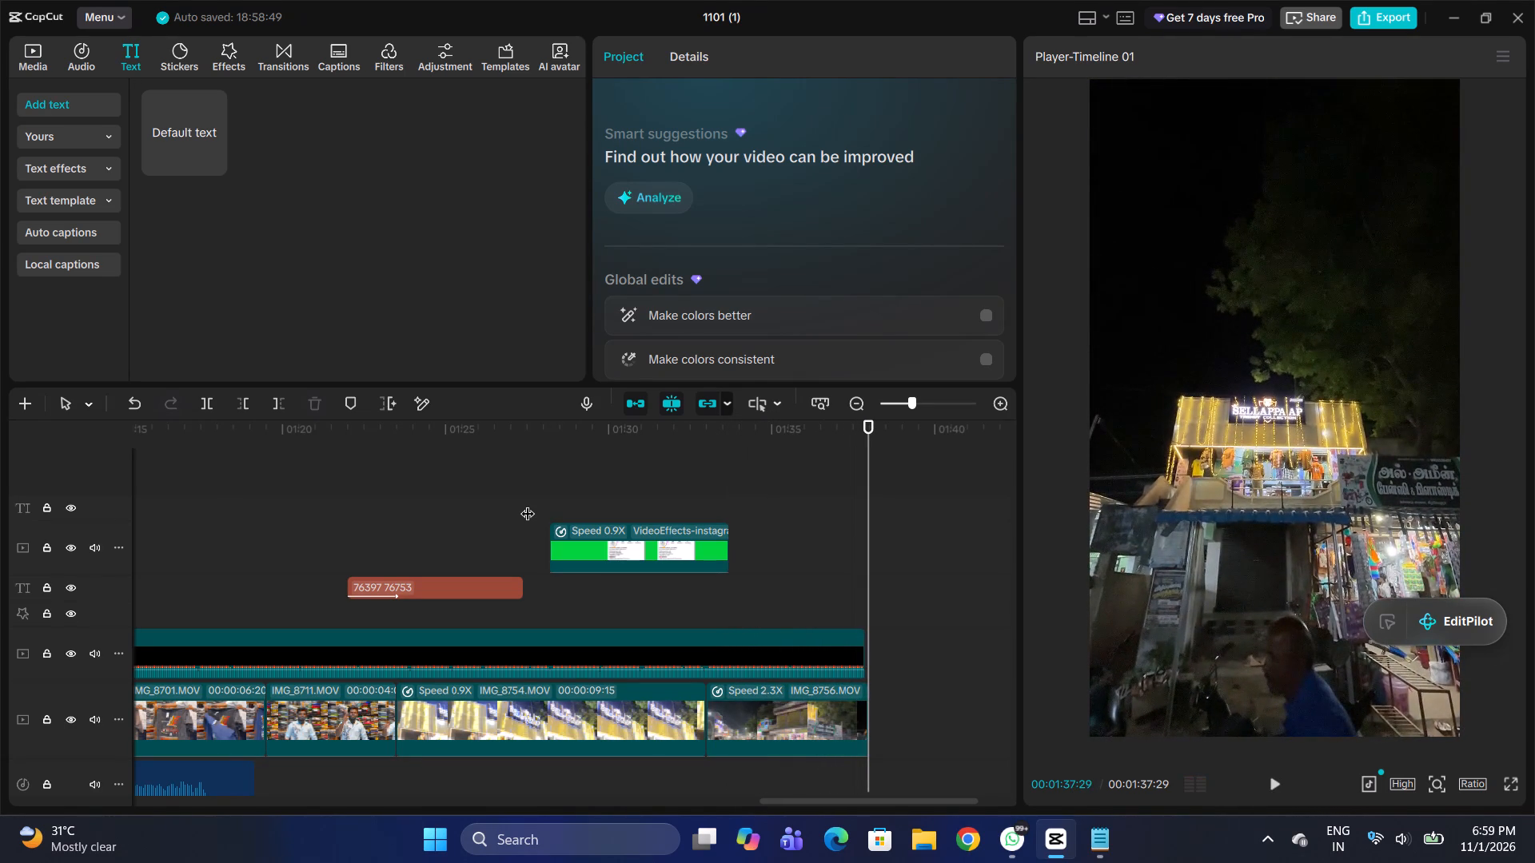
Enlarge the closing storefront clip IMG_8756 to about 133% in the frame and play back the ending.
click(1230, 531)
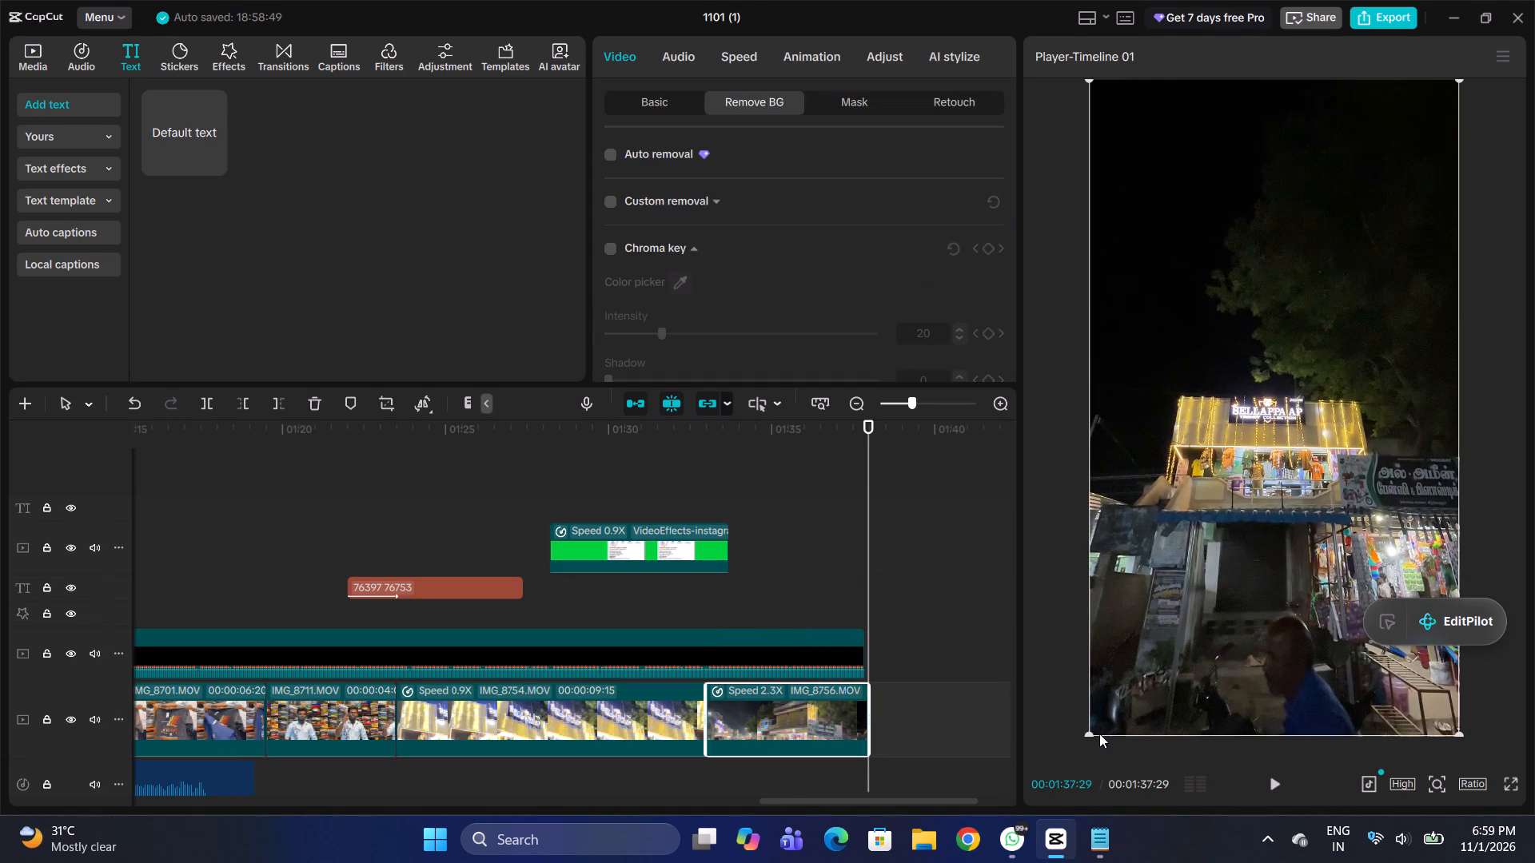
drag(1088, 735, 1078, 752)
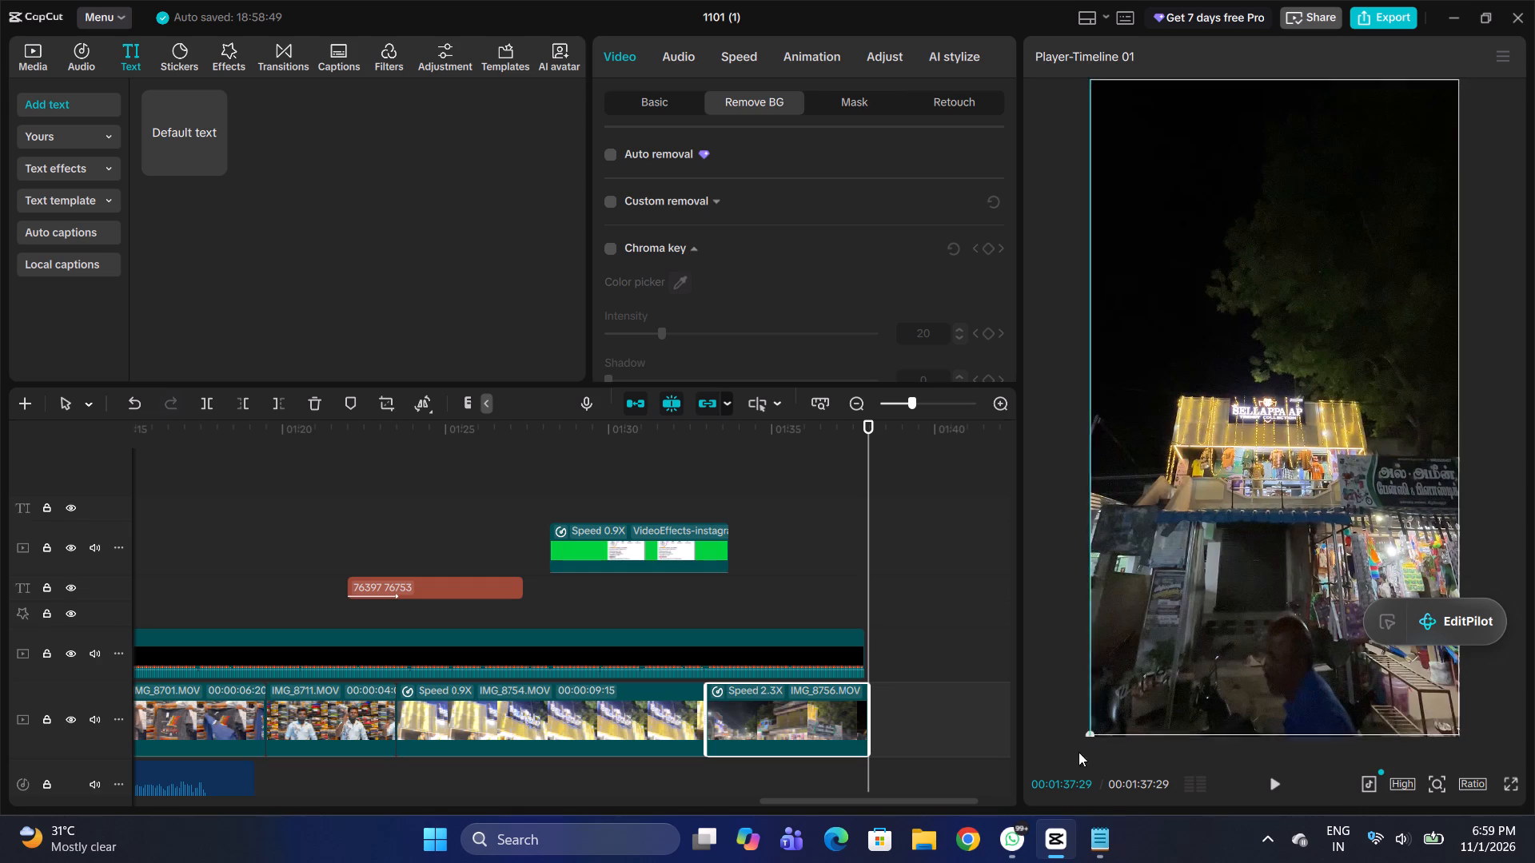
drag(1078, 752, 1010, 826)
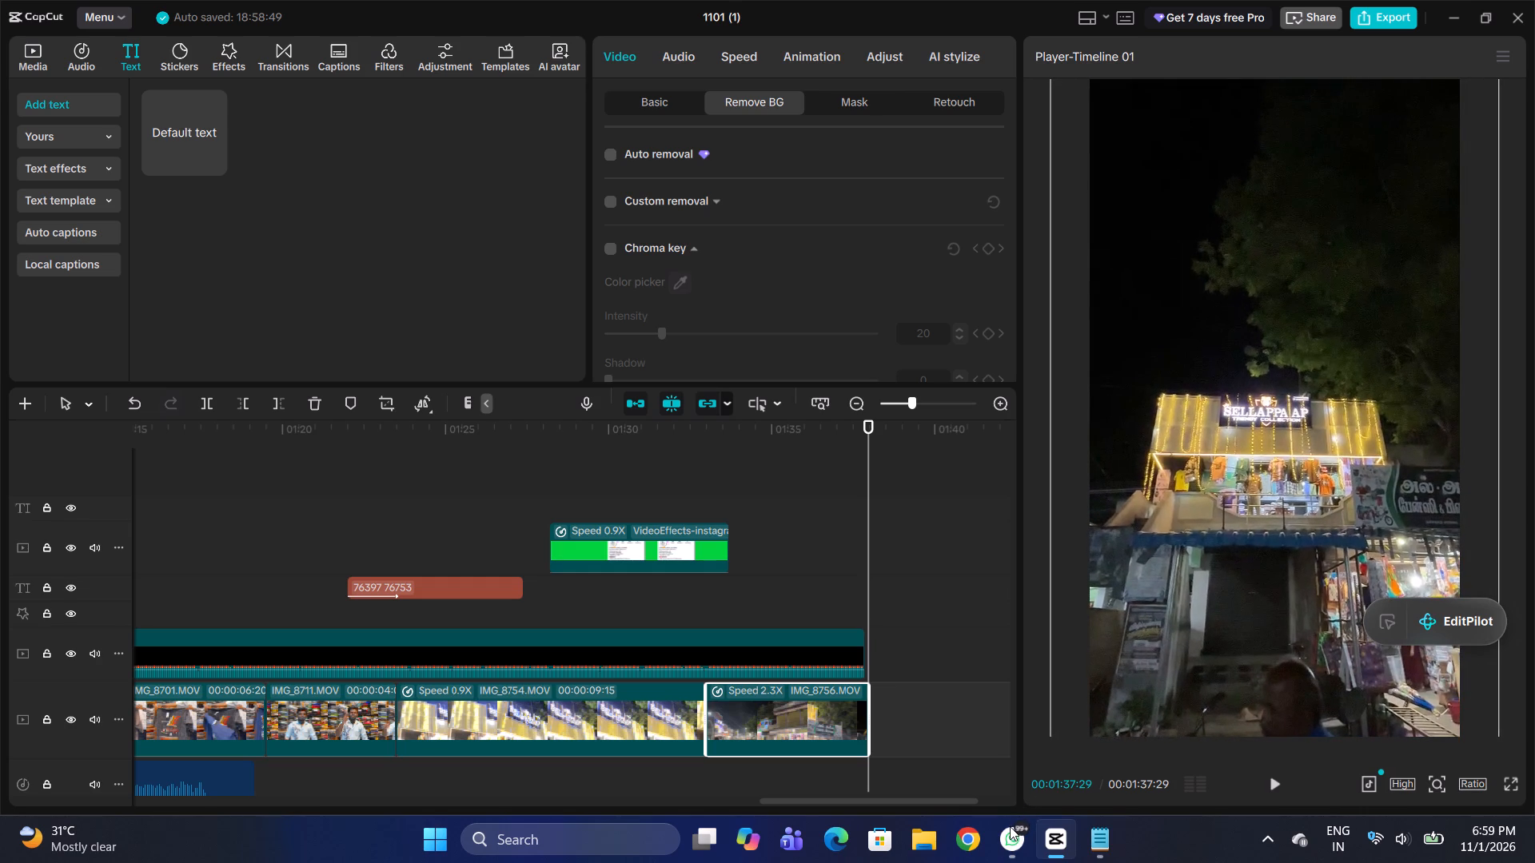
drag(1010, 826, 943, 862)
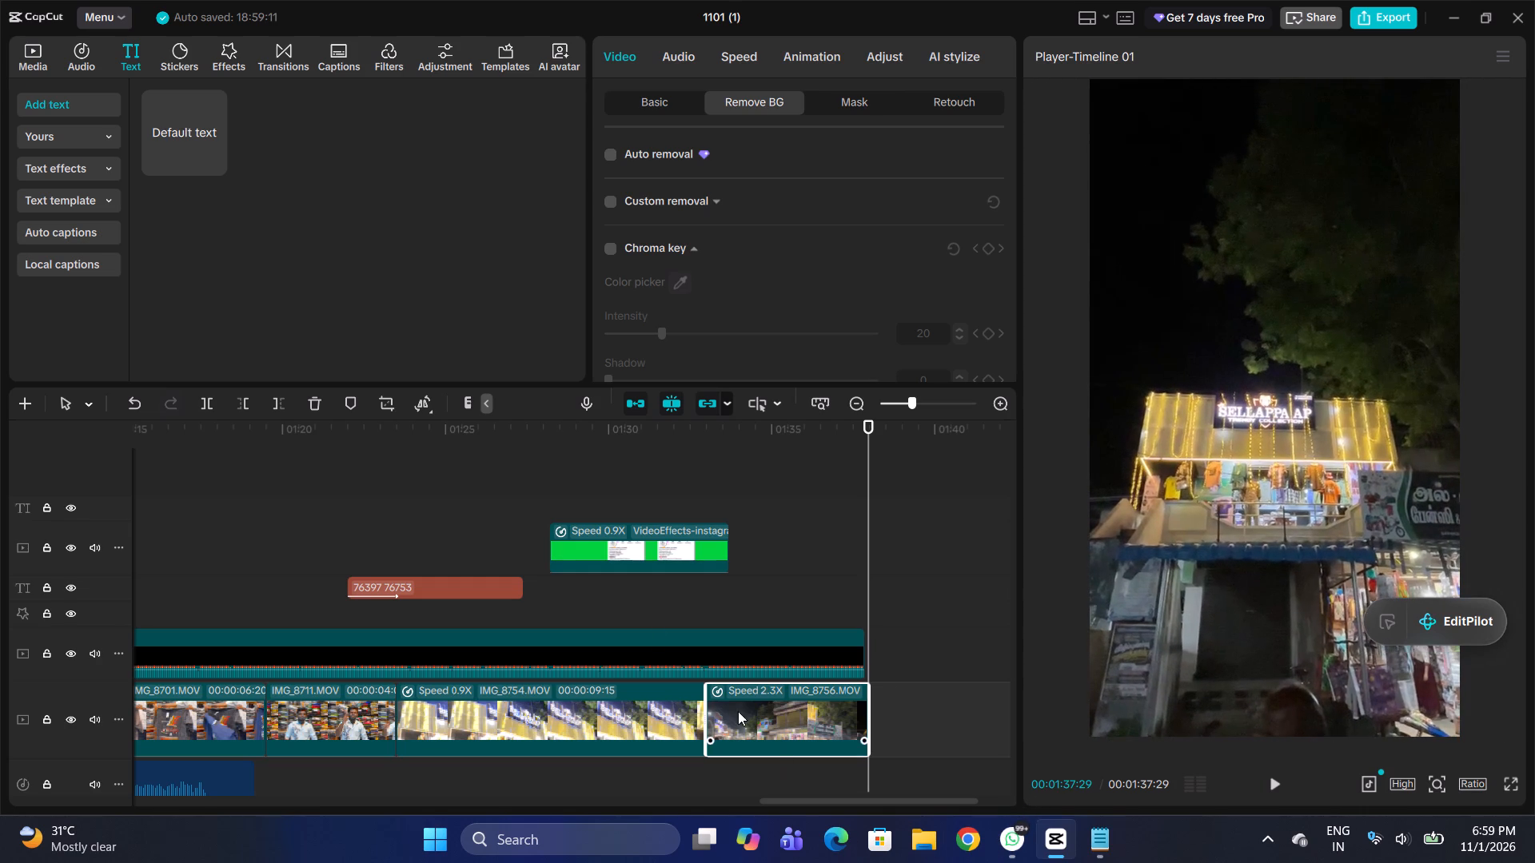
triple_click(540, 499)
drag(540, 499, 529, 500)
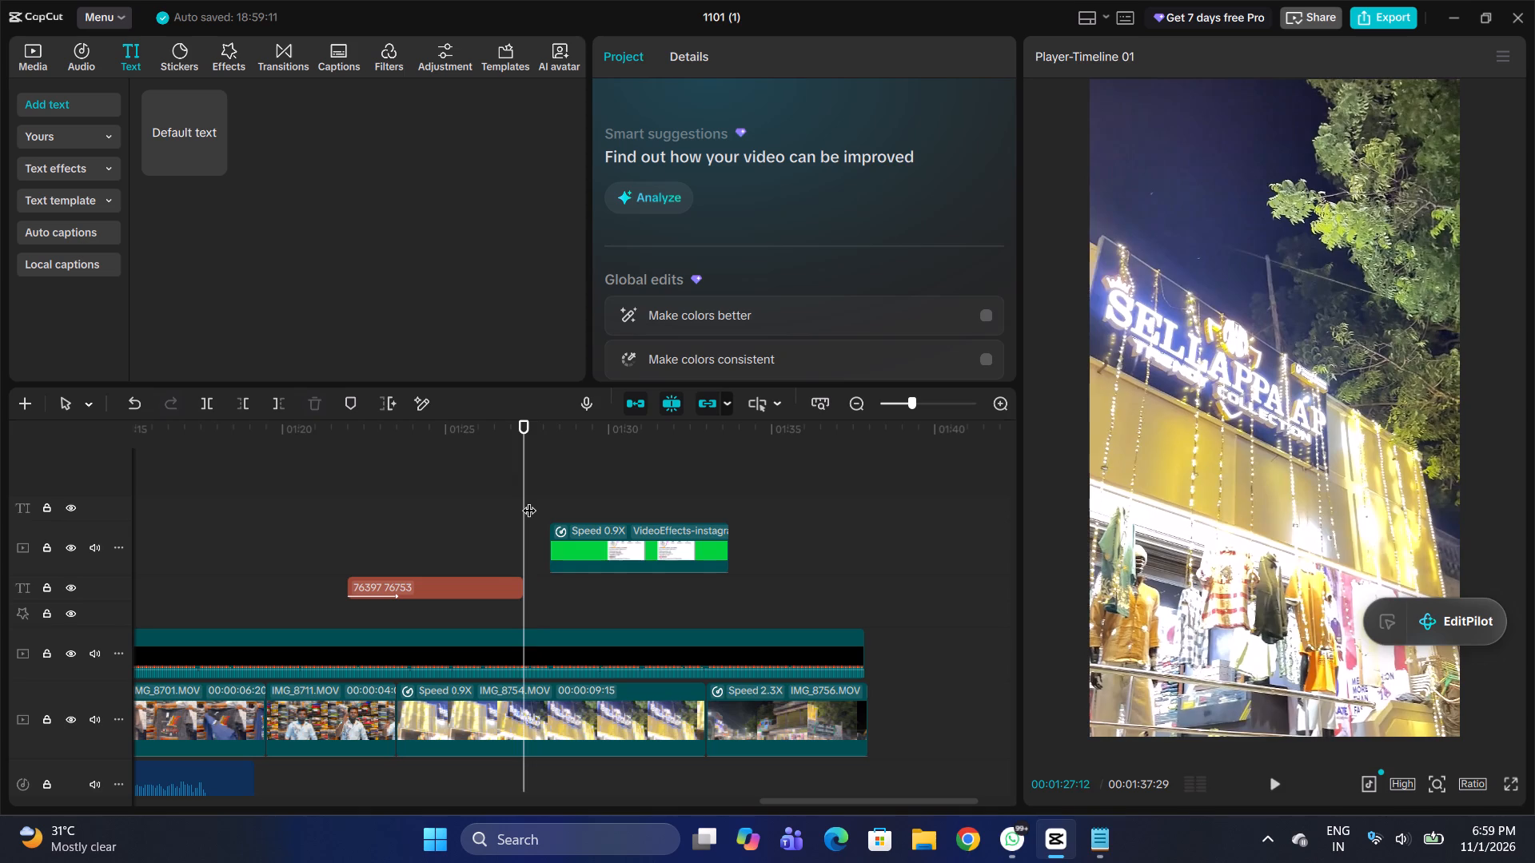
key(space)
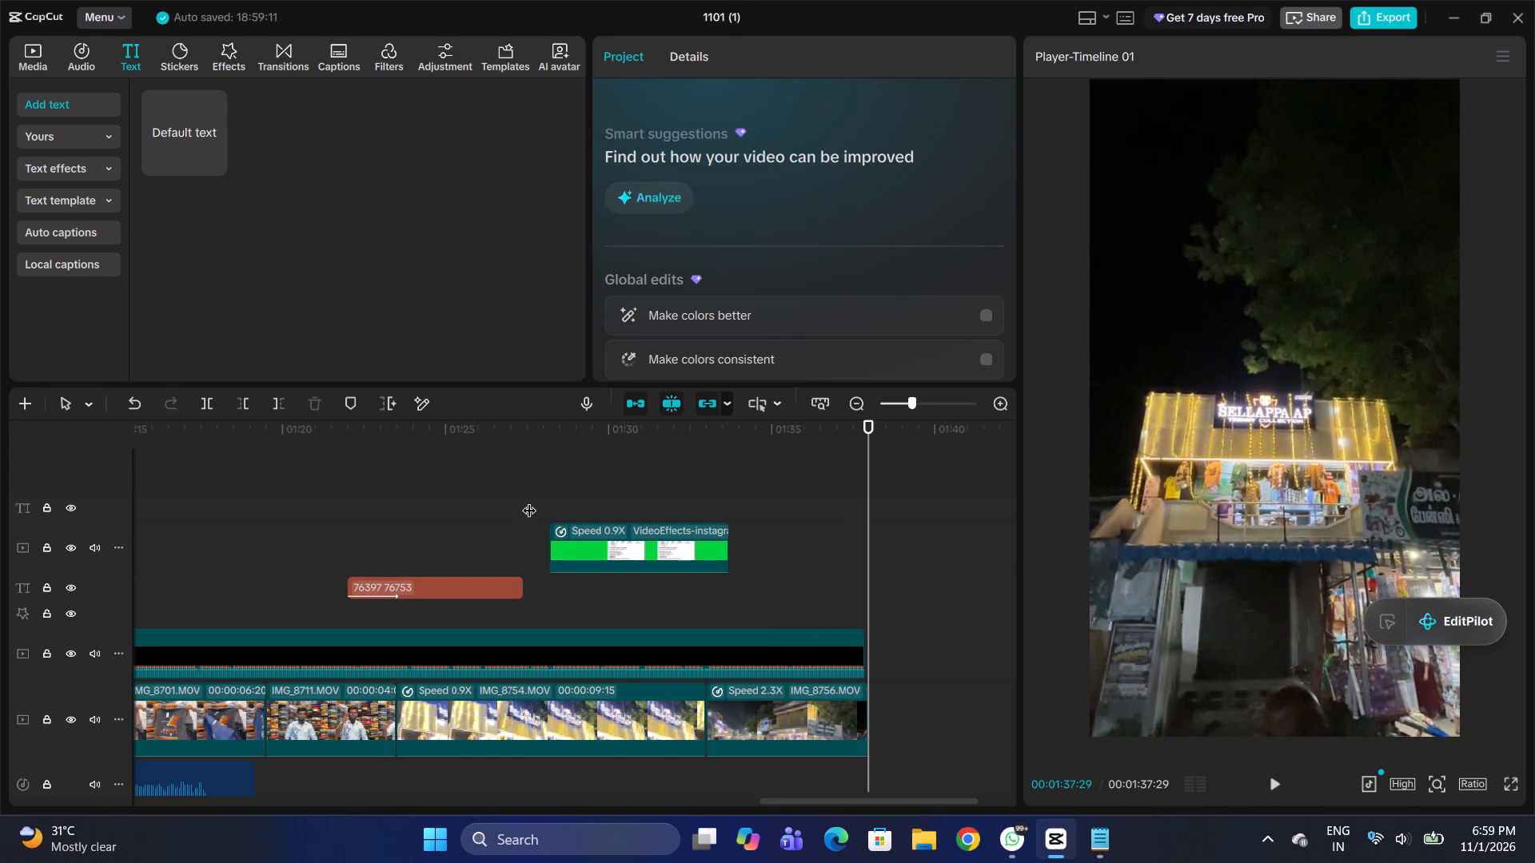
Set the scale of the closing storefront clip IMG_8756 to 107%.
click(752, 716)
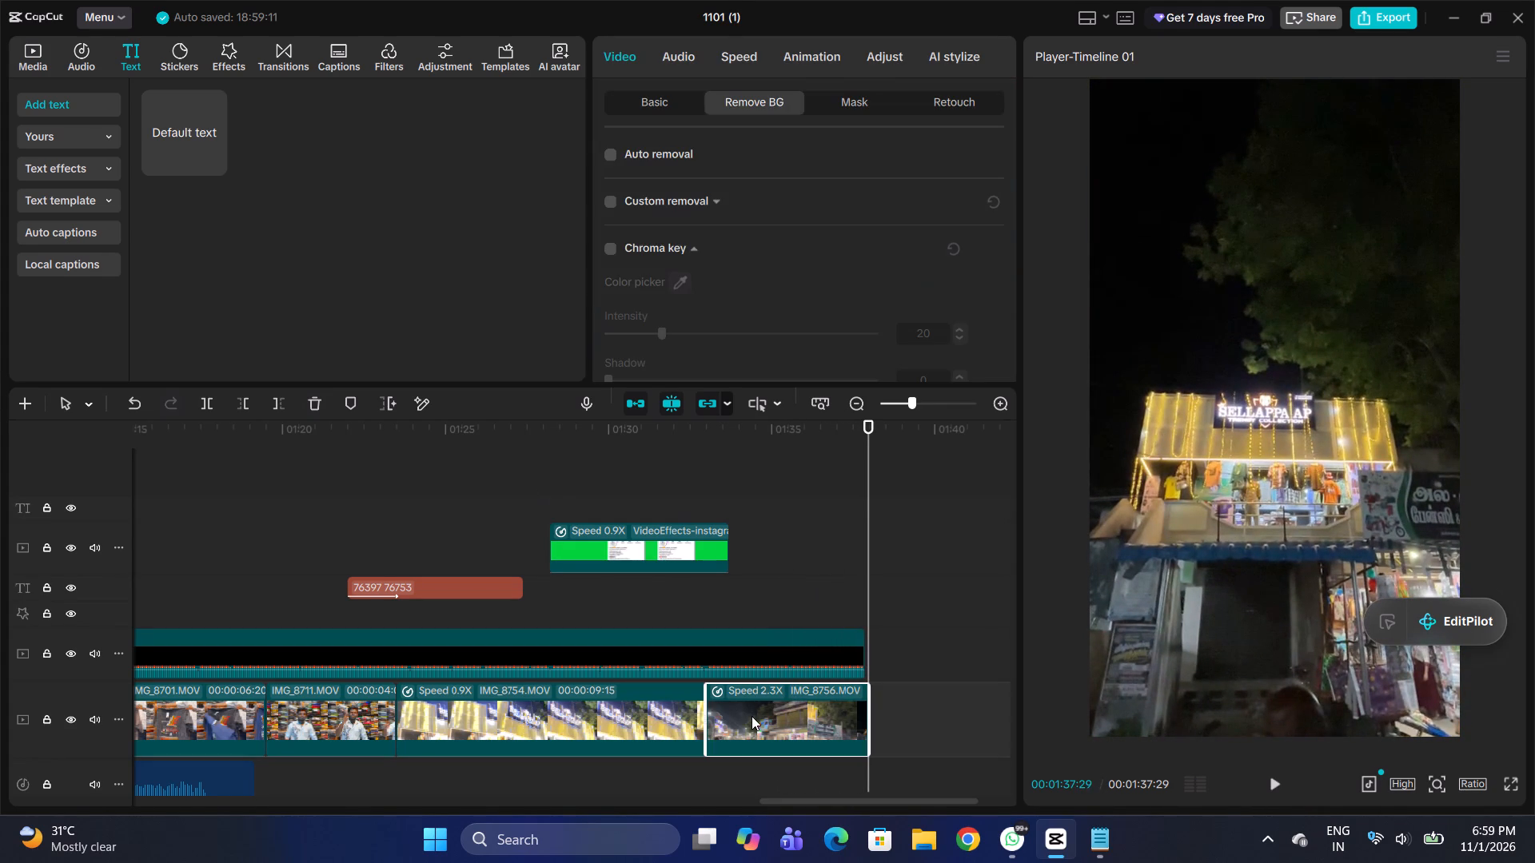
click(611, 64)
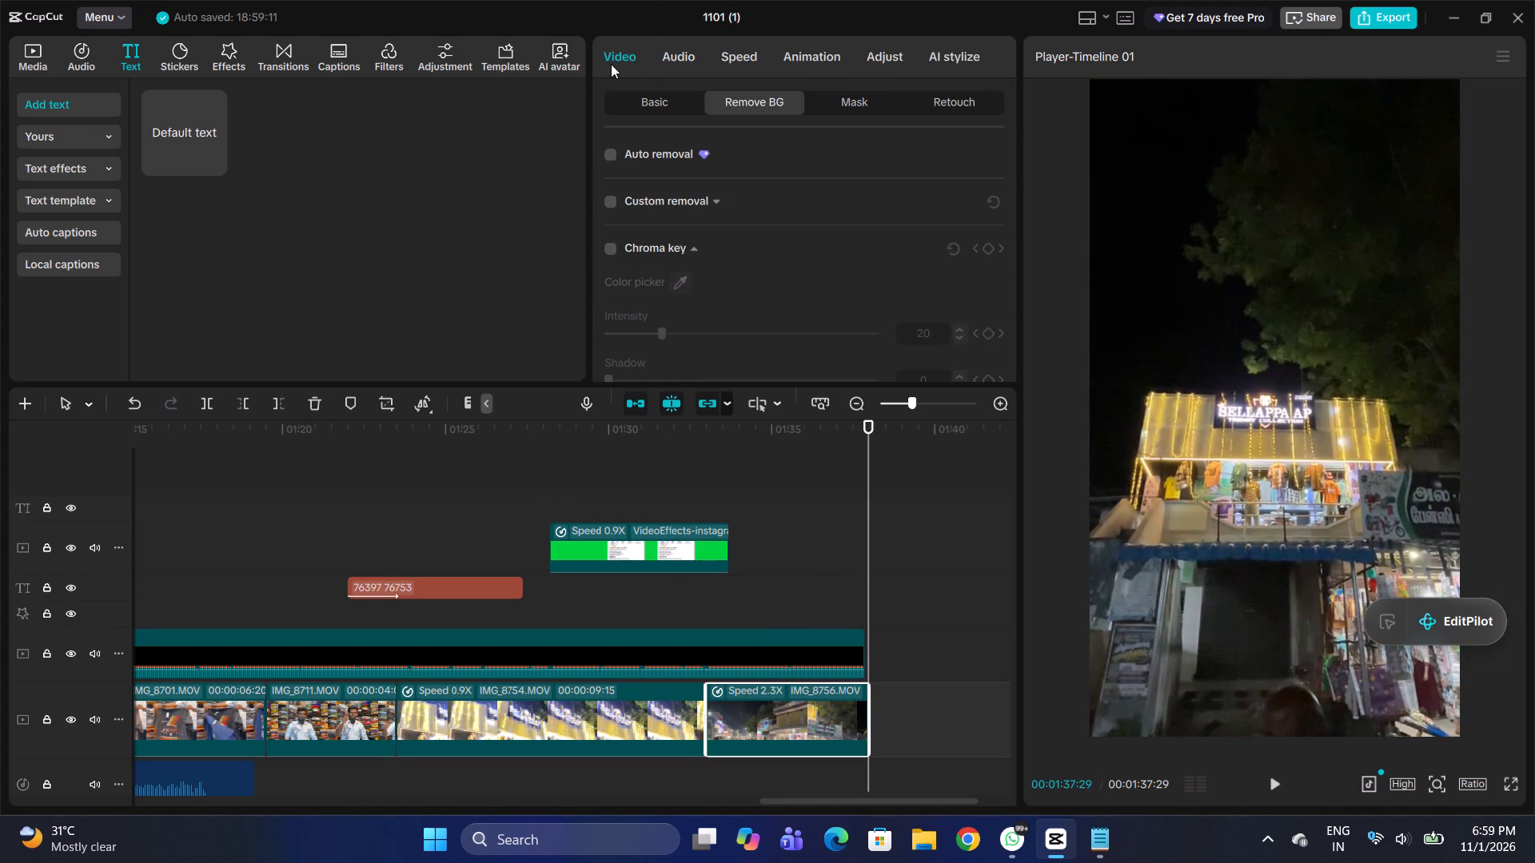
click(645, 88)
click(646, 99)
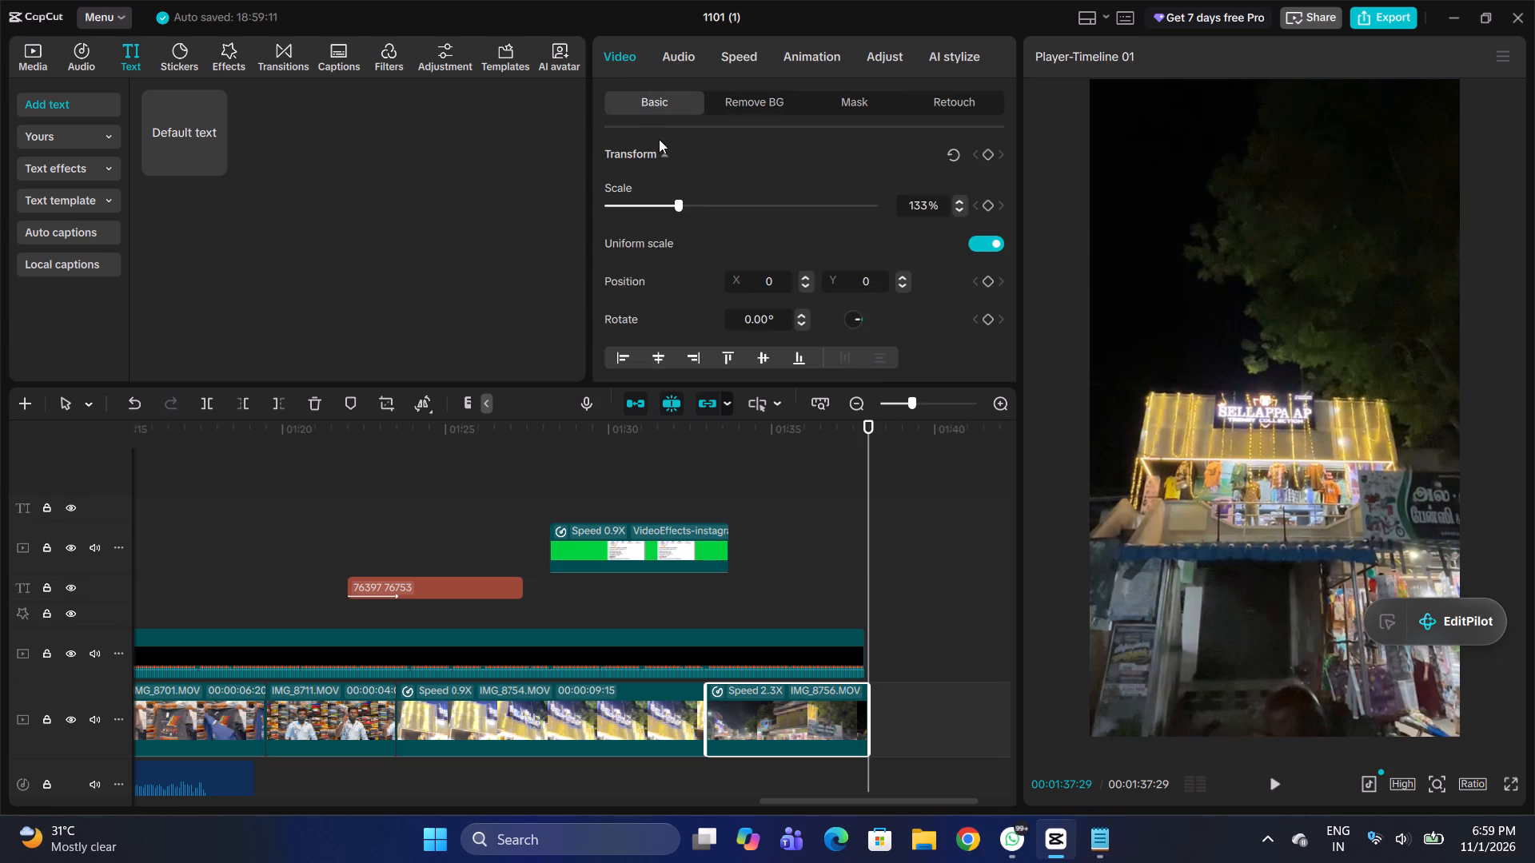
click(656, 205)
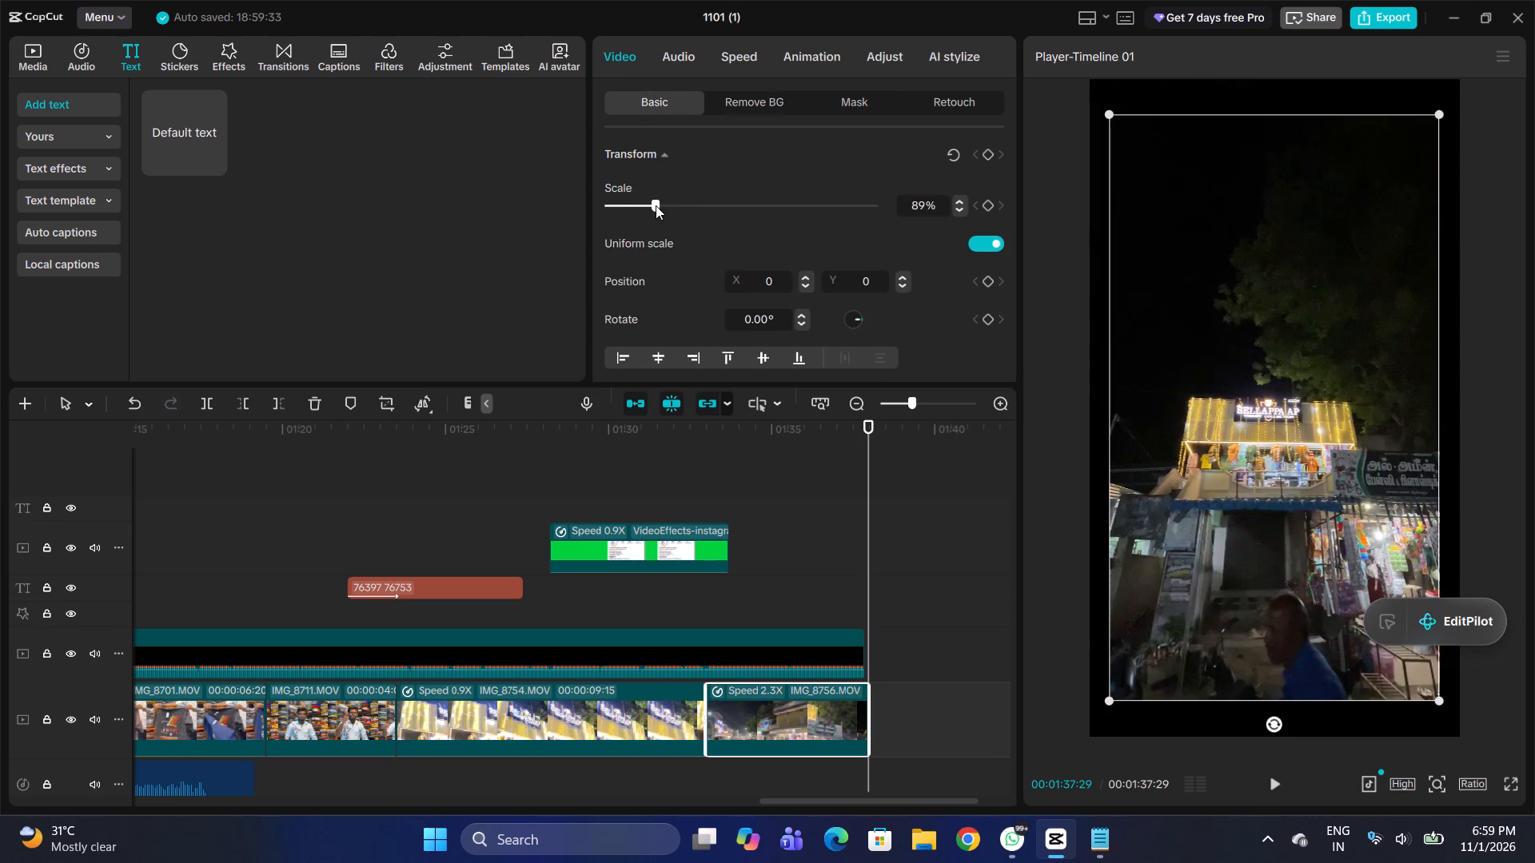
click(669, 205)
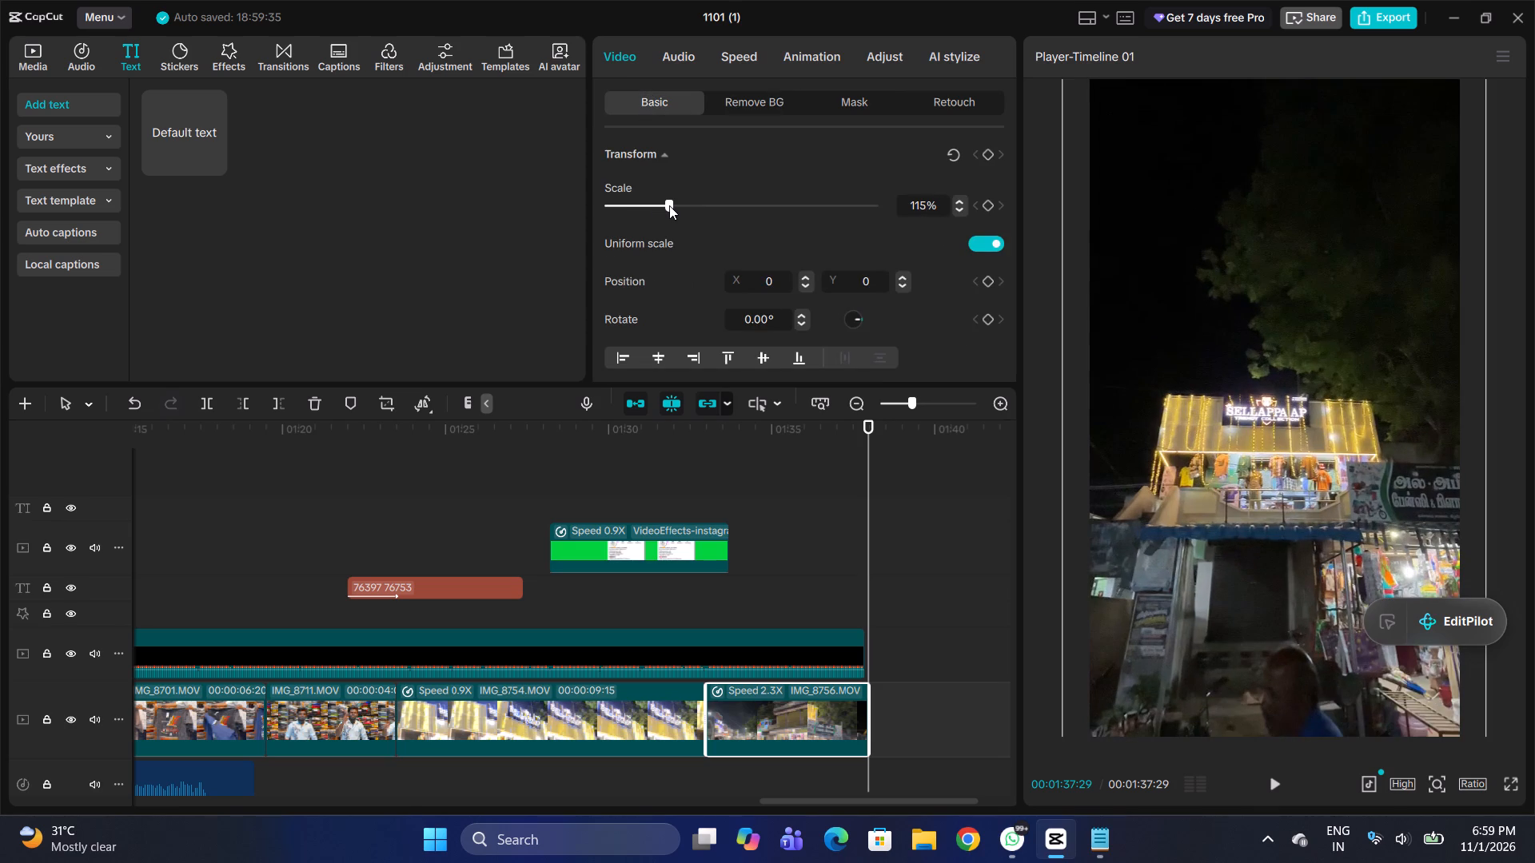
click(660, 205)
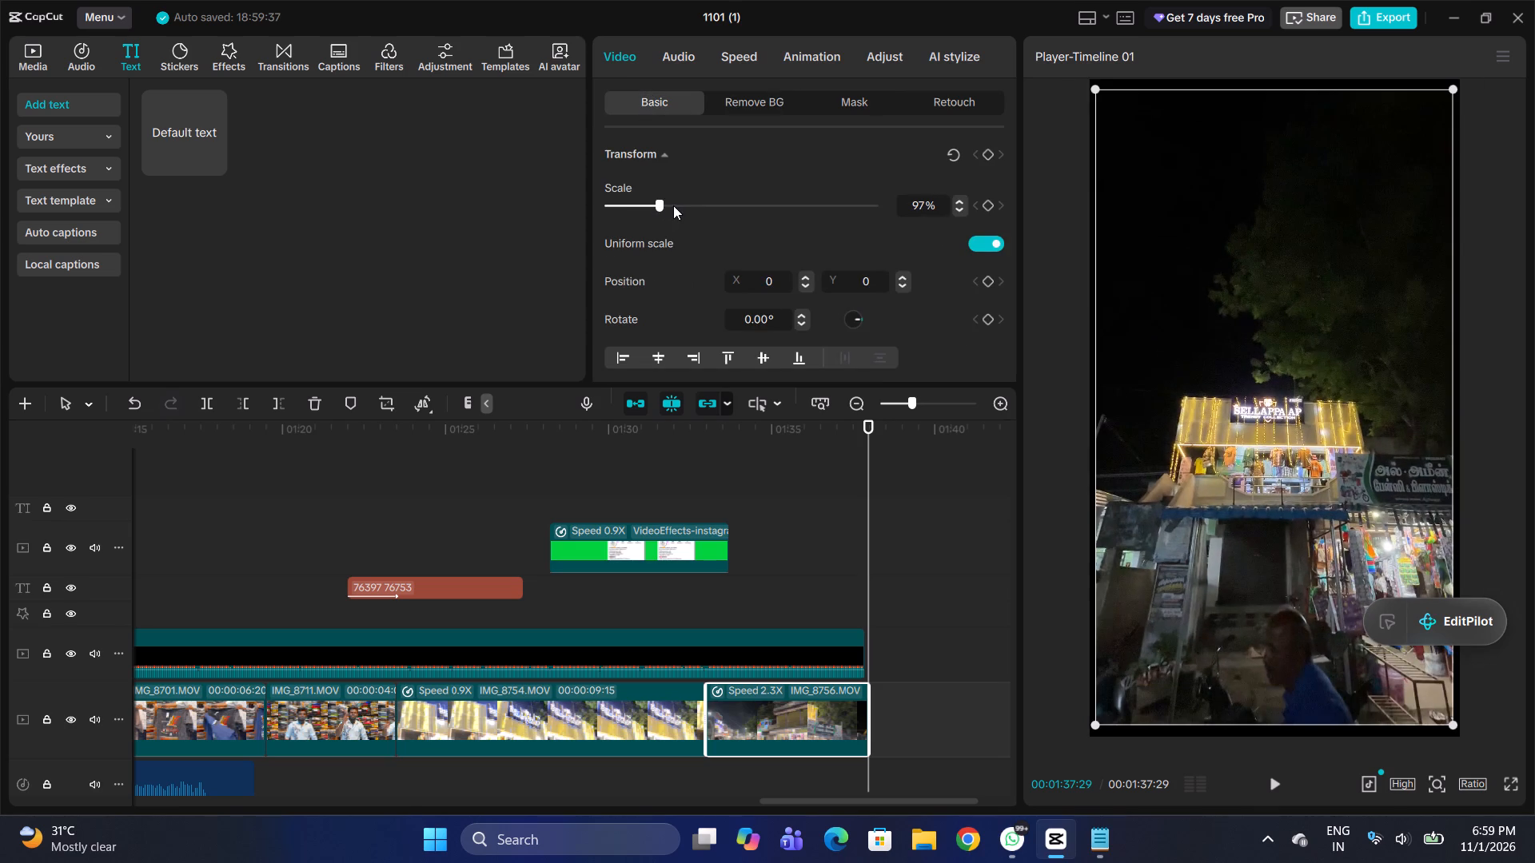
click(673, 205)
click(656, 205)
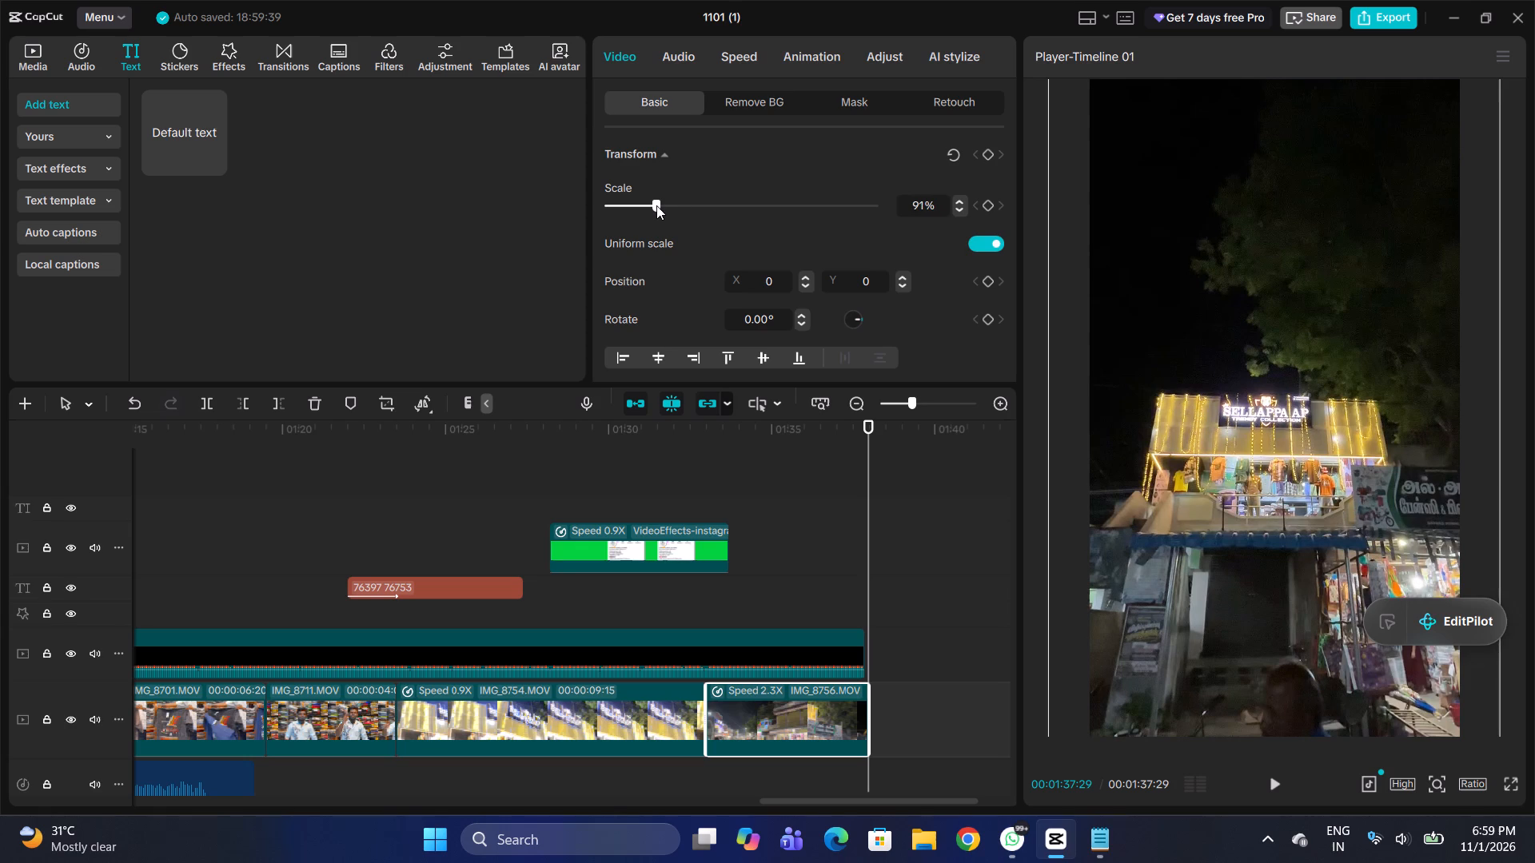
click(665, 205)
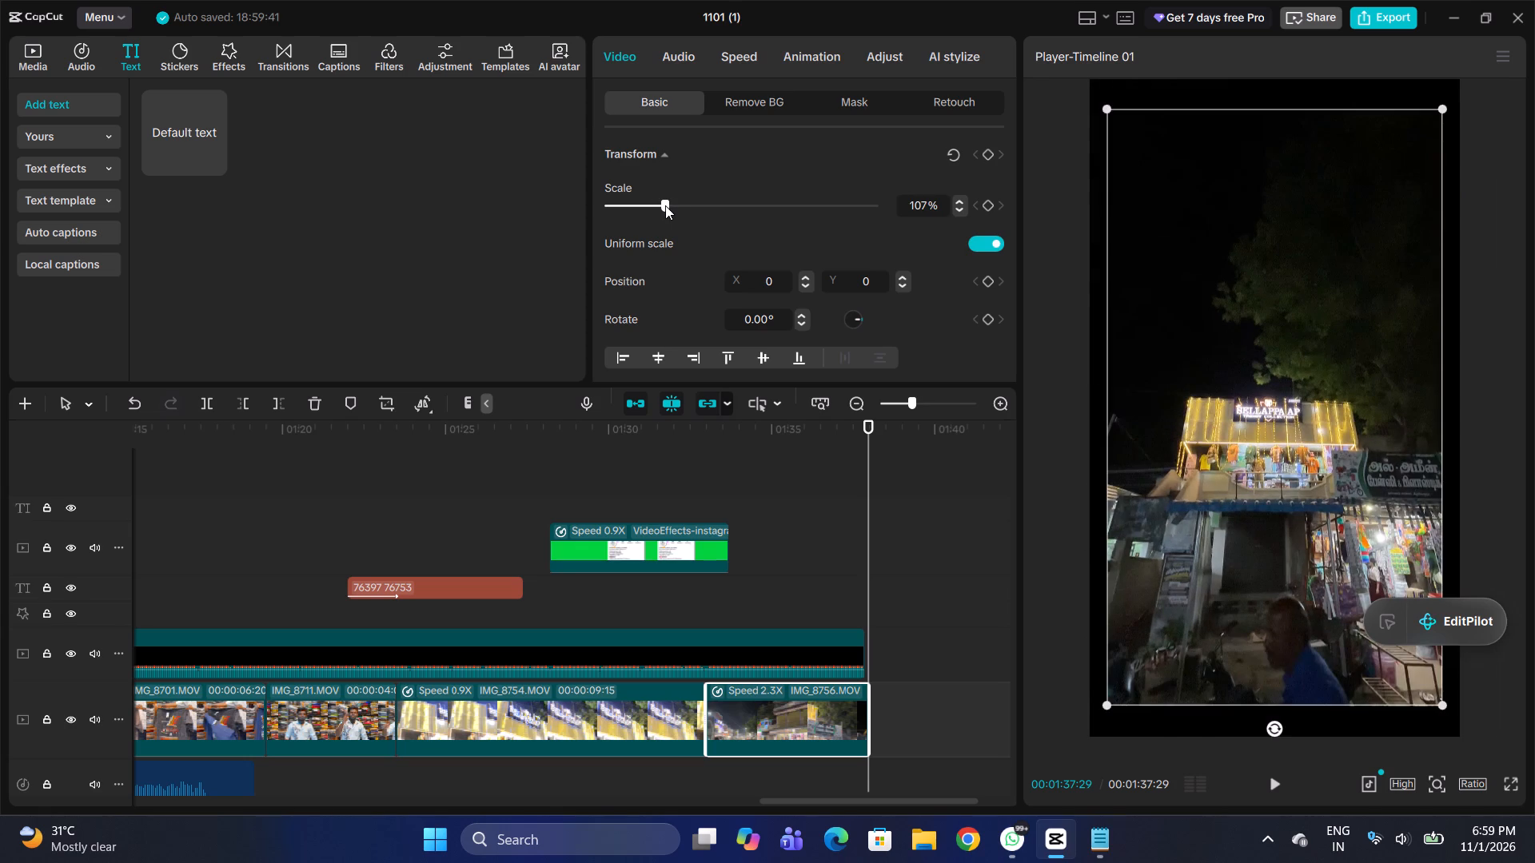
Play the whole video full screen from the beginning to review it.
triple_click(356, 517)
drag(356, 517, 0, 632)
click(1510, 785)
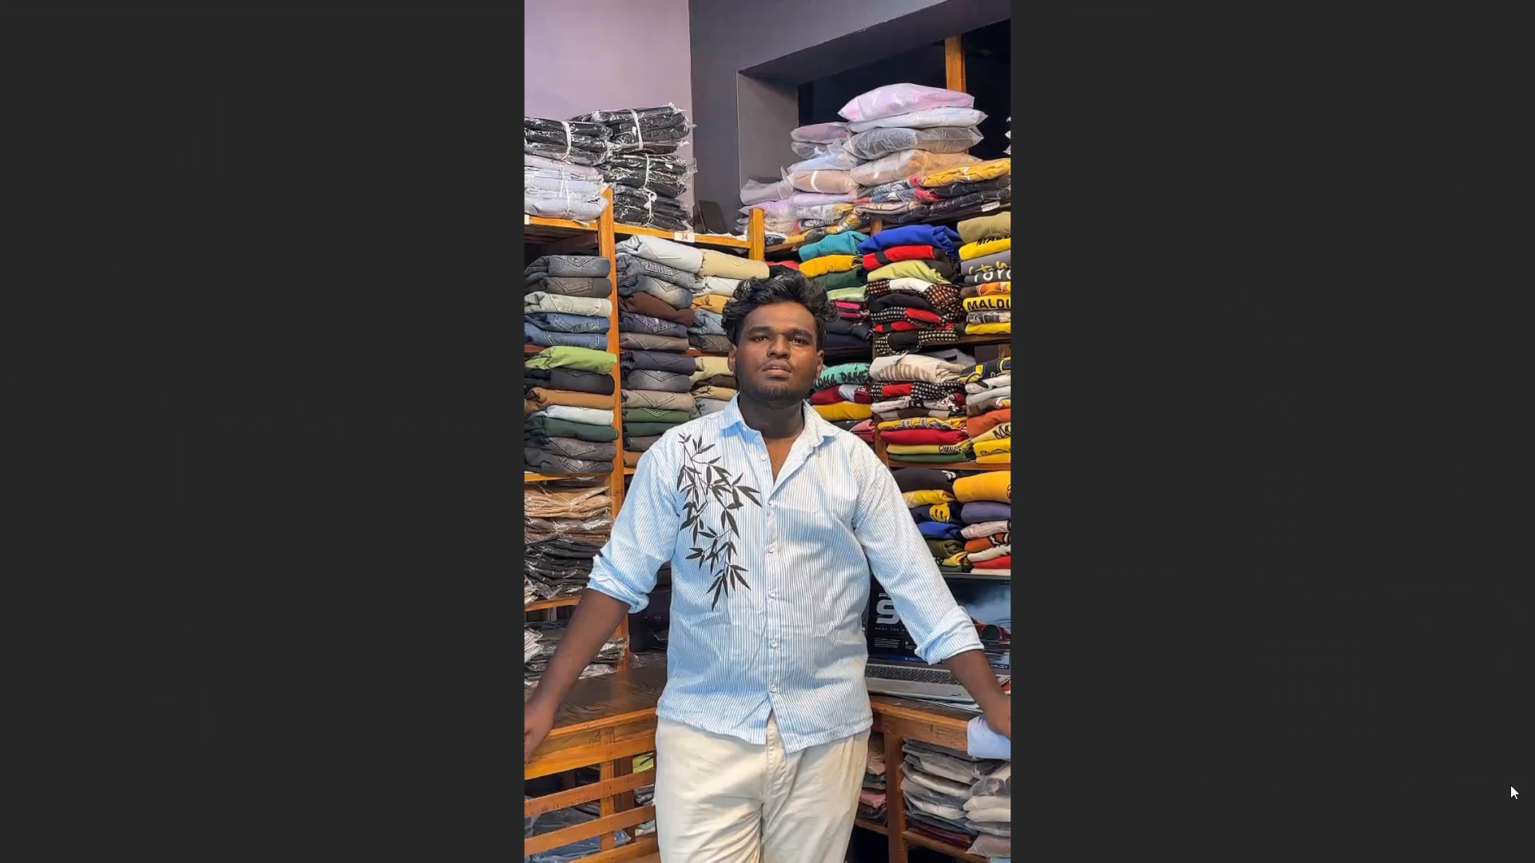
key(space)
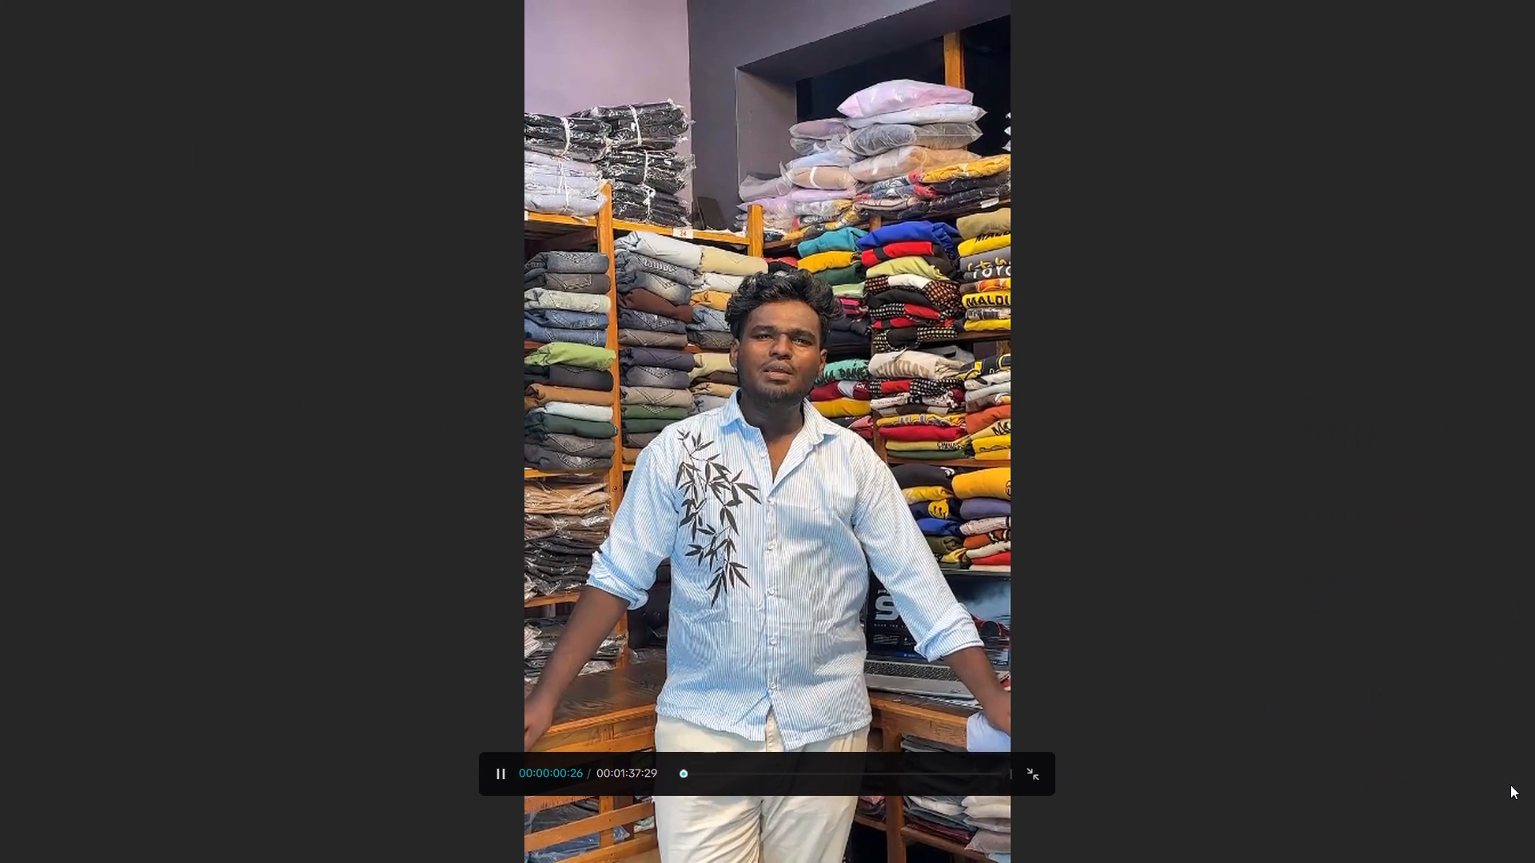
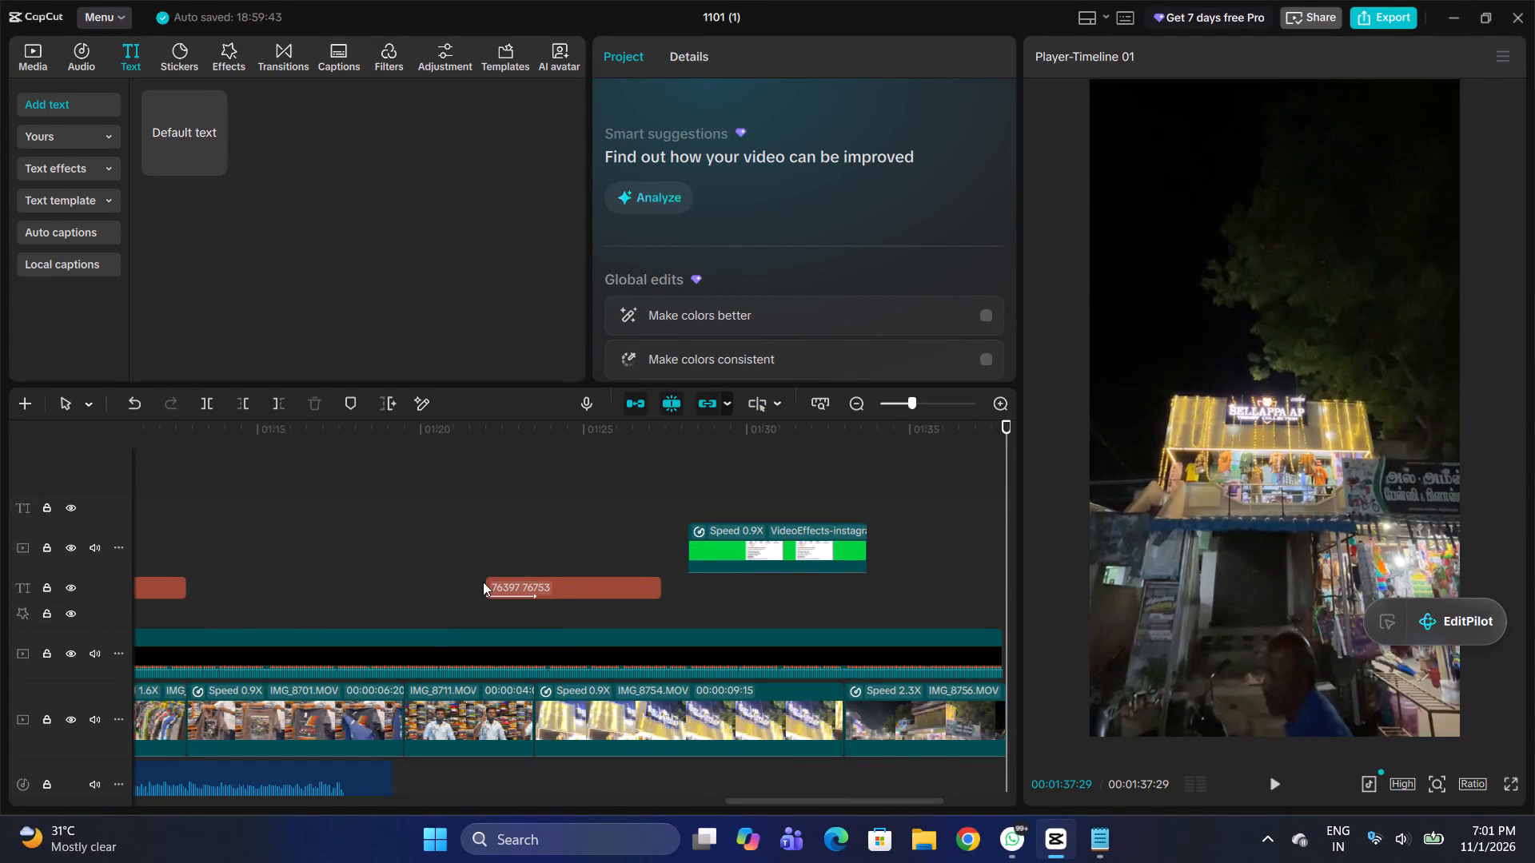
Return the playhead to 00:00:00:00 at the start of the timeline and select the 1101.mp4 clip above the main track.
ctrl+scroll(483, 582, down, 4)
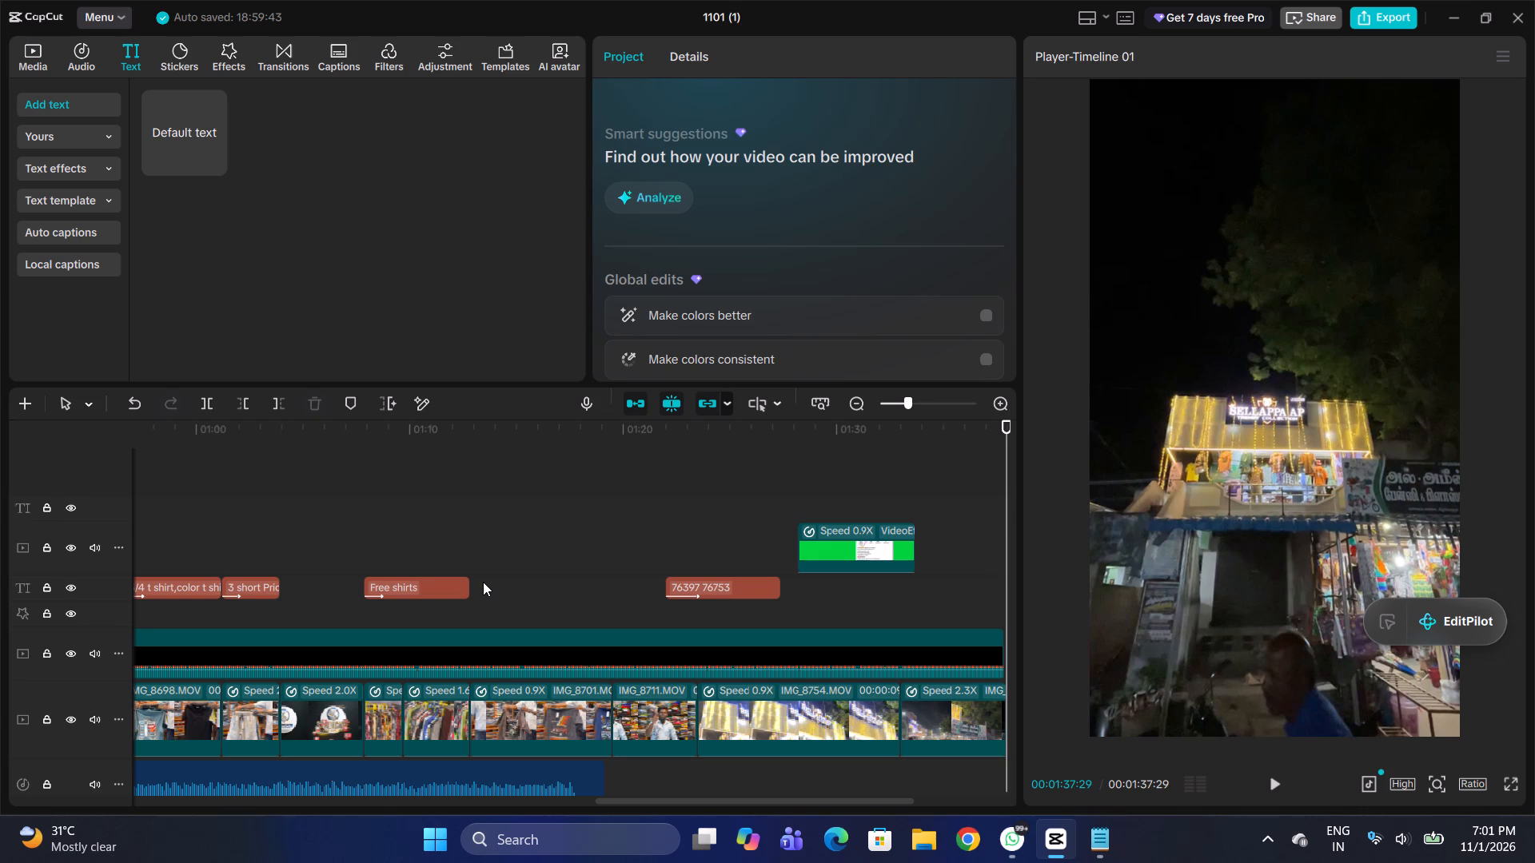
scroll(483, 582, right, 7)
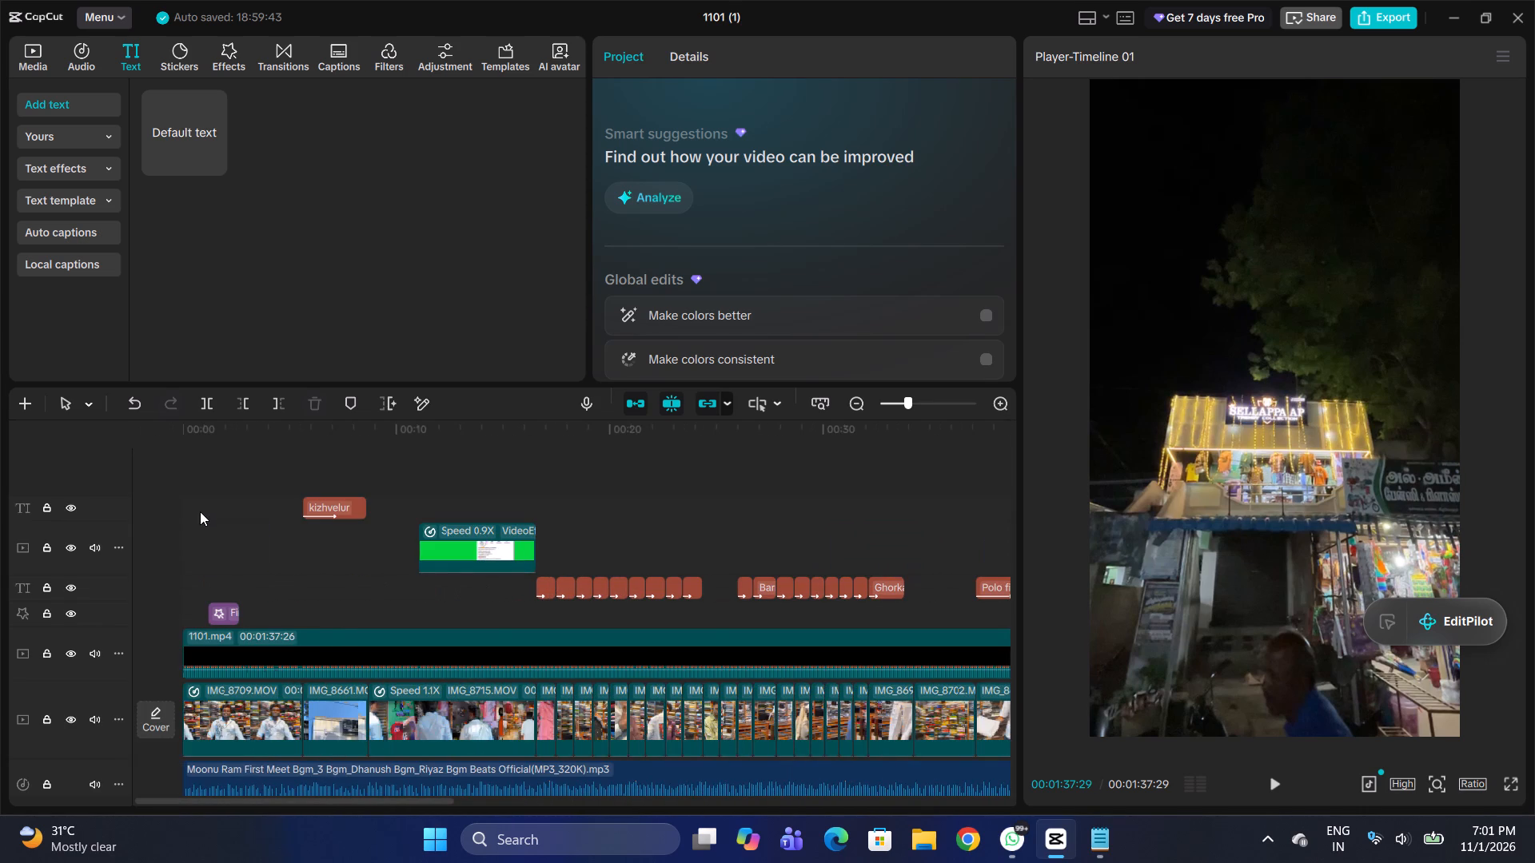
double_click(205, 509)
drag(205, 509, 183, 515)
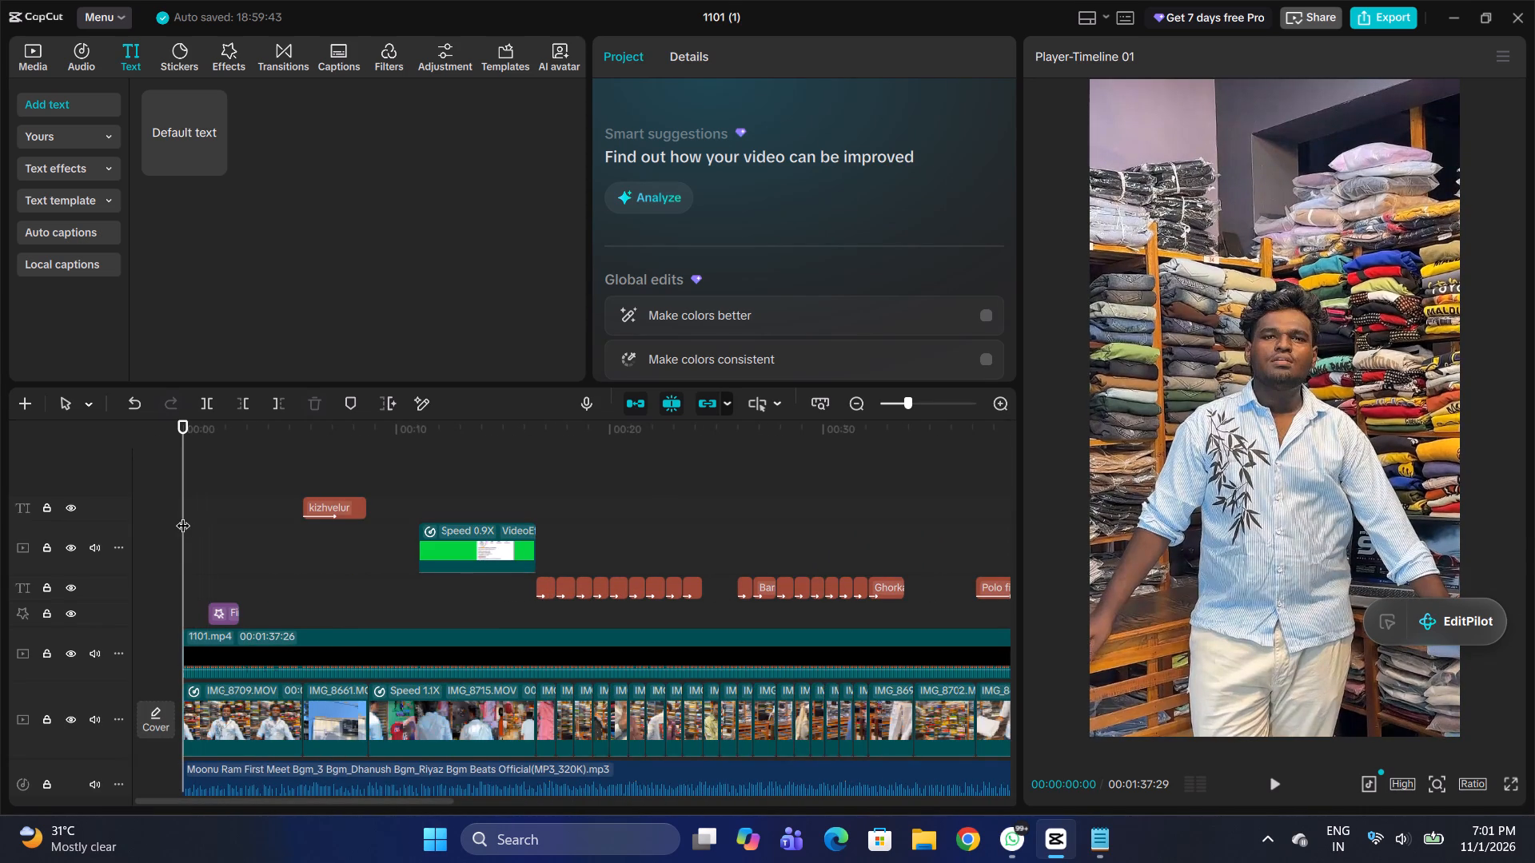
click(293, 654)
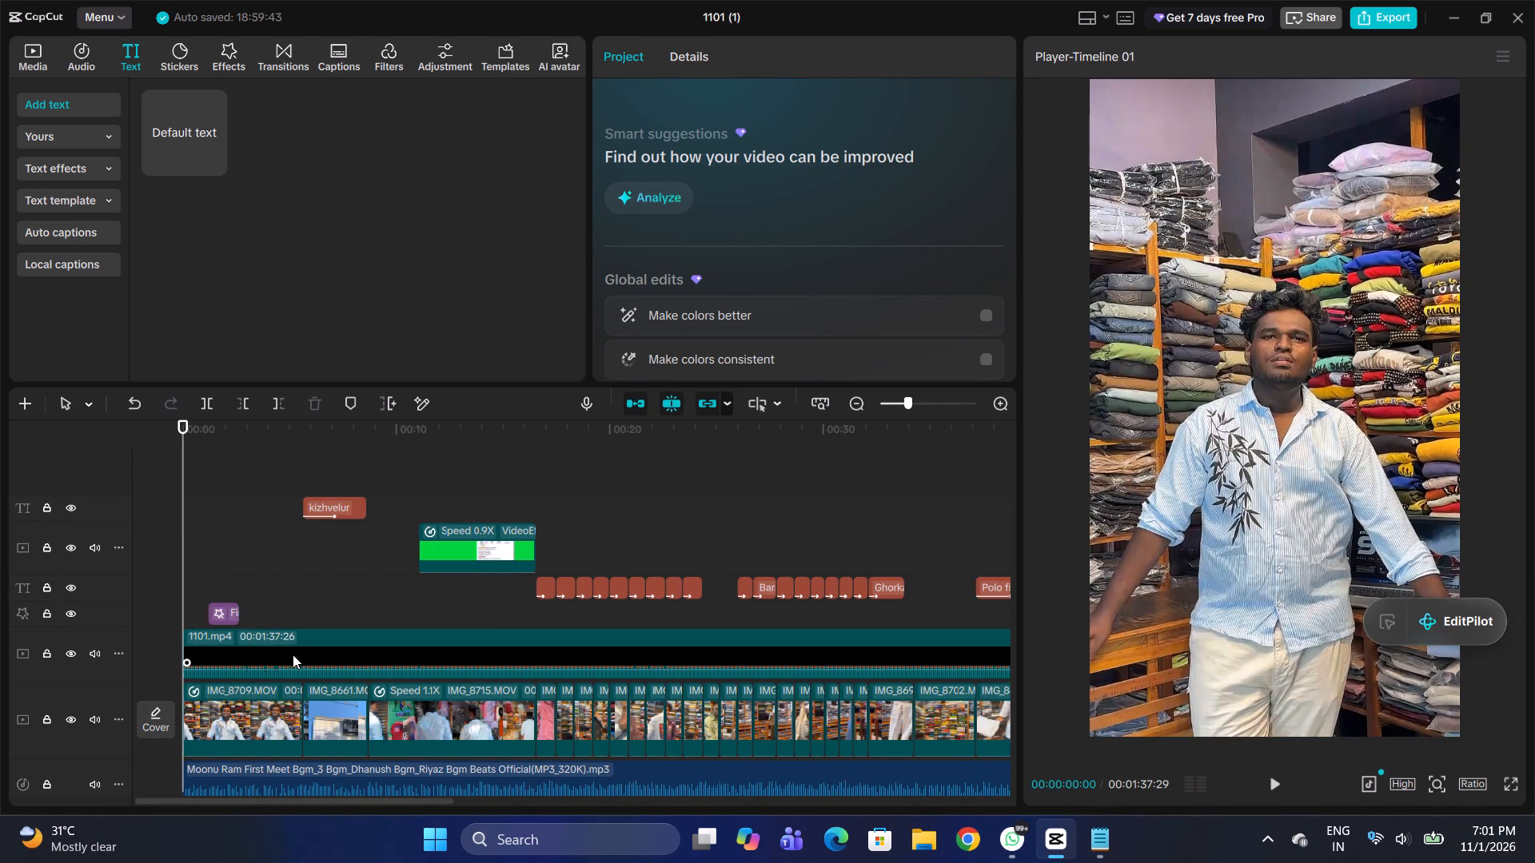